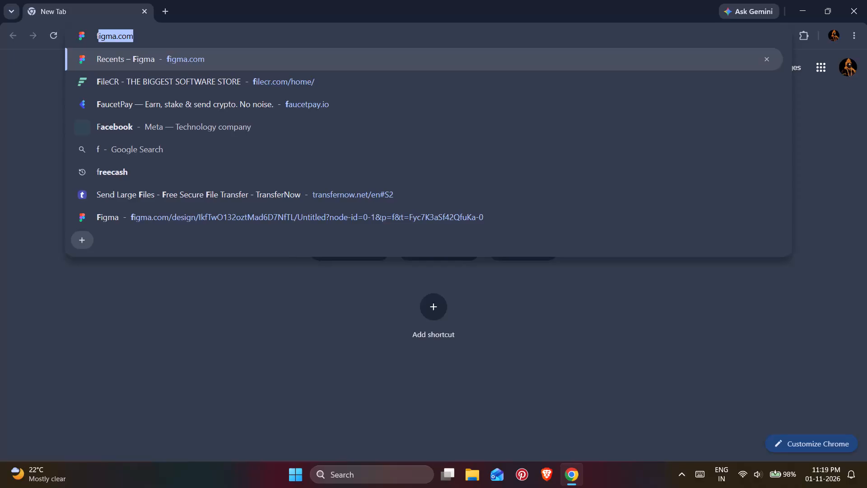
Open the figma.com website in the current browser tab.
{"action": "key", "text": "Return"}
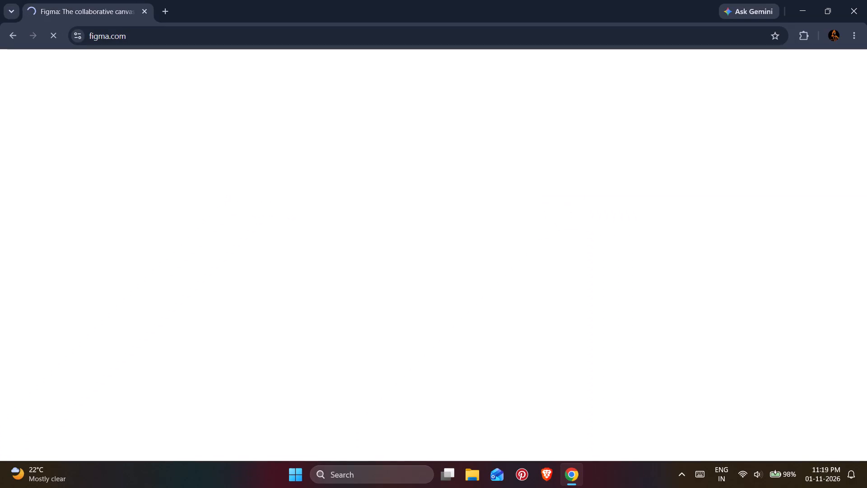
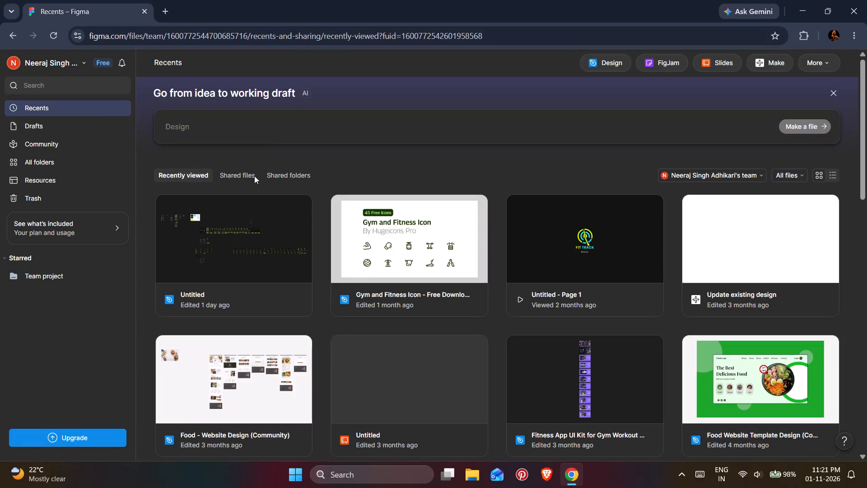
Open the recently viewed Untitled design file that was edited 1 day ago.
{"action": "double_click", "coordinate": [265, 228]}
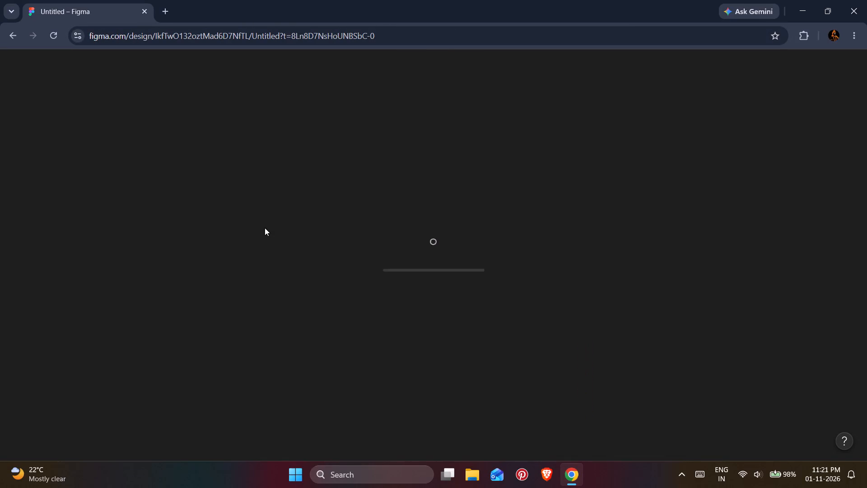
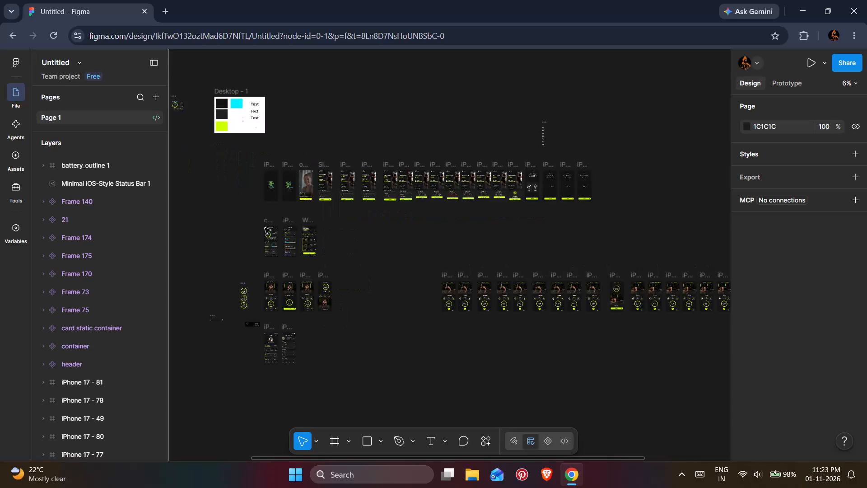
Examine the Profile and Profile settings screens, iPhone 17 - 56 and iPhone 17 - 58, among the page's frames.
{"action": "key", "text": "ctrl+plus"}
{"action": "scroll", "coordinate": [314, 221], "scroll_direction": "up", "scroll_amount": 3}
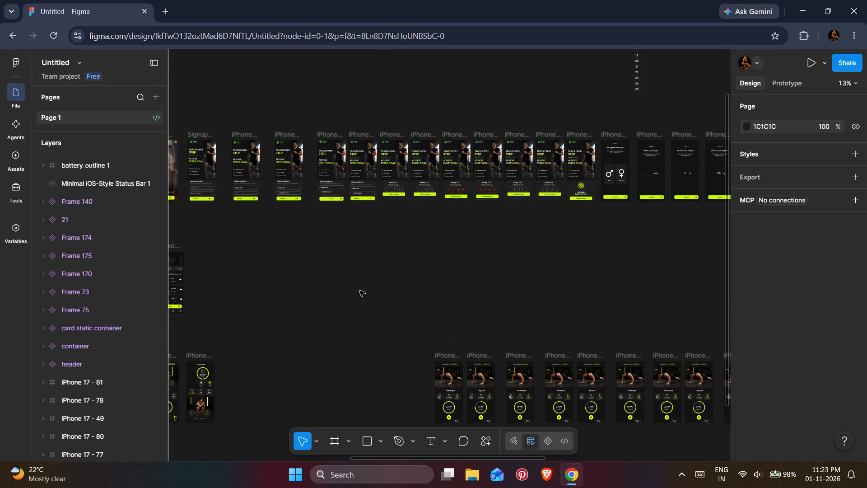
{"action": "left_click_drag", "start_coordinate": [371, 456], "coordinate": [313, 450]}
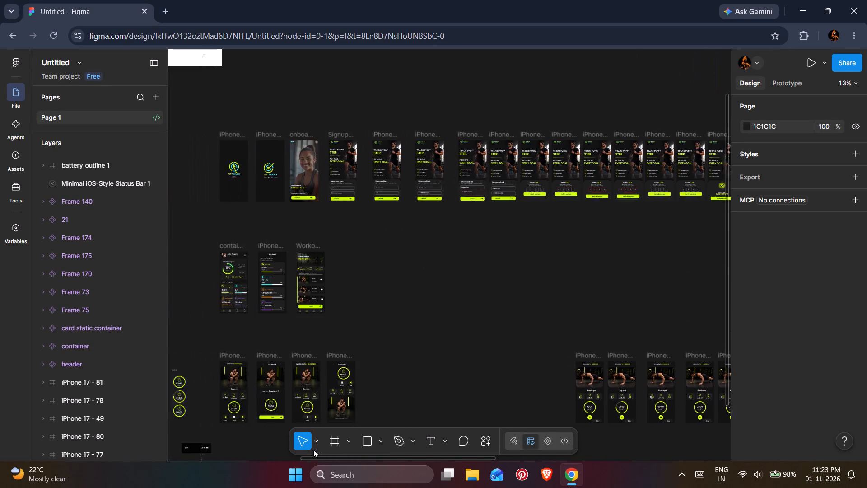
{"action": "left_click_drag", "start_coordinate": [313, 450], "coordinate": [284, 442]}
{"action": "scroll", "coordinate": [301, 361], "scroll_direction": "down", "scroll_amount": 10}
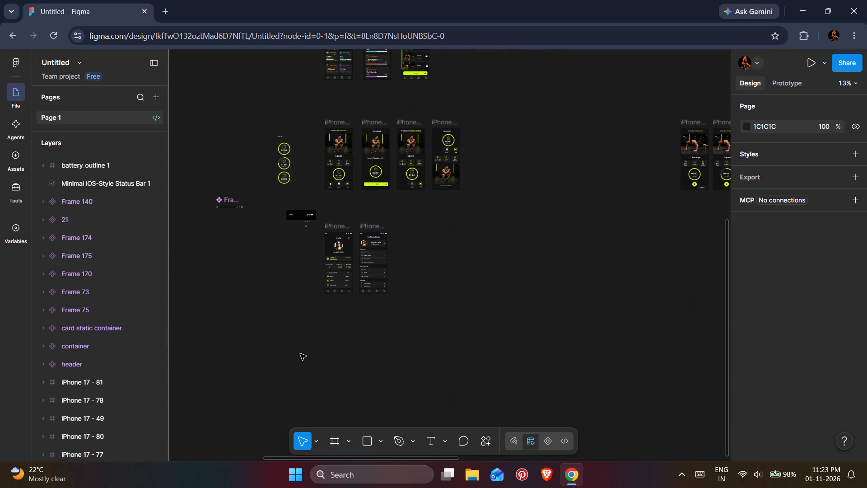
{"action": "key", "text": "ctrl+plus"}
{"action": "key", "text": "ctrl+plus"}
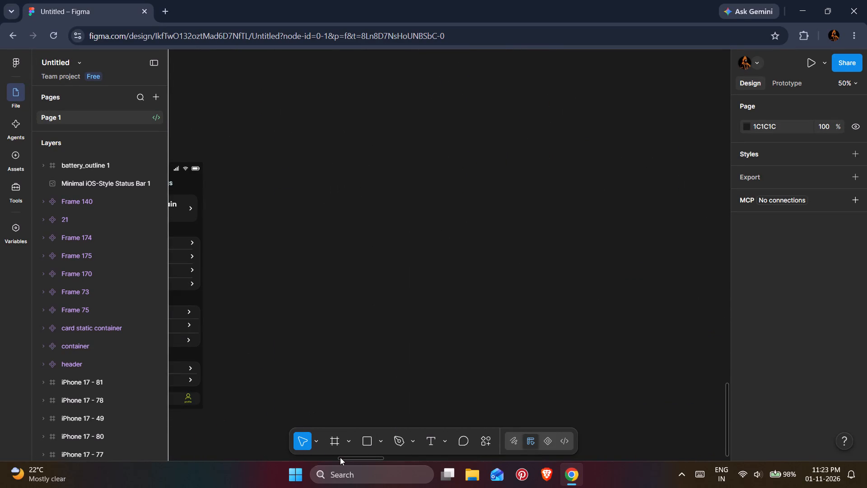
{"action": "left_click_drag", "start_coordinate": [340, 457], "coordinate": [313, 456]}
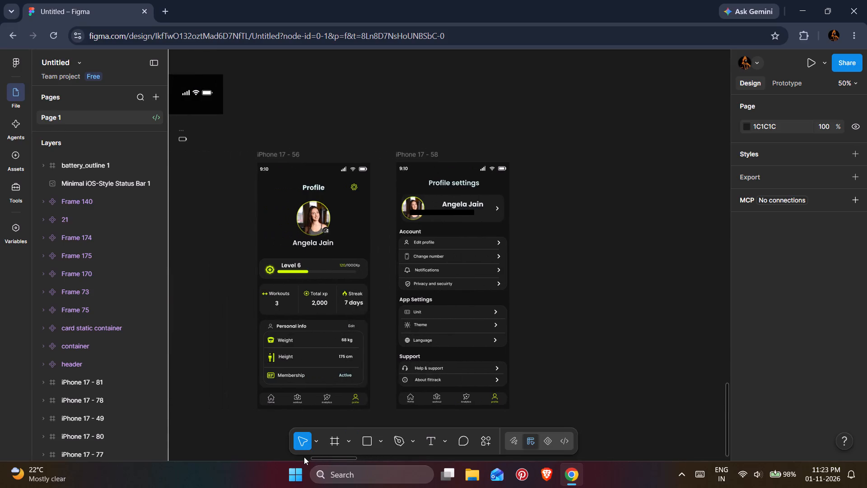
{"action": "key", "text": "plus"}
{"action": "scroll", "coordinate": [370, 385], "scroll_direction": "up", "scroll_amount": 2}
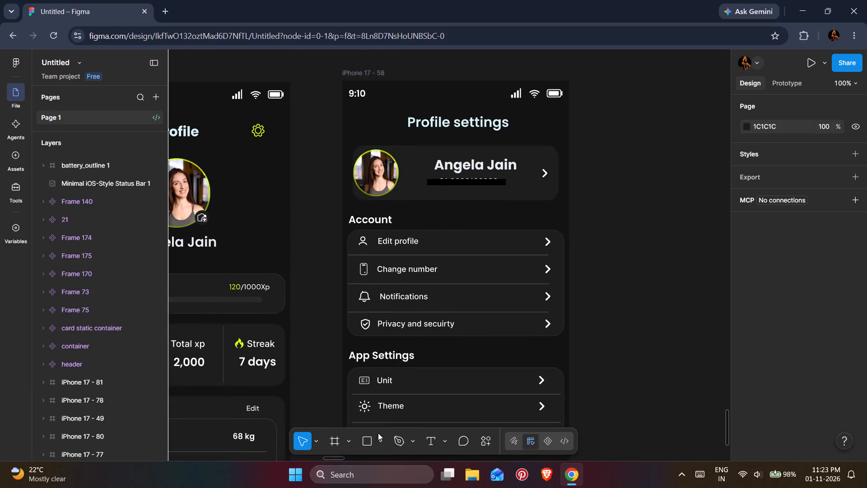
{"action": "left_click_drag", "start_coordinate": [330, 458], "coordinate": [321, 458]}
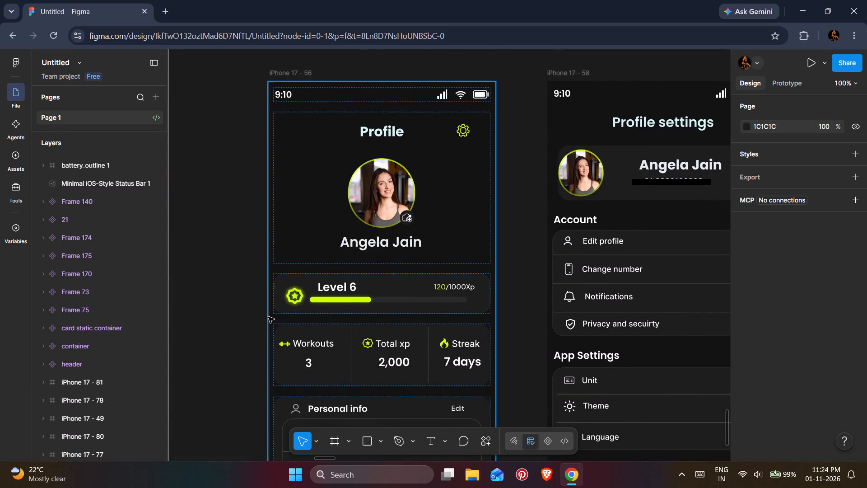
{"action": "scroll", "coordinate": [268, 317], "scroll_direction": "down", "scroll_amount": 11}
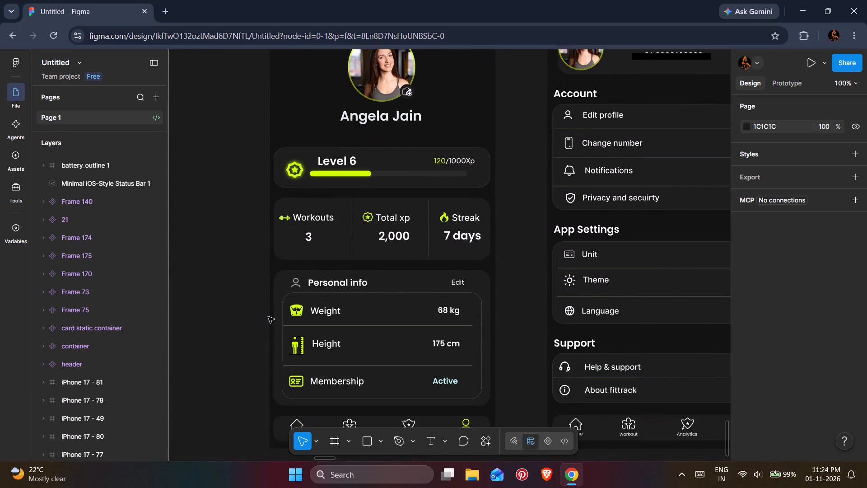
{"action": "scroll", "coordinate": [268, 317], "scroll_direction": "down", "scroll_amount": 4}
{"action": "scroll", "coordinate": [308, 366], "scroll_direction": "up", "scroll_amount": 5}
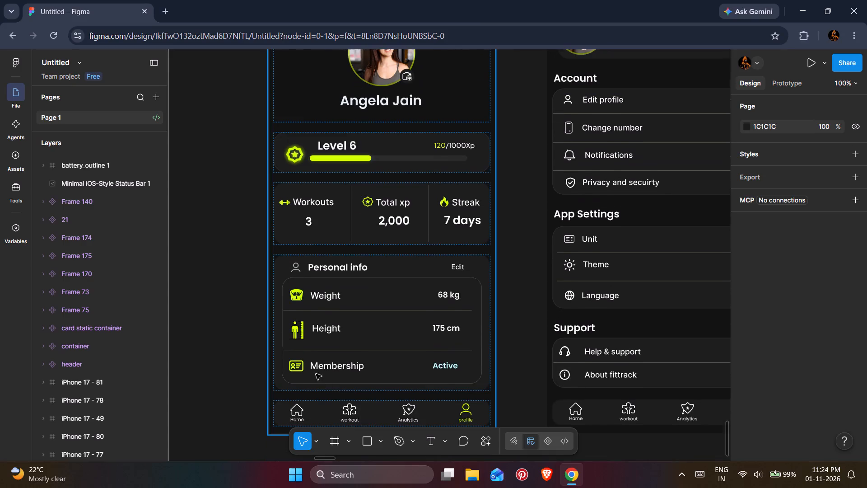
Compare the text properties of the Weight and Height labels on the Profile screen with the Edit profile label on Profile settings.
{"action": "triple_click", "coordinate": [323, 296]}
{"action": "left_click", "coordinate": [323, 296]}
{"action": "left_click", "coordinate": [323, 296]}
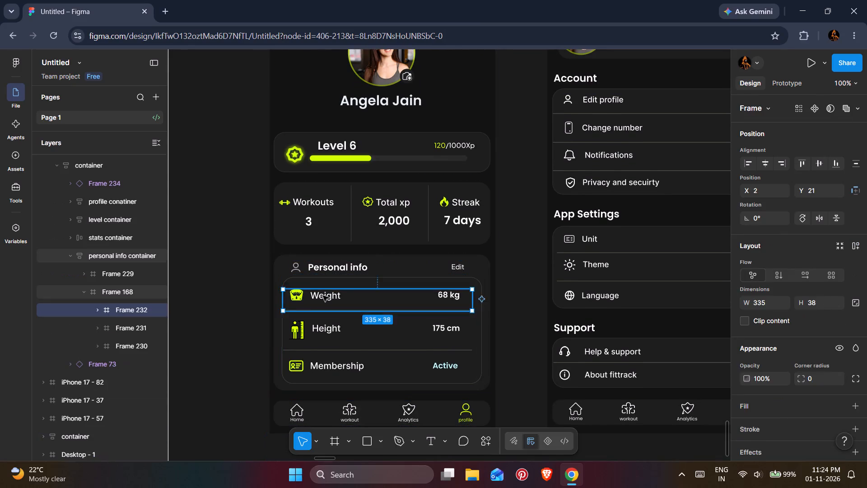
{"action": "left_click_drag", "start_coordinate": [325, 456], "coordinate": [330, 455]}
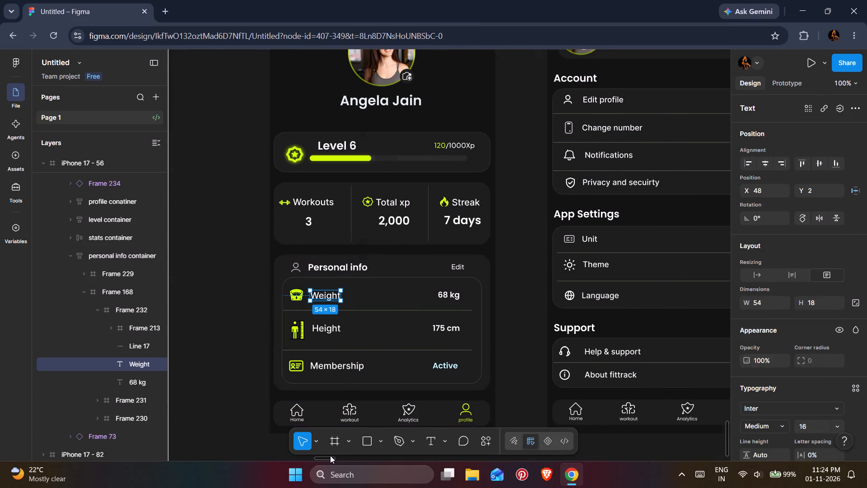
{"action": "left_click_drag", "start_coordinate": [330, 455], "coordinate": [336, 455]}
{"action": "scroll", "coordinate": [359, 386], "scroll_direction": "up", "scroll_amount": 6}
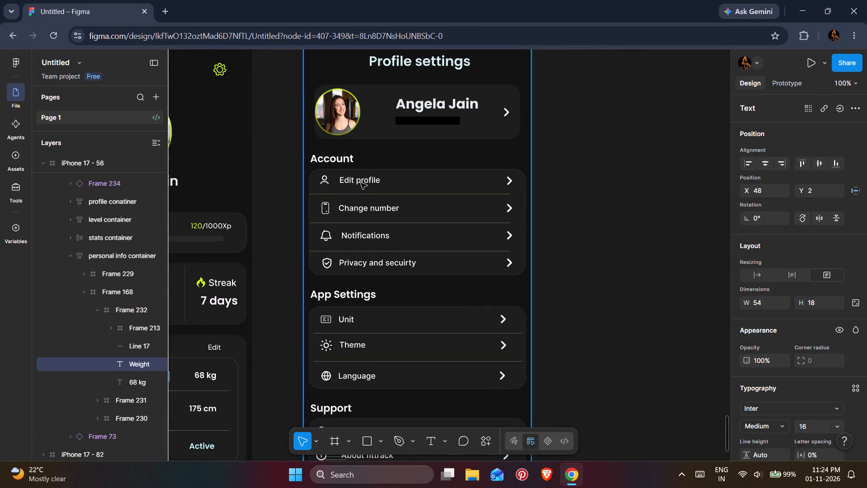
{"action": "triple_click", "coordinate": [361, 183]}
{"action": "triple_click", "coordinate": [361, 183]}
{"action": "double_click", "coordinate": [361, 183]}
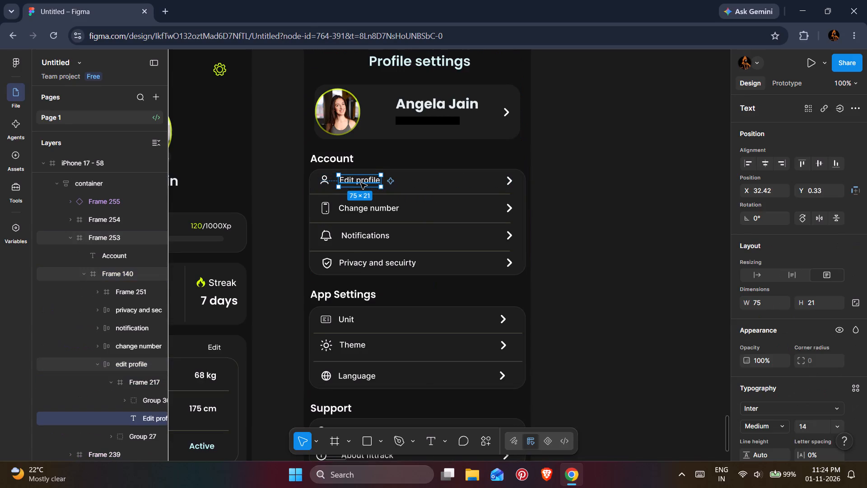
{"action": "left_click_drag", "start_coordinate": [336, 458], "coordinate": [330, 457]}
{"action": "scroll", "coordinate": [320, 371], "scroll_direction": "down", "scroll_amount": 3}
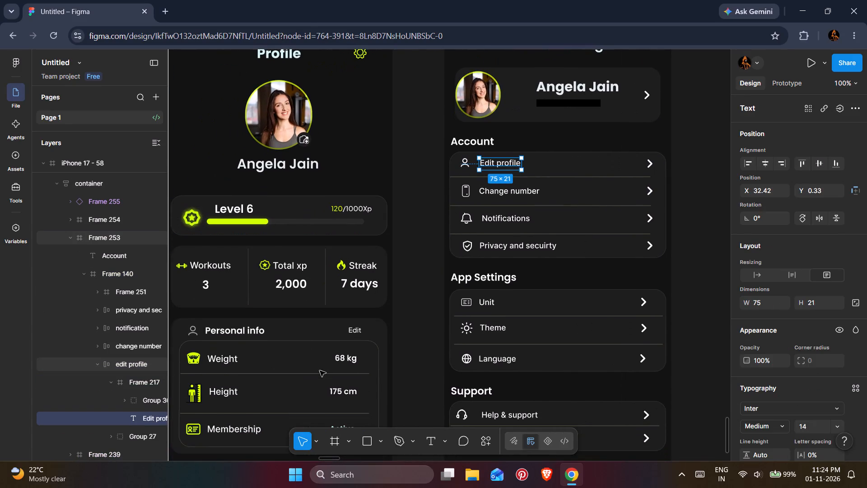
{"action": "triple_click", "coordinate": [231, 392]}
{"action": "triple_click", "coordinate": [231, 392]}
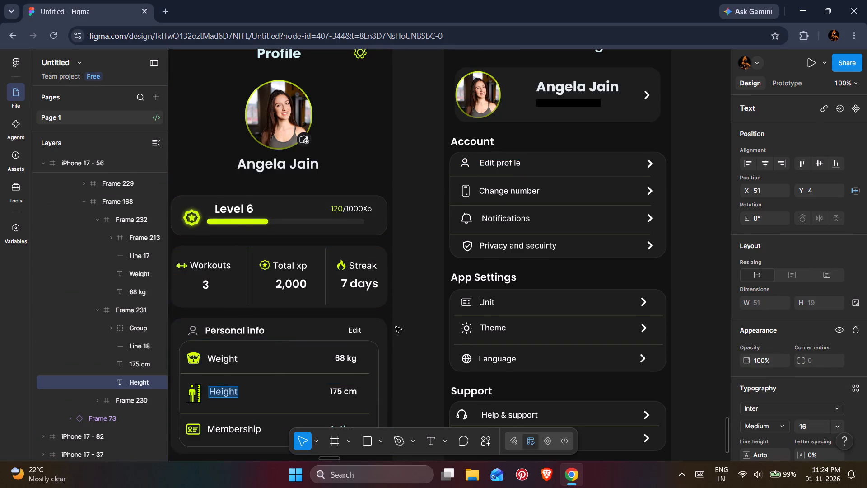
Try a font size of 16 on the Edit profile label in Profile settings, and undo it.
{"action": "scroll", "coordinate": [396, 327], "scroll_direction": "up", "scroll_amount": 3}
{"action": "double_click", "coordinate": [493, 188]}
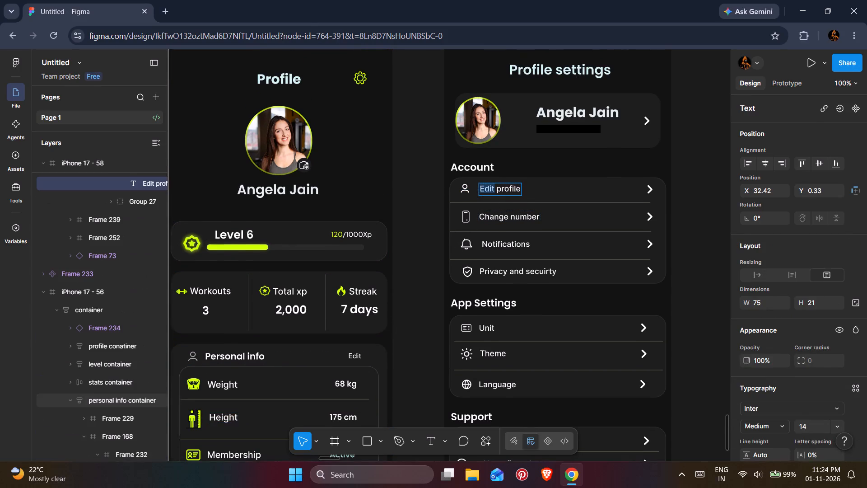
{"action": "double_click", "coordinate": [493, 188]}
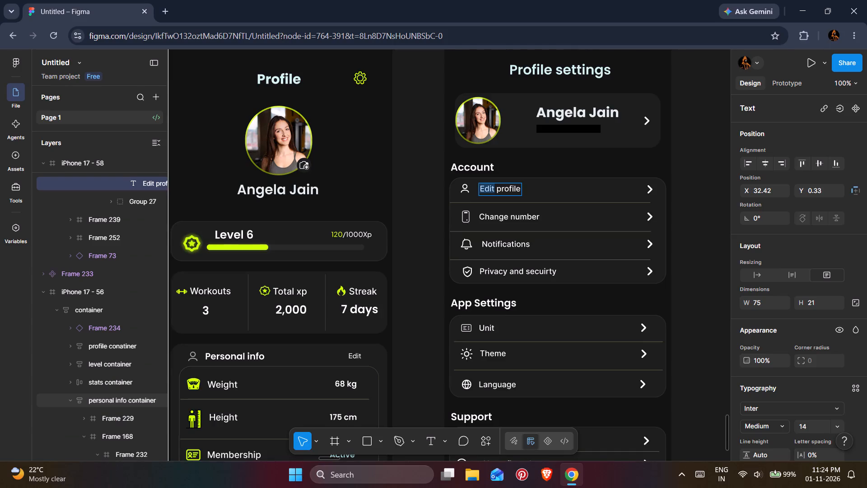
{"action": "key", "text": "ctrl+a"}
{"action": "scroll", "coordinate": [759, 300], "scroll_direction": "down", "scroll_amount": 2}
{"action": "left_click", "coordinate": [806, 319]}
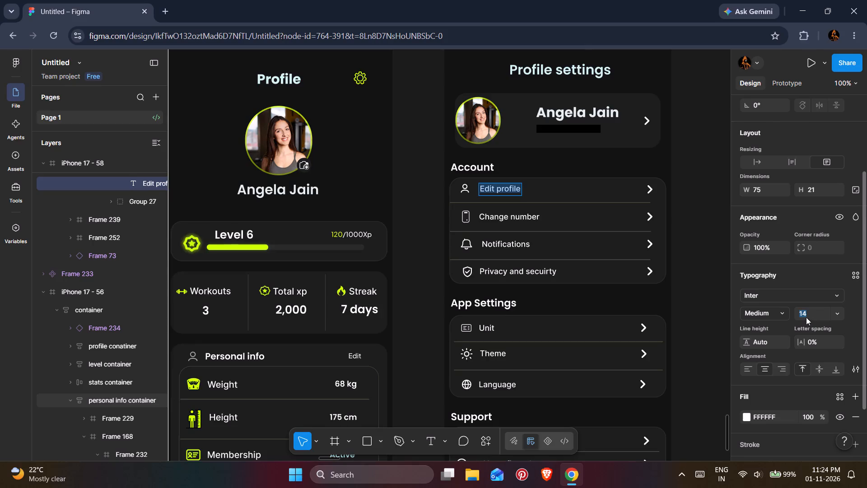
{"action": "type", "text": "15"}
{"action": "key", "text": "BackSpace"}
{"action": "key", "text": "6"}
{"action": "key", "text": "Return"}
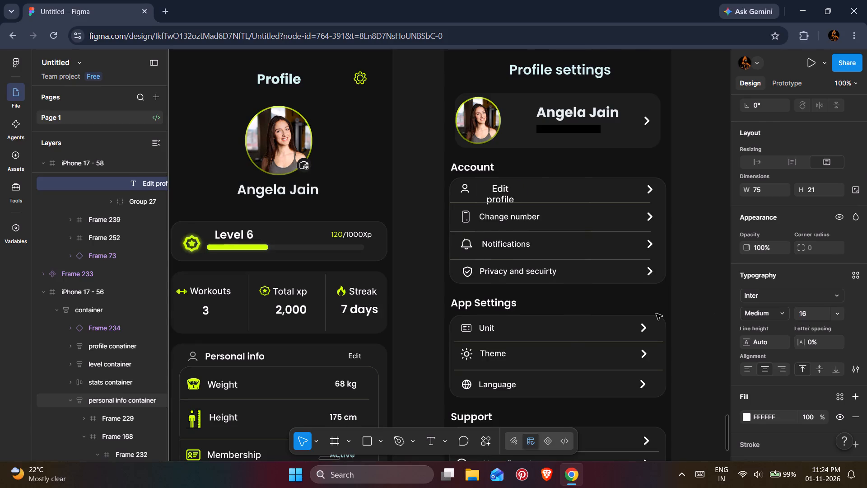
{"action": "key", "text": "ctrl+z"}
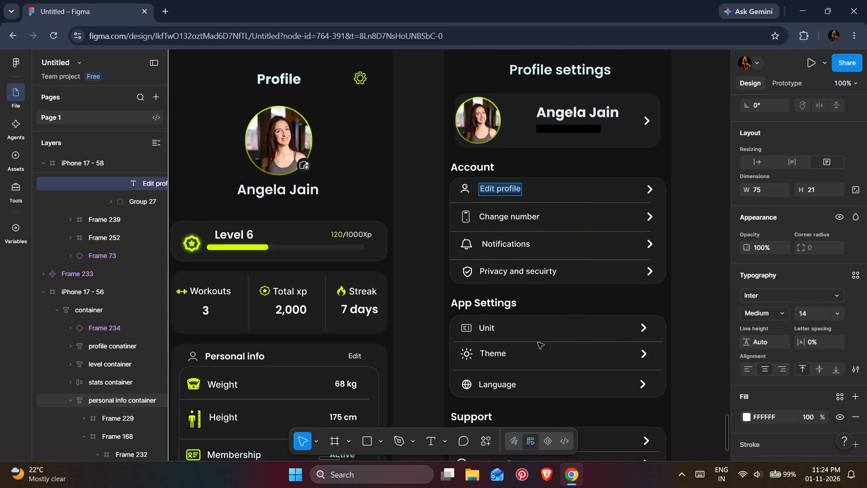
Check the Weight label's sizing and typography settings in the Profile screen's Personal info card.
{"action": "scroll", "coordinate": [538, 343], "scroll_direction": "up", "scroll_amount": 1}
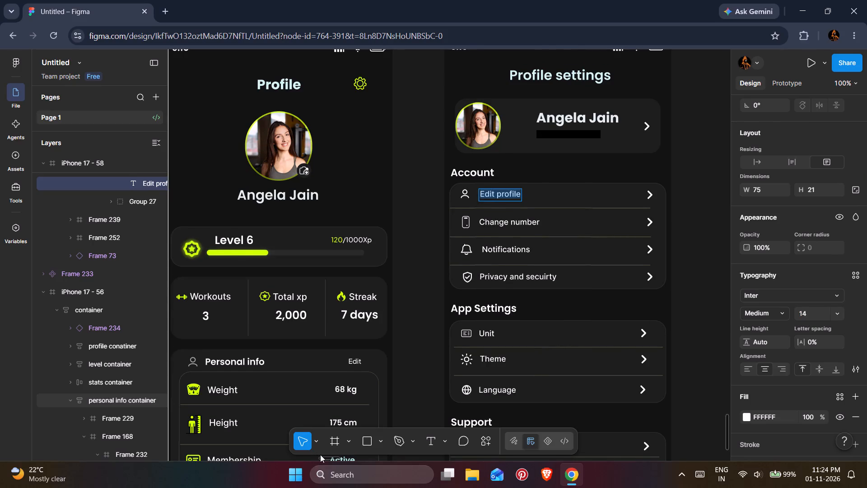
{"action": "left_click_drag", "start_coordinate": [321, 455], "coordinate": [326, 455]}
{"action": "scroll", "coordinate": [333, 392], "scroll_direction": "up", "scroll_amount": 2}
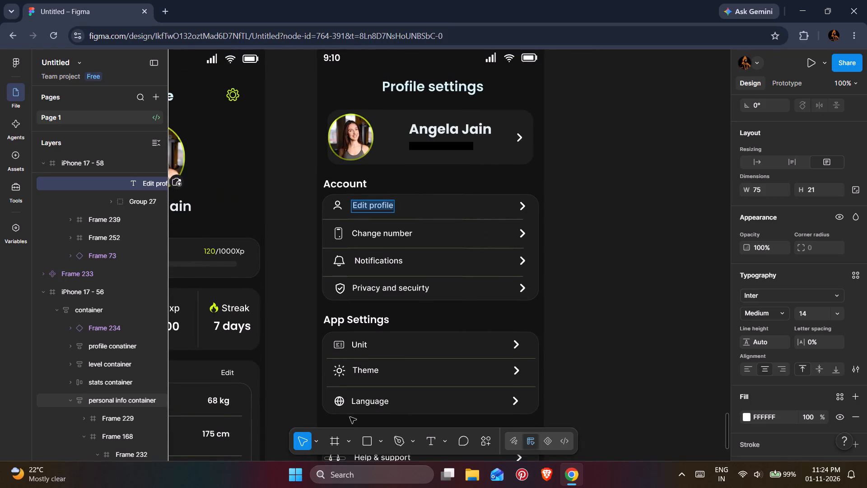
{"action": "left_click_drag", "start_coordinate": [343, 455], "coordinate": [338, 458]}
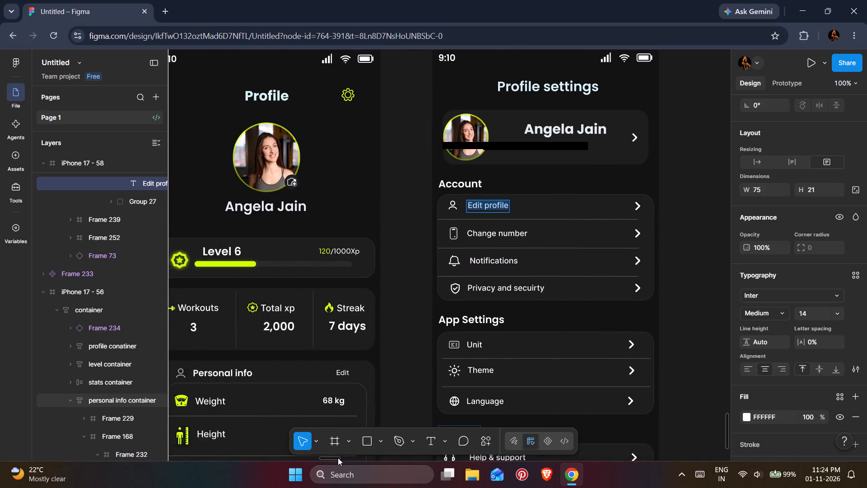
{"action": "left_click_drag", "start_coordinate": [338, 458], "coordinate": [337, 458]}
{"action": "left_click", "coordinate": [337, 458]}
{"action": "scroll", "coordinate": [284, 360], "scroll_direction": "down", "scroll_amount": 5}
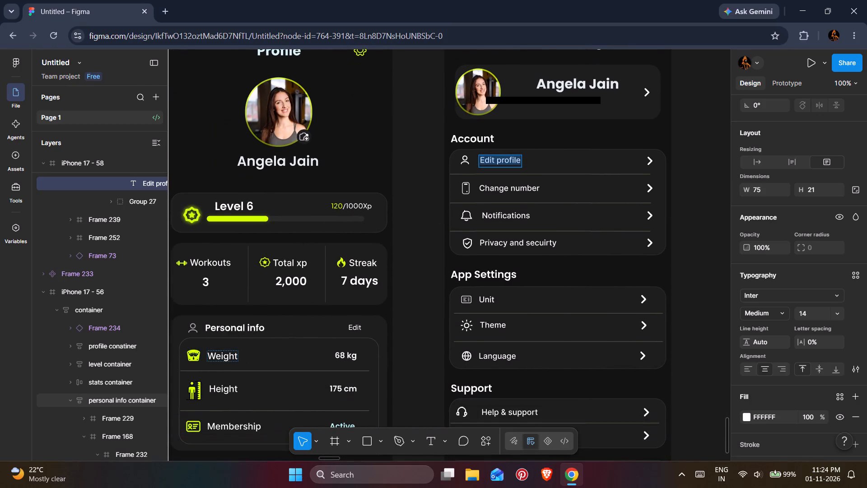
{"action": "left_click", "coordinate": [228, 357]}
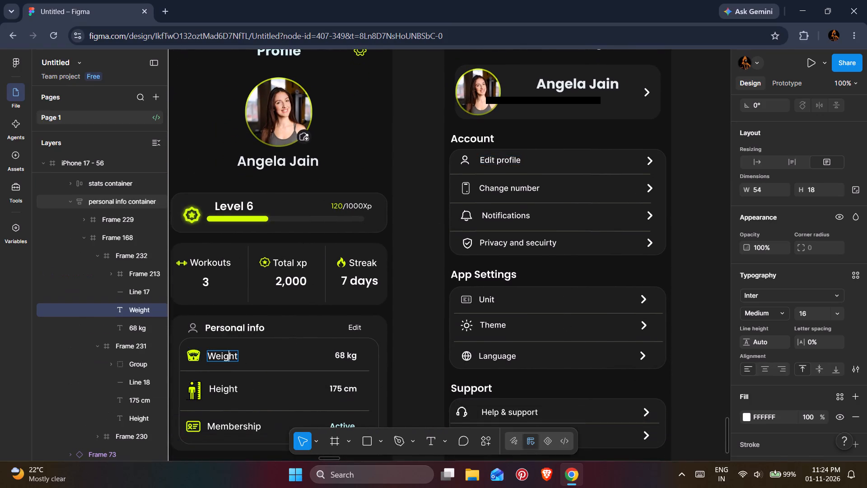
Set the Edit profile label in the Account section to auto width with a font size of 16.
{"action": "left_click", "coordinate": [497, 160]}
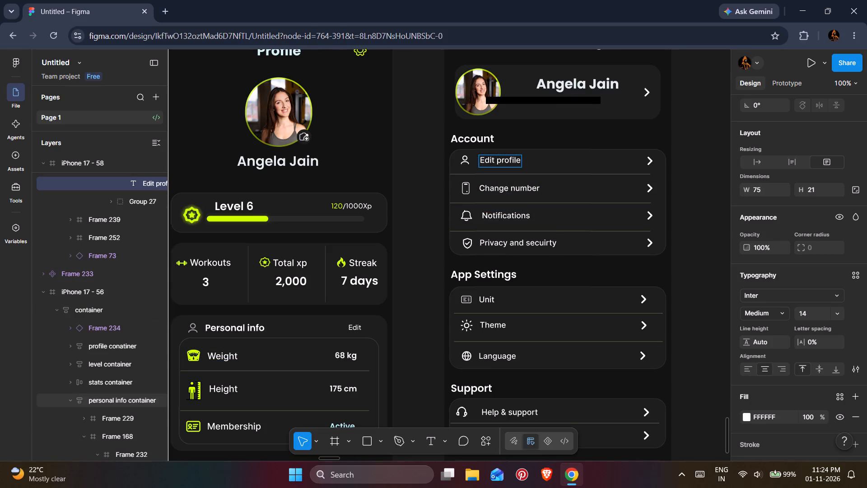
{"action": "double_click", "coordinate": [497, 160]}
{"action": "key", "text": "ctrl+a"}
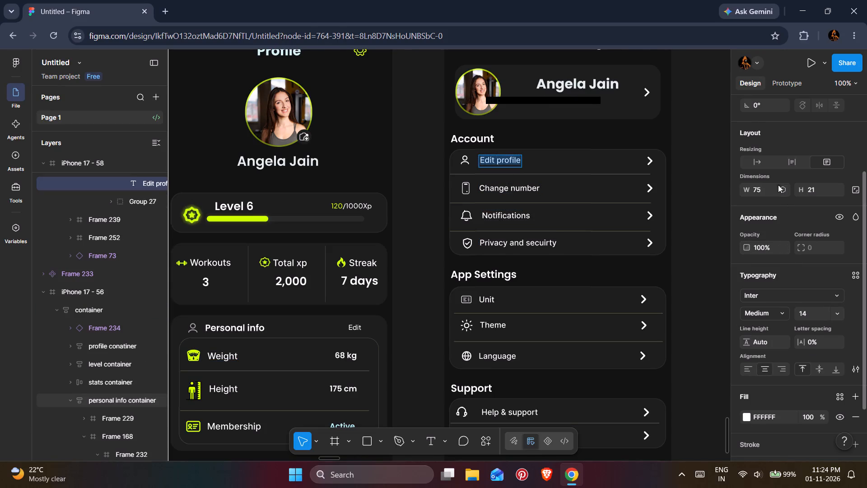
{"action": "left_click", "coordinate": [754, 164]}
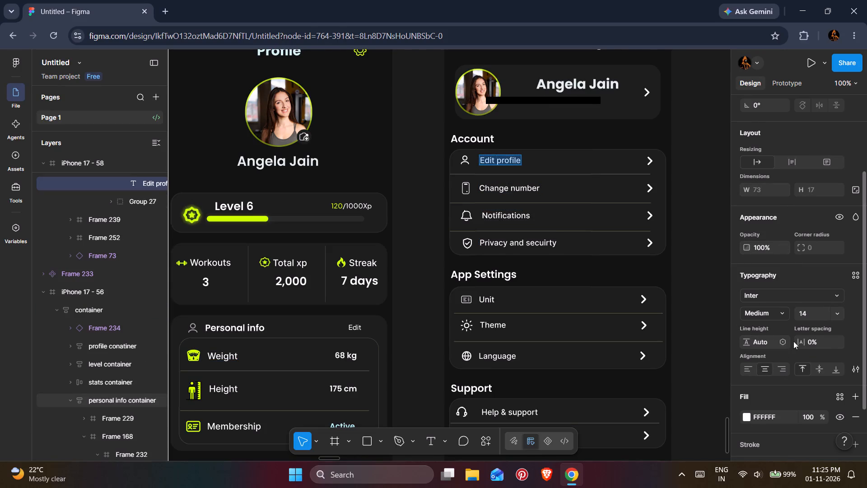
{"action": "left_click", "coordinate": [811, 314]}
{"action": "type", "text": "16"}
{"action": "key", "text": "Return"}
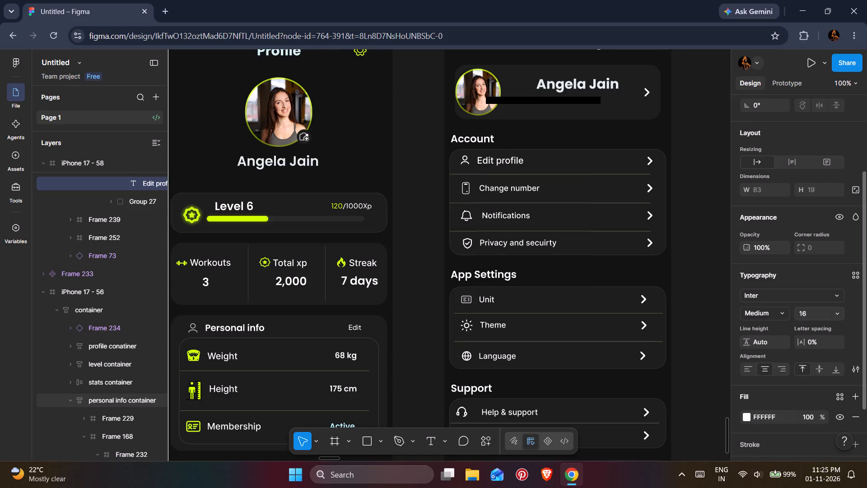
{"action": "left_click", "coordinate": [538, 164]}
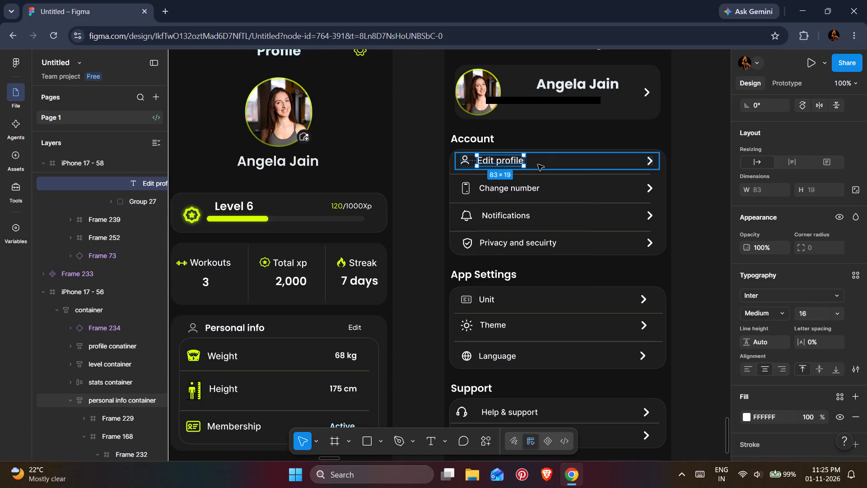
Inspect the Edit profile label and its row in the Account section up close.
{"action": "scroll", "coordinate": [537, 181], "scroll_direction": "up", "scroll_amount": 1}
{"action": "key", "text": "ctrl+plus"}
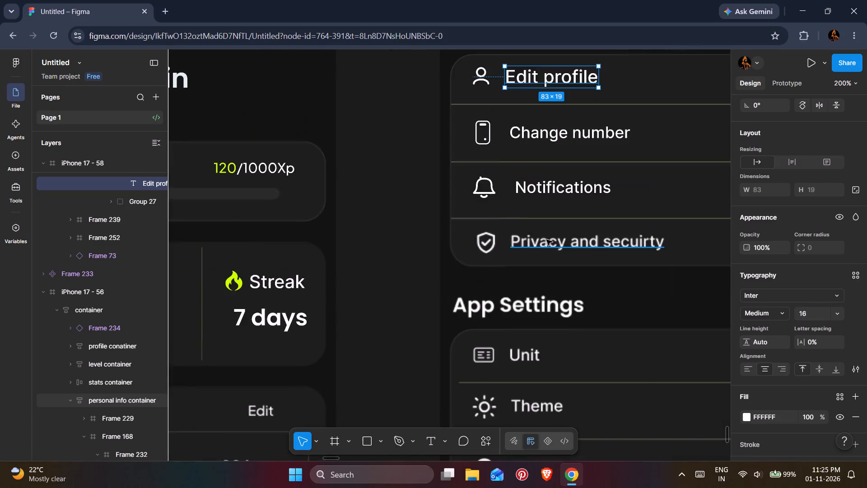
{"action": "scroll", "coordinate": [547, 240], "scroll_direction": "up", "scroll_amount": 4}
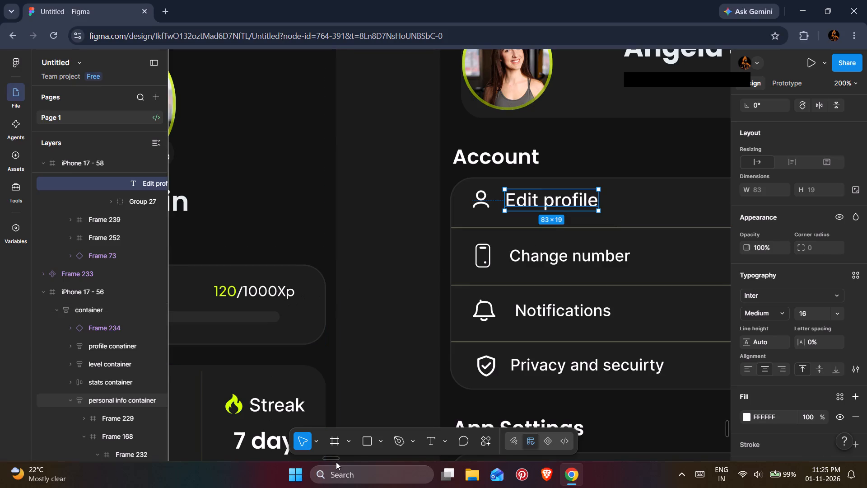
{"action": "left_click_drag", "start_coordinate": [336, 458], "coordinate": [340, 459]}
{"action": "left_click", "coordinate": [340, 459]}
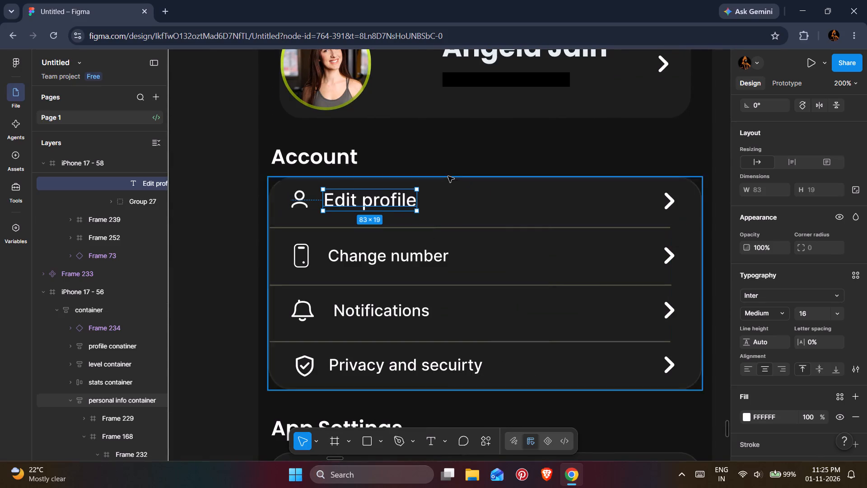
{"action": "left_click", "coordinate": [448, 188]}
{"action": "double_click", "coordinate": [391, 202]}
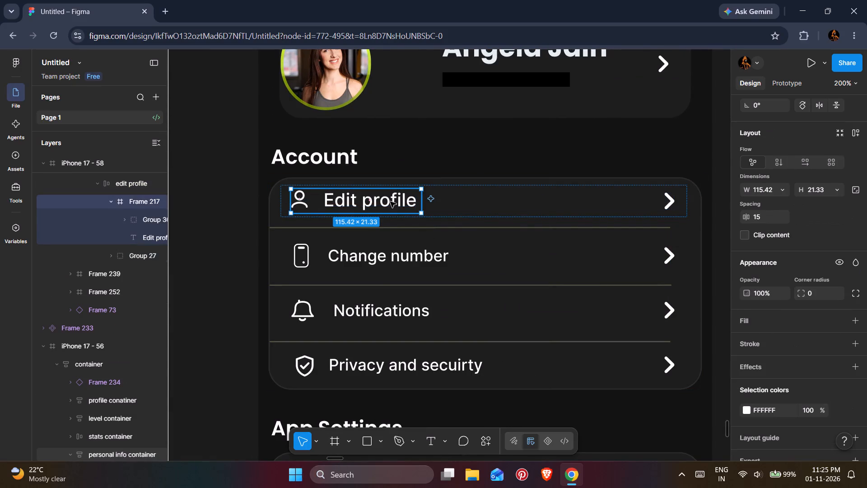
{"action": "key", "text": "ctrl+minus"}
{"action": "left_click", "coordinate": [602, 230]}
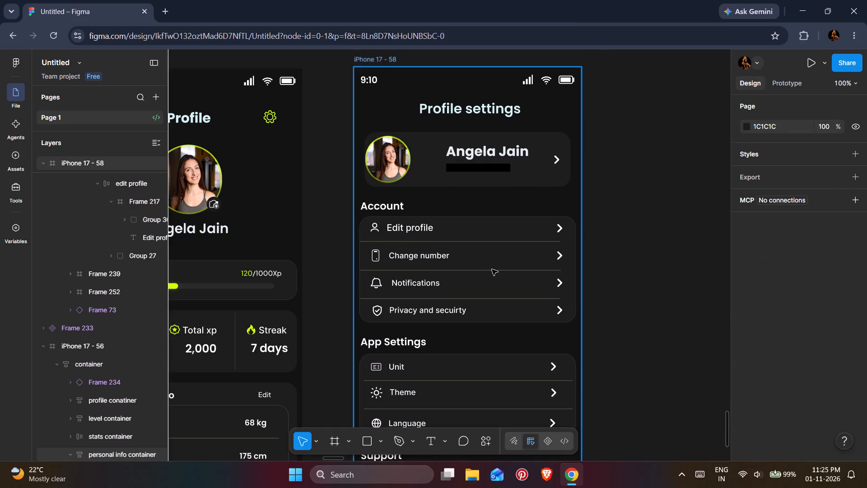
Examine the Account card's layers to see which layer corresponds to each settings row.
{"action": "scroll", "coordinate": [469, 272], "scroll_direction": "down", "scroll_amount": 1}
{"action": "triple_click", "coordinate": [435, 250]}
{"action": "triple_click", "coordinate": [435, 250]}
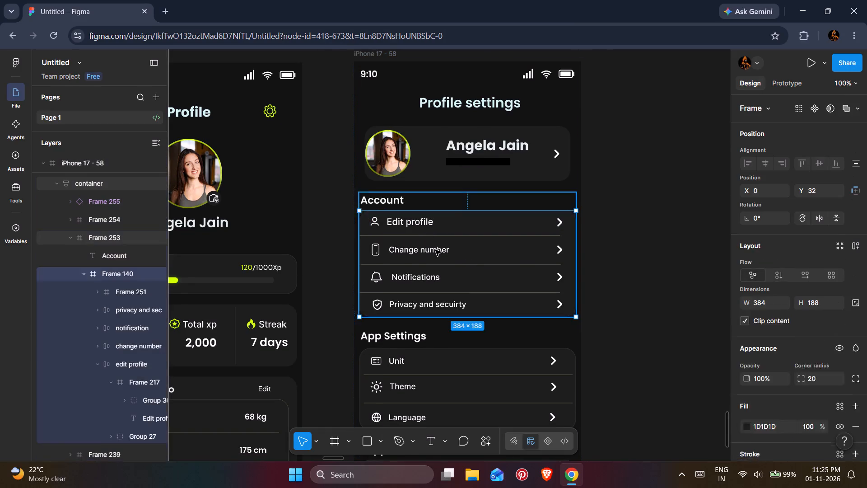
{"action": "triple_click", "coordinate": [435, 250]}
{"action": "triple_click", "coordinate": [435, 250]}
{"action": "left_click", "coordinate": [435, 250]}
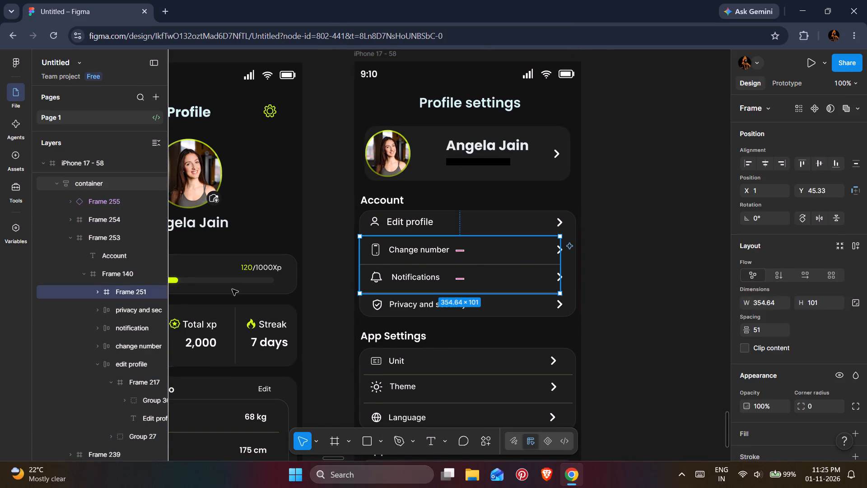
{"action": "left_click", "coordinate": [100, 290]}
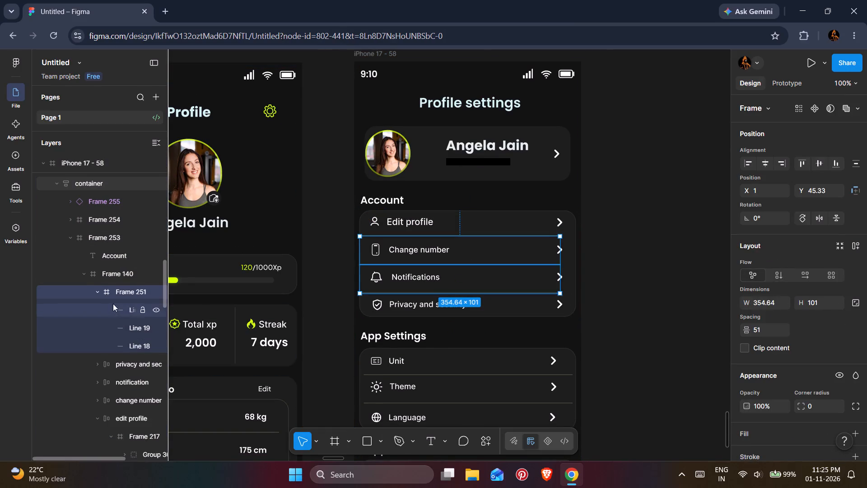
{"action": "left_click", "coordinate": [100, 292]}
{"action": "left_click", "coordinate": [122, 310]}
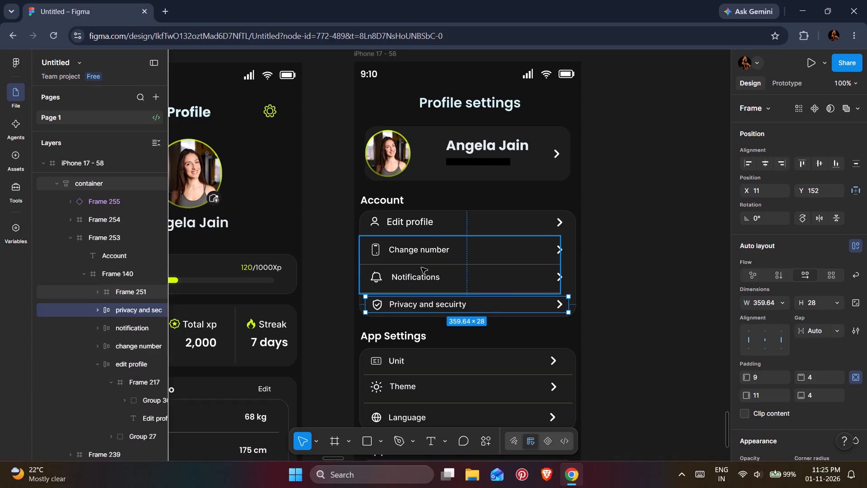
{"action": "double_click", "coordinate": [424, 252]}
{"action": "left_click", "coordinate": [109, 273]}
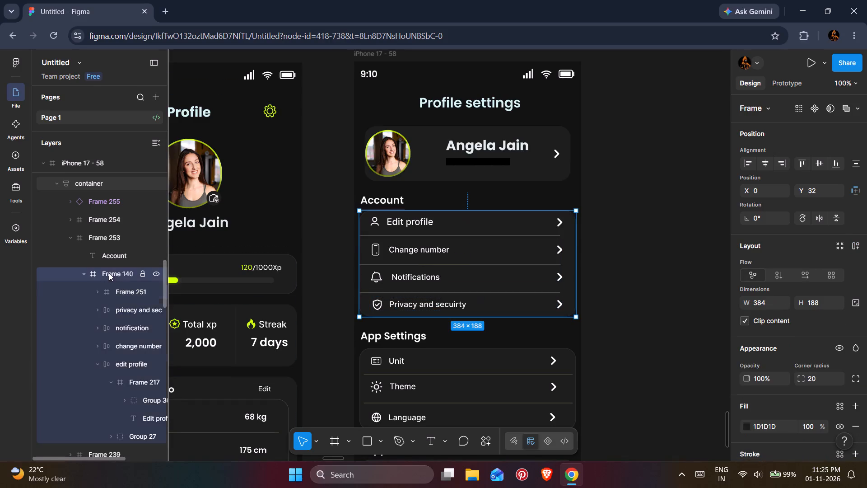
{"action": "left_click", "coordinate": [110, 304]}
{"action": "left_click", "coordinate": [119, 330]}
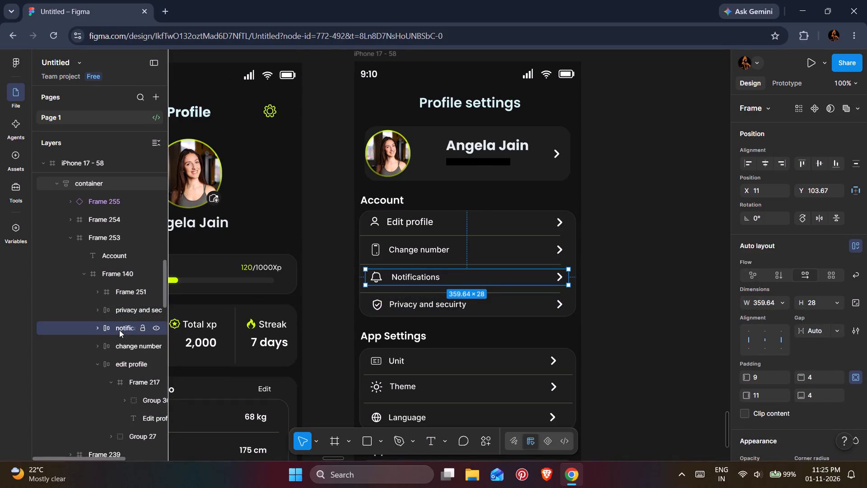
{"action": "left_click", "coordinate": [121, 342]}
{"action": "scroll", "coordinate": [480, 236], "scroll_direction": "down", "scroll_amount": 3}
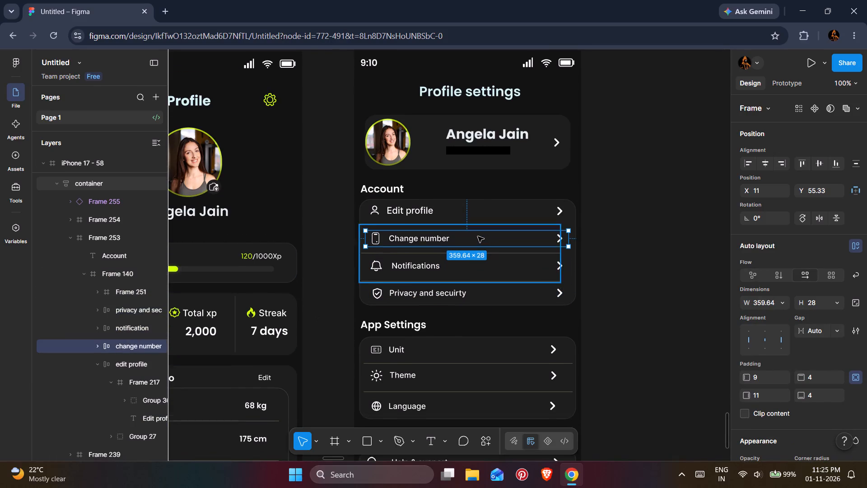
{"action": "scroll", "coordinate": [478, 236], "scroll_direction": "down", "scroll_amount": 1}
{"action": "left_click", "coordinate": [256, 273]}
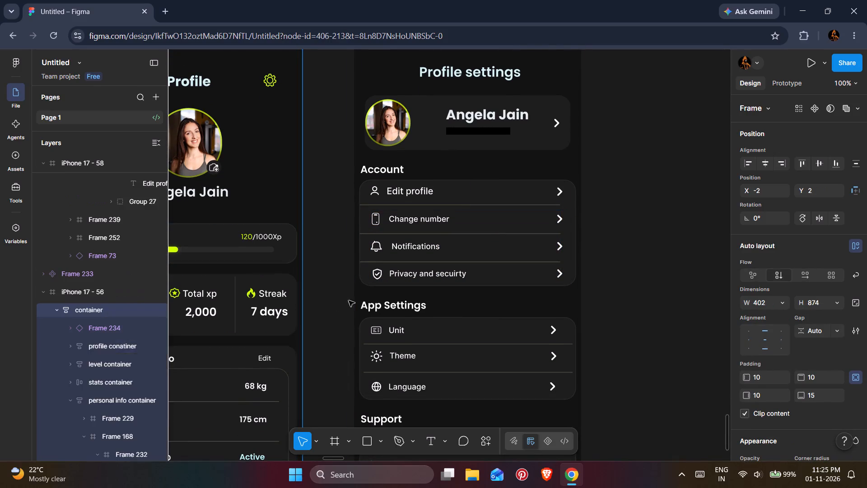
{"action": "left_click", "coordinate": [396, 277]}
{"action": "scroll", "coordinate": [396, 277], "scroll_direction": "up", "scroll_amount": 7}
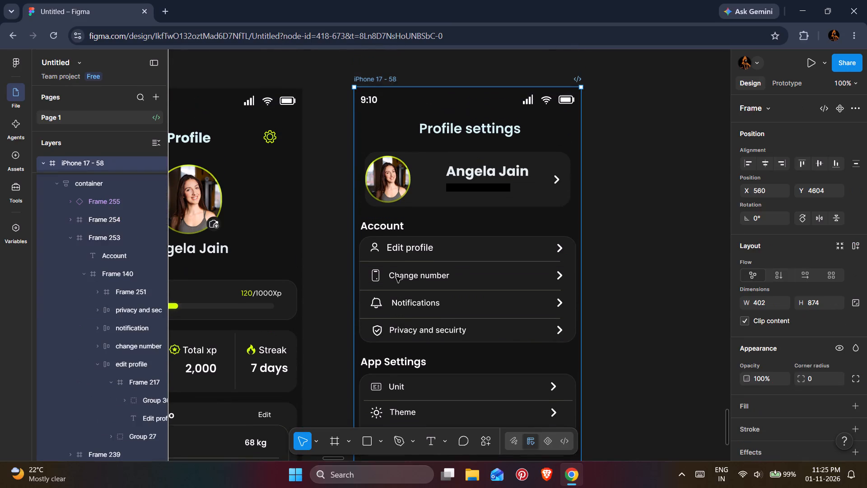
Move the change number layer above the notification layer inside the Account card's Frame 140.
{"action": "left_click", "coordinate": [117, 329]}
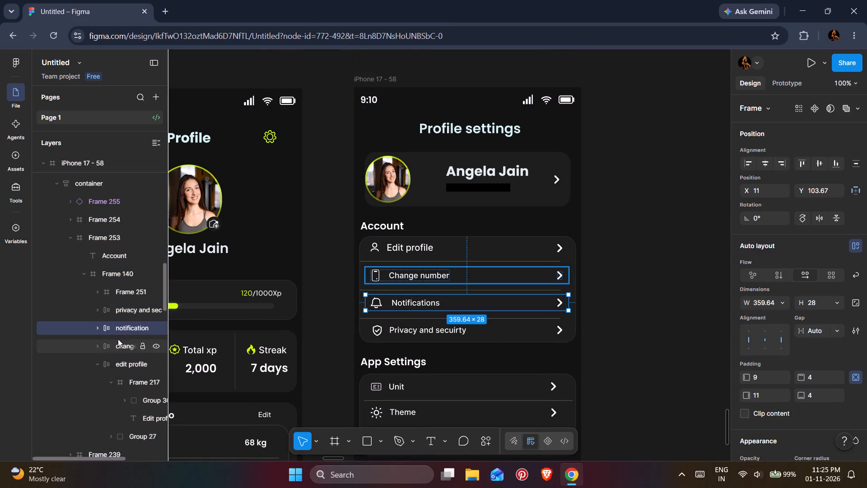
{"action": "left_click", "coordinate": [118, 339]}
{"action": "left_click_drag", "start_coordinate": [118, 344], "coordinate": [118, 324]}
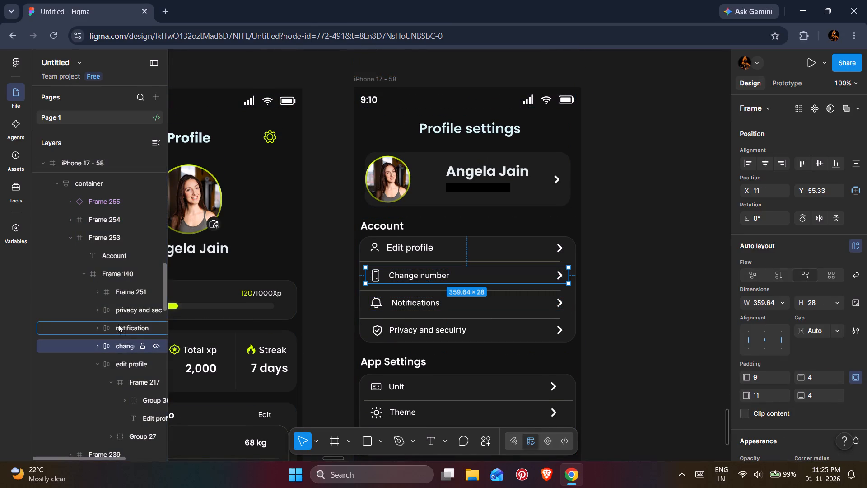
{"action": "left_click_drag", "start_coordinate": [118, 324], "coordinate": [118, 323]}
{"action": "left_click", "coordinate": [118, 344]}
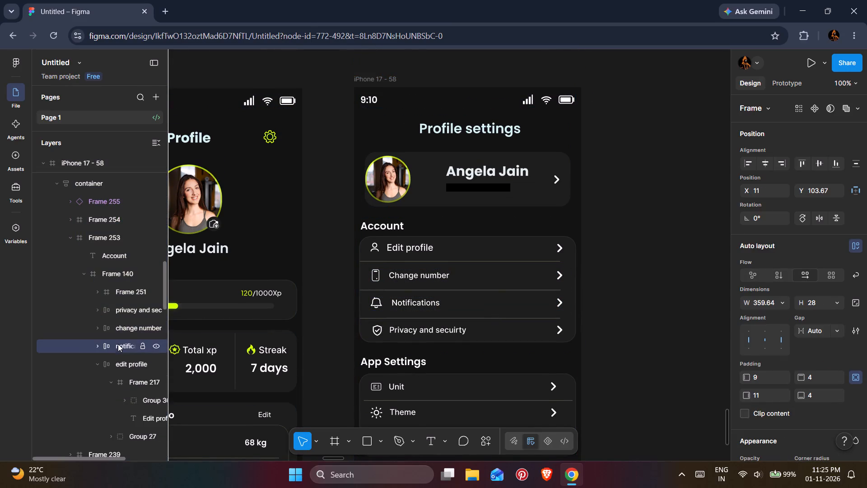
Collapse the edit profile layer and move it directly below Frame 251, above the privacy and security layer.
{"action": "left_click", "coordinate": [97, 344]}
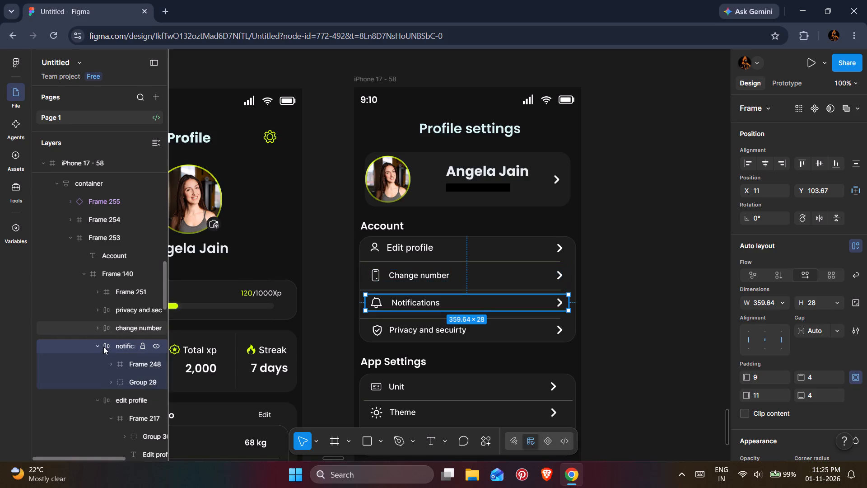
{"action": "left_click", "coordinate": [98, 346]}
{"action": "left_click", "coordinate": [127, 362]}
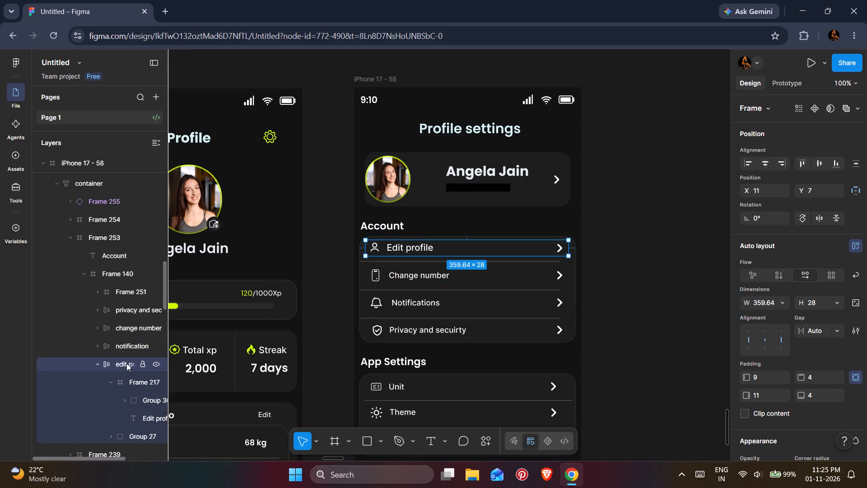
{"action": "left_click", "coordinate": [98, 364]}
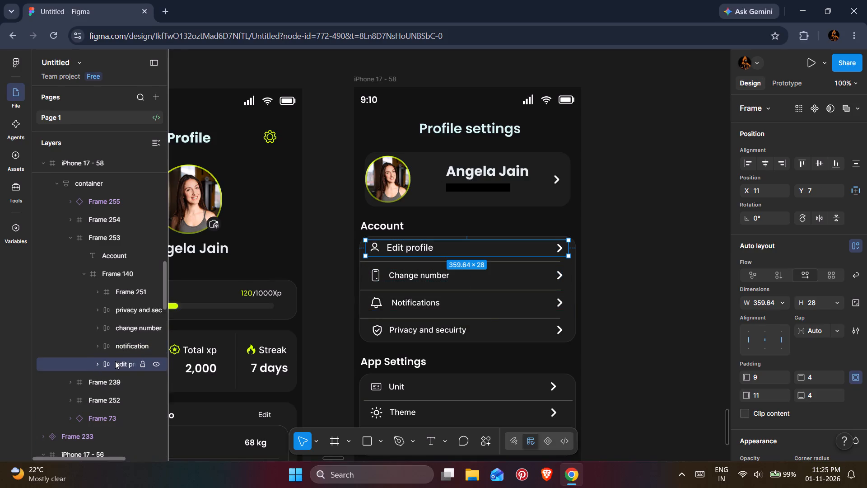
{"action": "left_click_drag", "start_coordinate": [115, 361], "coordinate": [119, 303]}
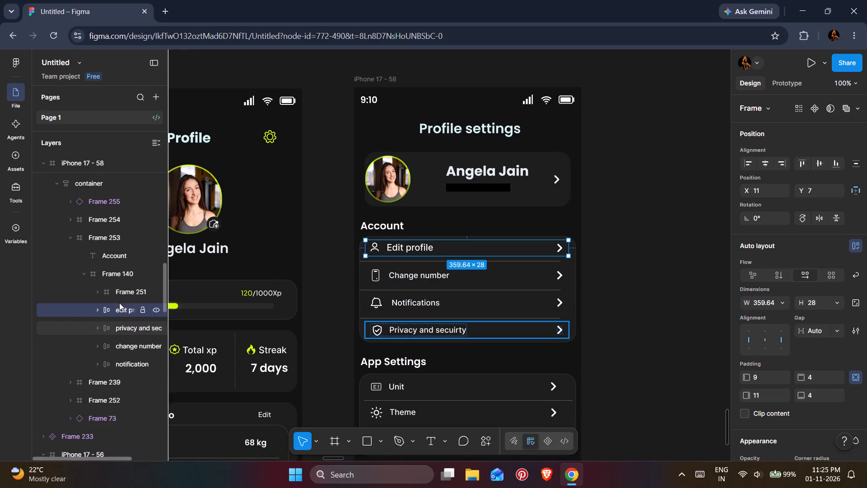
Move the privacy and security layer below notification in Frame 140, and check each row layer against the card's row order.
{"action": "left_click", "coordinate": [120, 327]}
{"action": "left_click_drag", "start_coordinate": [120, 327], "coordinate": [120, 360]}
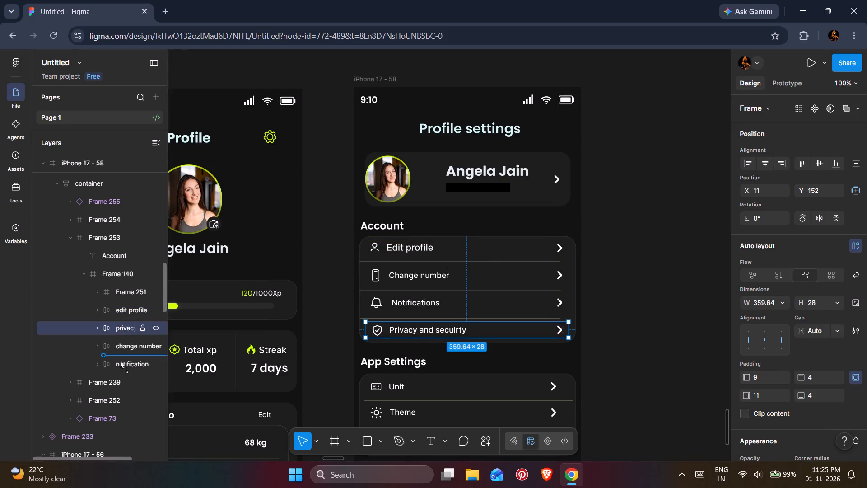
{"action": "left_click_drag", "start_coordinate": [120, 360], "coordinate": [119, 371]}
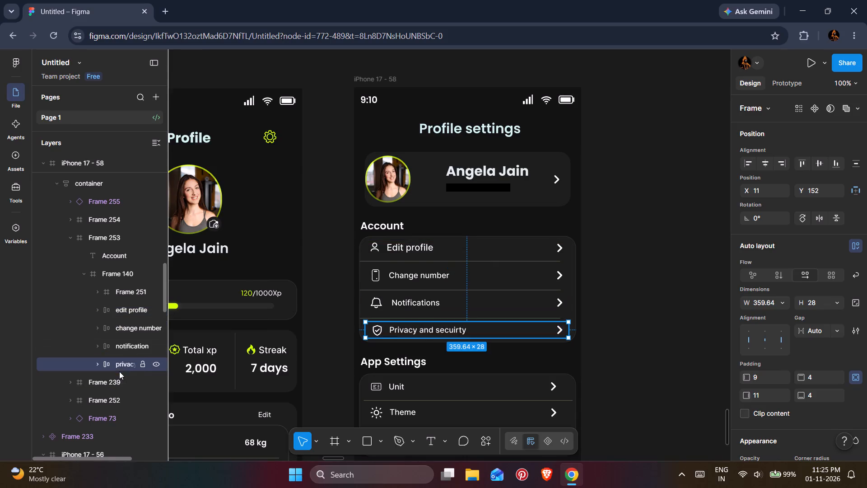
{"action": "left_click", "coordinate": [119, 345]}
{"action": "left_click", "coordinate": [119, 319]}
{"action": "left_click", "coordinate": [121, 300]}
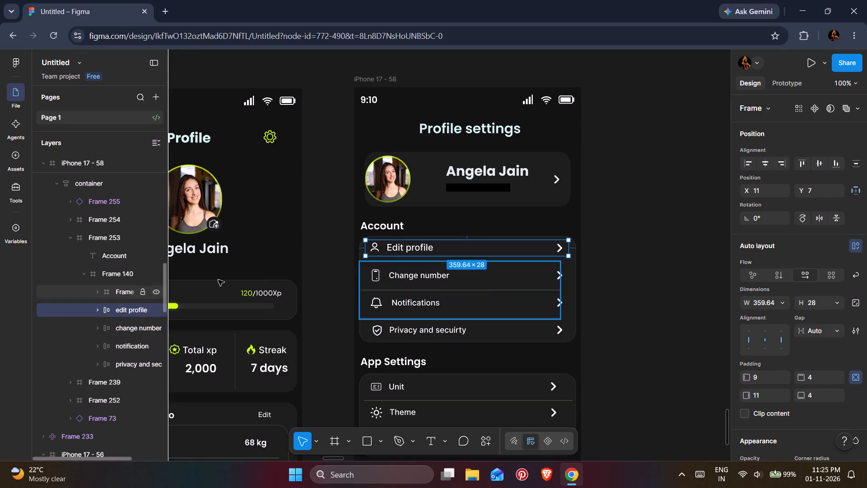
{"action": "left_click", "coordinate": [119, 326]}
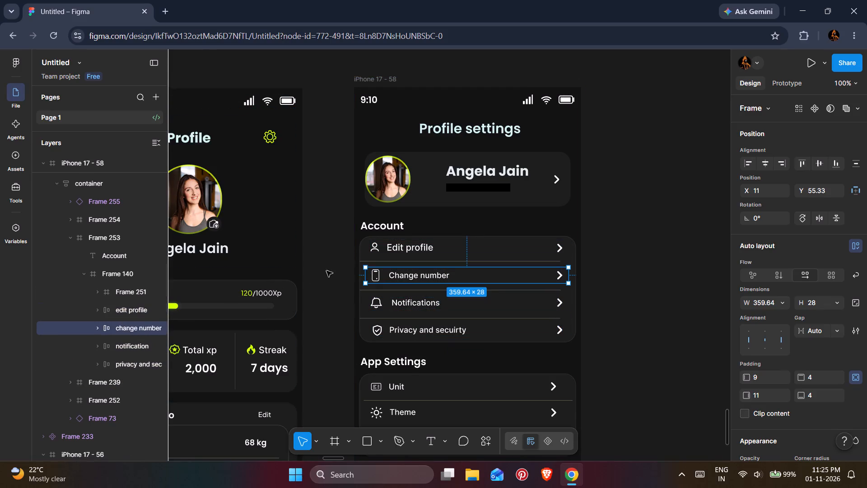
Set the font size of the Change number label in the Account section to 16.
{"action": "triple_click", "coordinate": [409, 277]}
{"action": "double_click", "coordinate": [409, 277]}
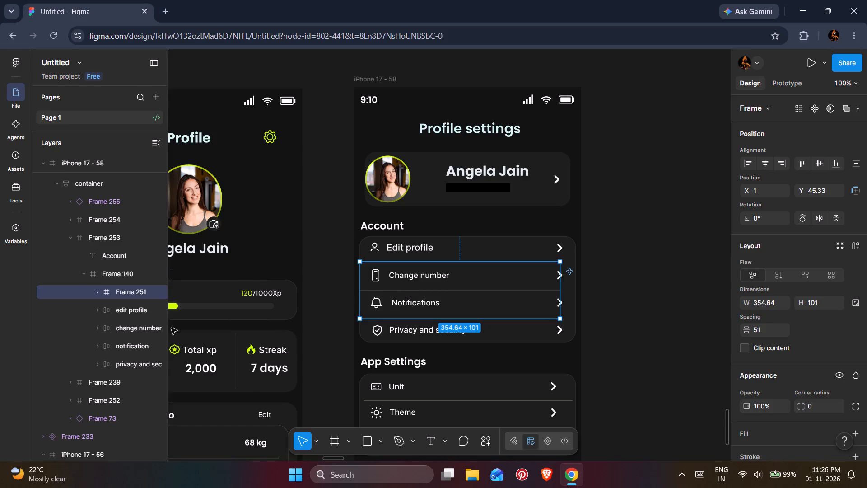
{"action": "left_click", "coordinate": [127, 313]}
{"action": "left_click", "coordinate": [124, 329]}
{"action": "left_click", "coordinate": [93, 327]}
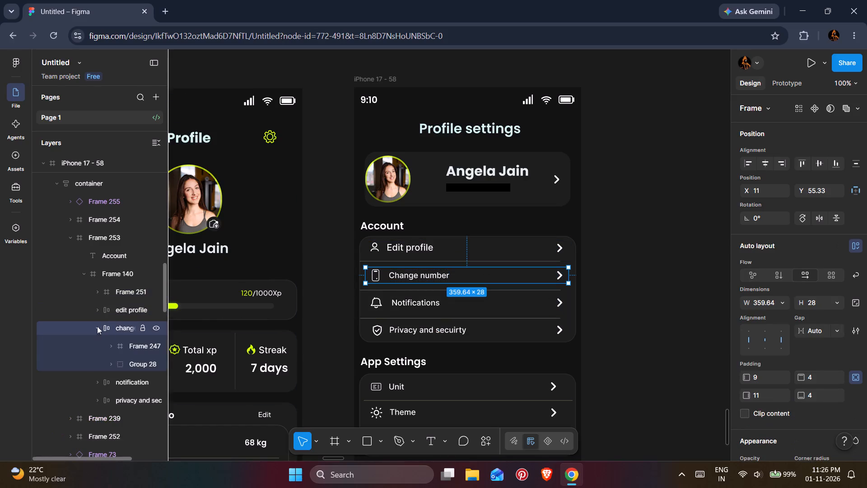
{"action": "left_click", "coordinate": [119, 343]}
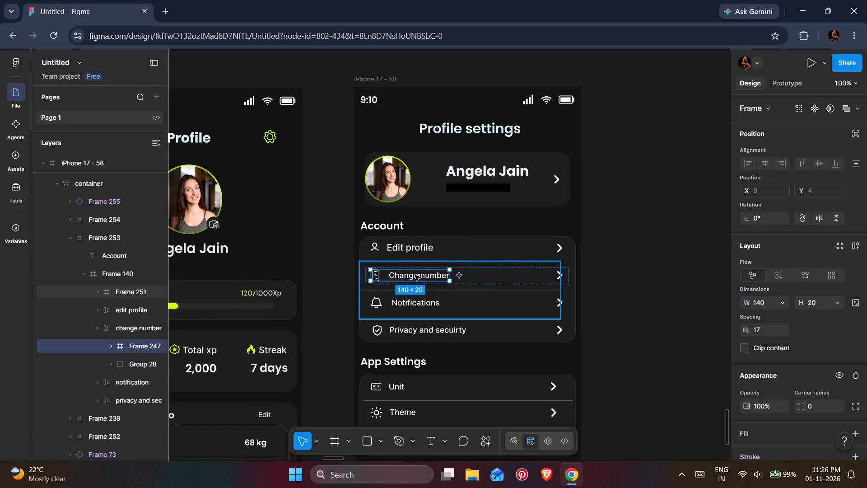
{"action": "triple_click", "coordinate": [415, 275]}
{"action": "left_click", "coordinate": [414, 275]}
{"action": "left_click", "coordinate": [125, 347]}
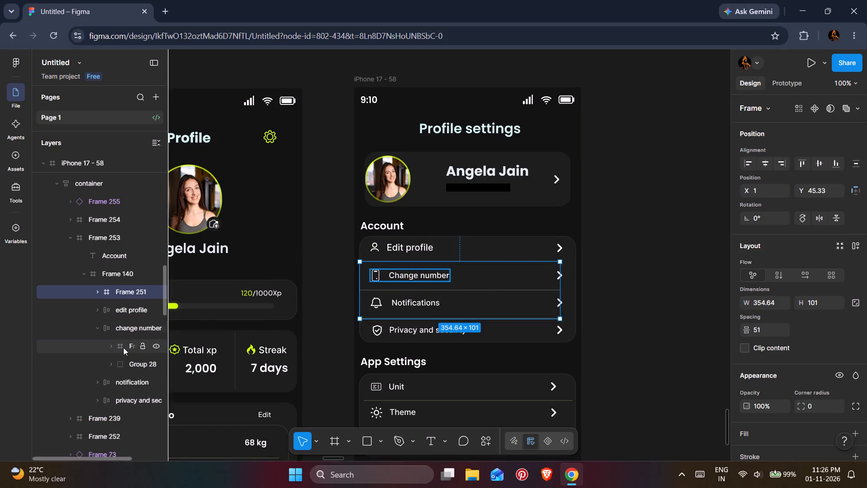
{"action": "left_click", "coordinate": [115, 347]}
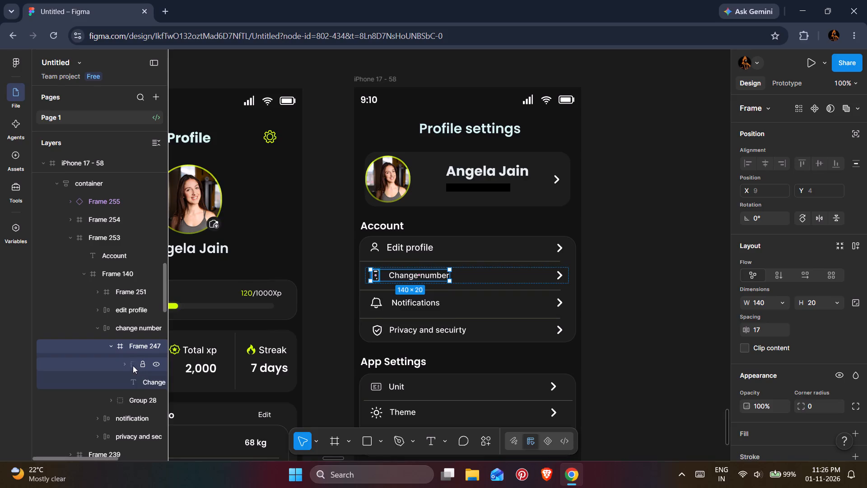
{"action": "left_click", "coordinate": [125, 365]}
{"action": "left_click", "coordinate": [125, 365]}
{"action": "left_click", "coordinate": [136, 379]}
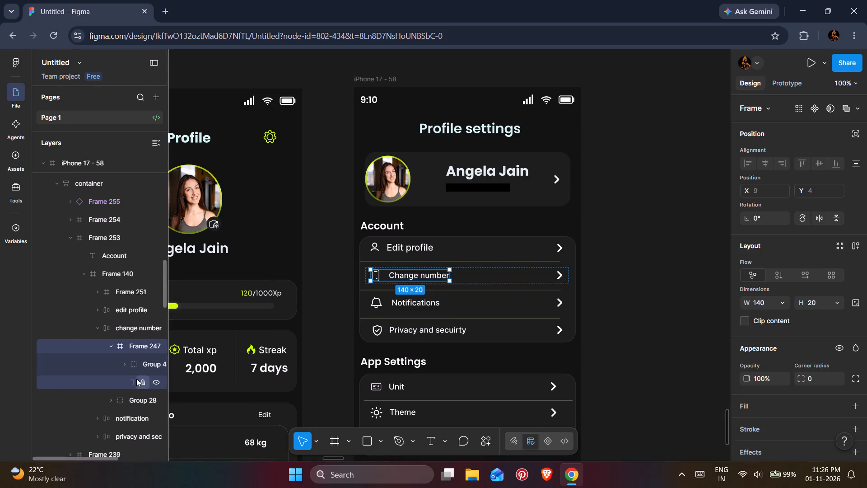
{"action": "left_click", "coordinate": [136, 379]}
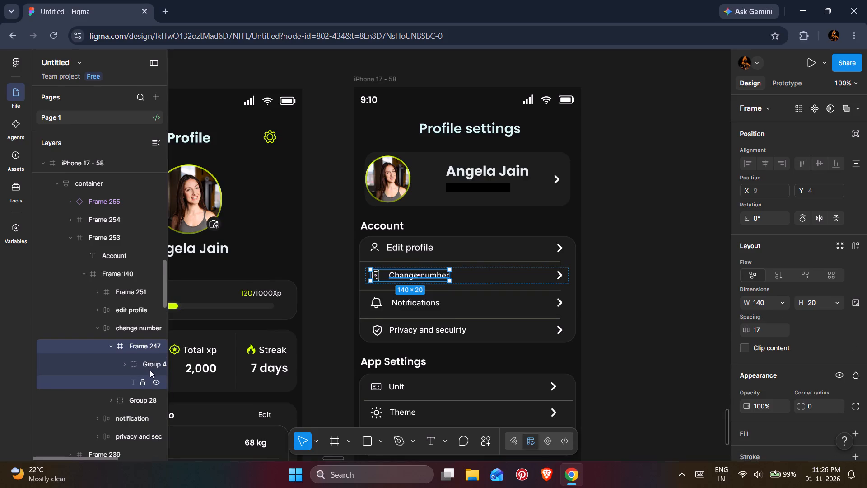
{"action": "left_click", "coordinate": [115, 380]}
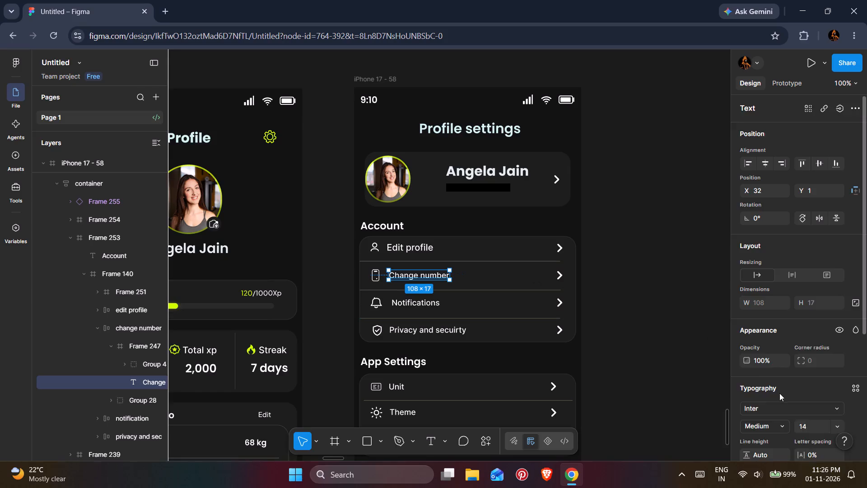
{"action": "scroll", "coordinate": [779, 395], "scroll_direction": "down", "scroll_amount": 1}
{"action": "left_click", "coordinate": [816, 371]}
{"action": "type", "text": "15"}
{"action": "key", "text": "BackSpace"}
{"action": "key", "text": "6"}
{"action": "key", "text": "Return"}
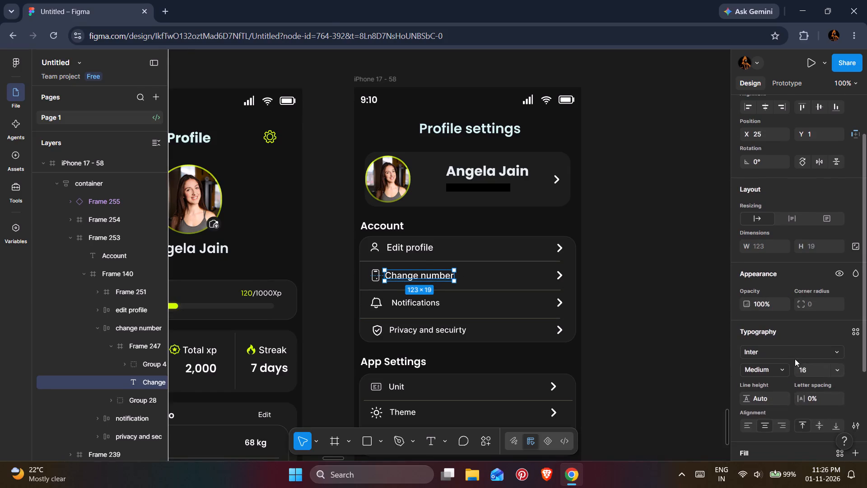
{"action": "left_click", "coordinate": [651, 335]}
{"action": "scroll", "coordinate": [525, 319], "scroll_direction": "down", "scroll_amount": 2}
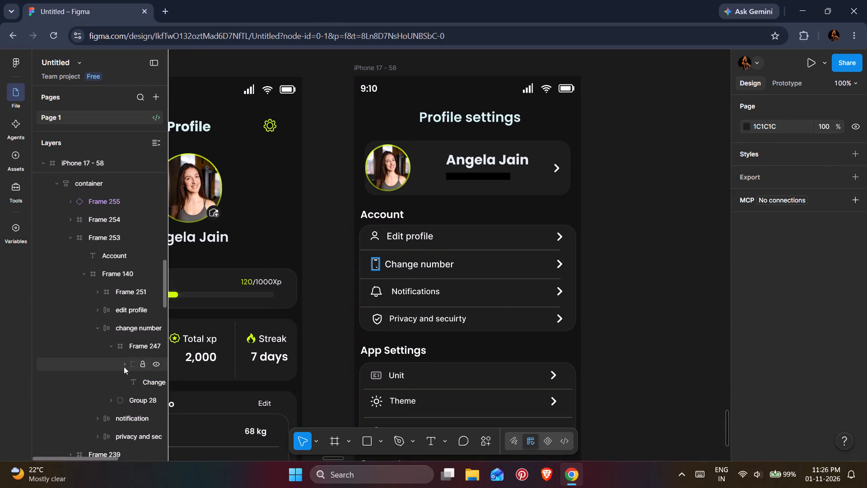
Nudge the Change number label right to X 28 and collapse the change number layer.
{"action": "left_click", "coordinate": [106, 377]}
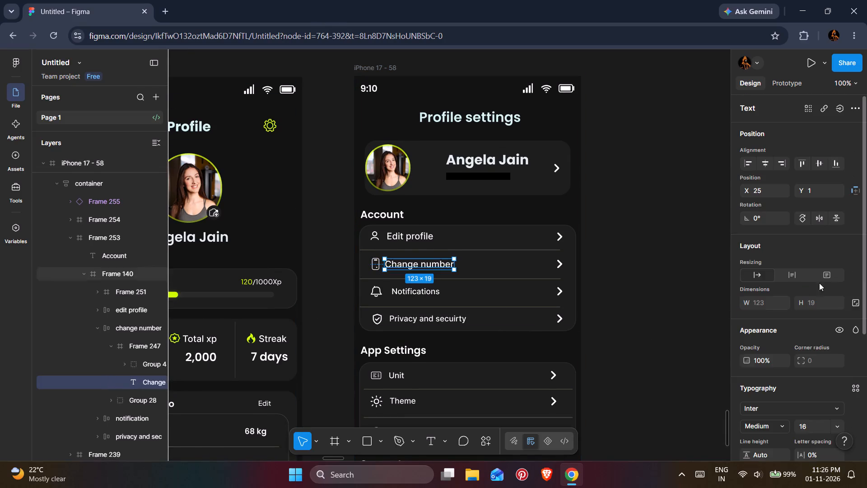
{"action": "key", "text": "Right"}
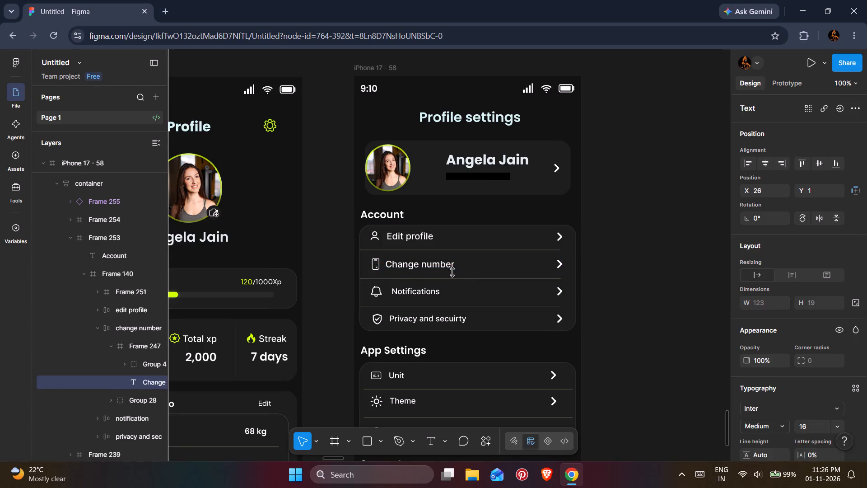
{"action": "key", "text": "Right"}
{"action": "key", "text": "Right"}
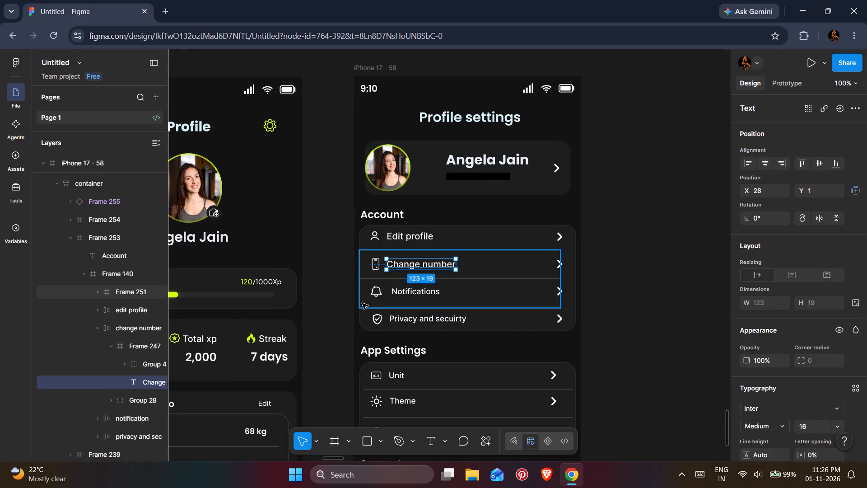
{"action": "left_click", "coordinate": [108, 346]}
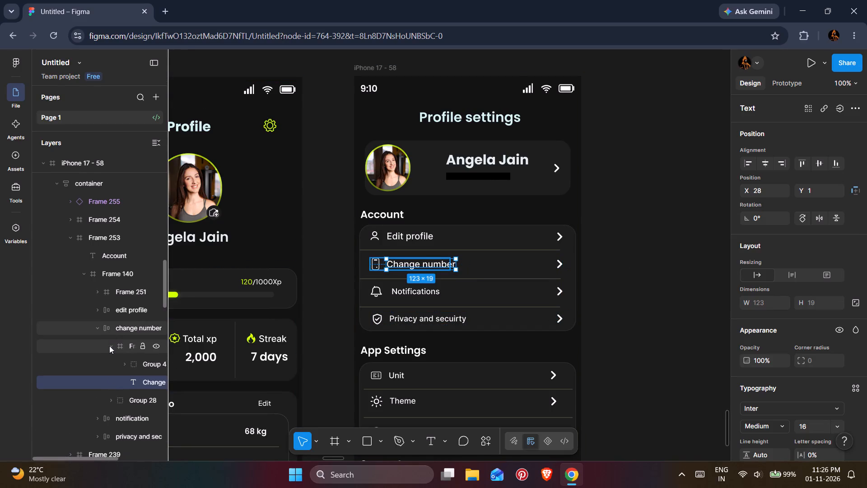
{"action": "left_click", "coordinate": [95, 328]}
Set the font size of the Notifications label inside the notification layer's Frame 248 to 16.
{"action": "left_click", "coordinate": [110, 343]}
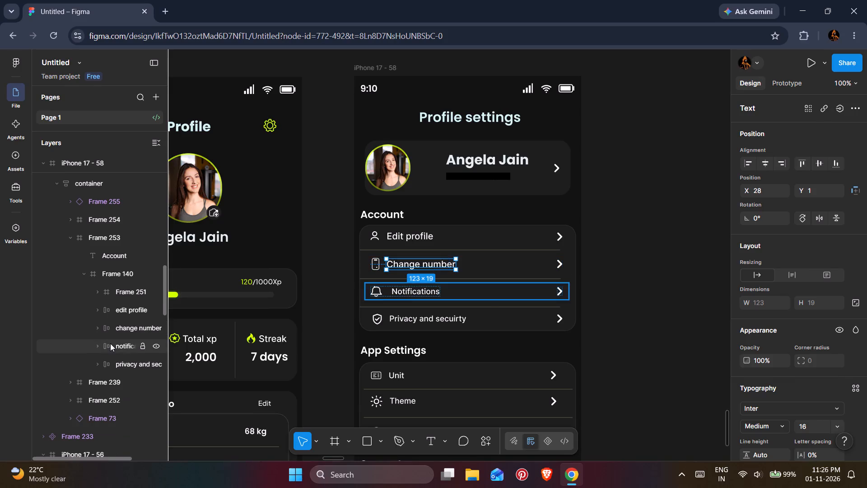
{"action": "left_click", "coordinate": [97, 345]}
{"action": "left_click", "coordinate": [122, 381]}
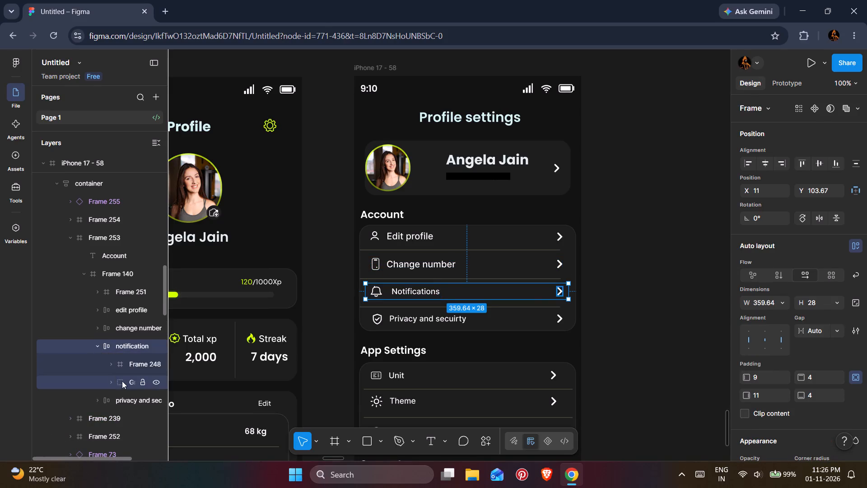
{"action": "left_click", "coordinate": [123, 361]}
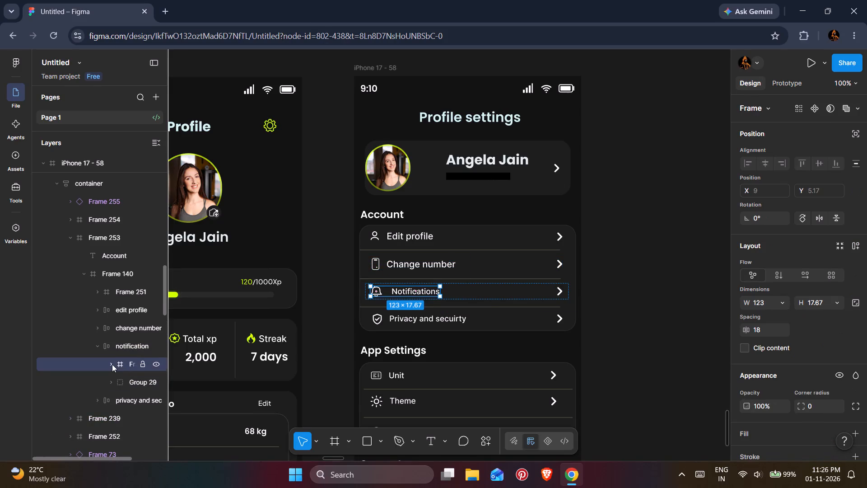
{"action": "left_click", "coordinate": [112, 364]}
{"action": "left_click", "coordinate": [113, 396]}
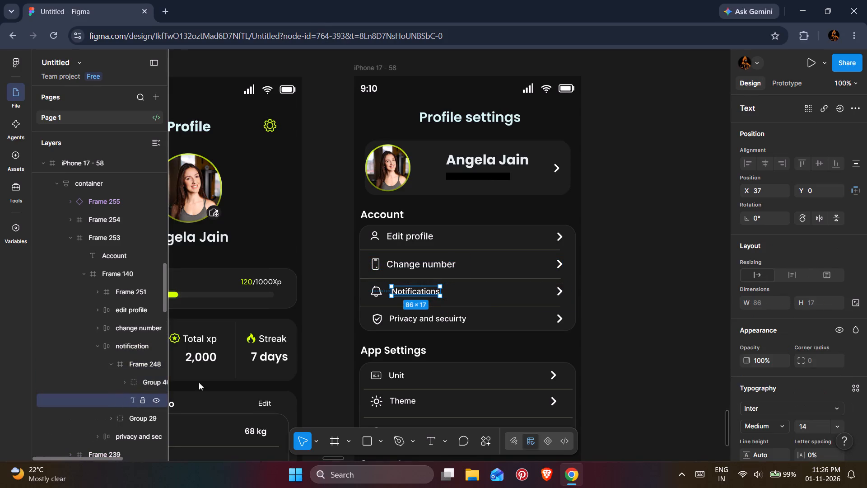
{"action": "scroll", "coordinate": [804, 368], "scroll_direction": "down", "scroll_amount": 1}
{"action": "left_click", "coordinate": [807, 364]}
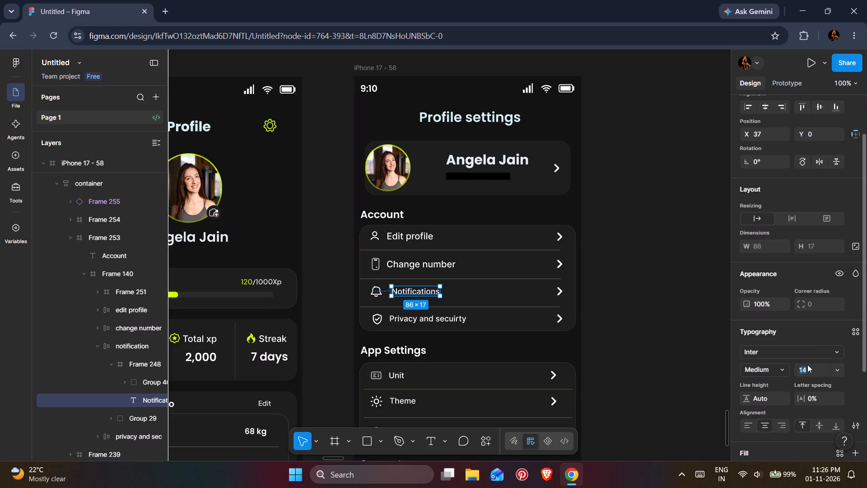
{"action": "key", "text": "1"}
{"action": "key", "text": "6"}
{"action": "key", "text": "Return"}
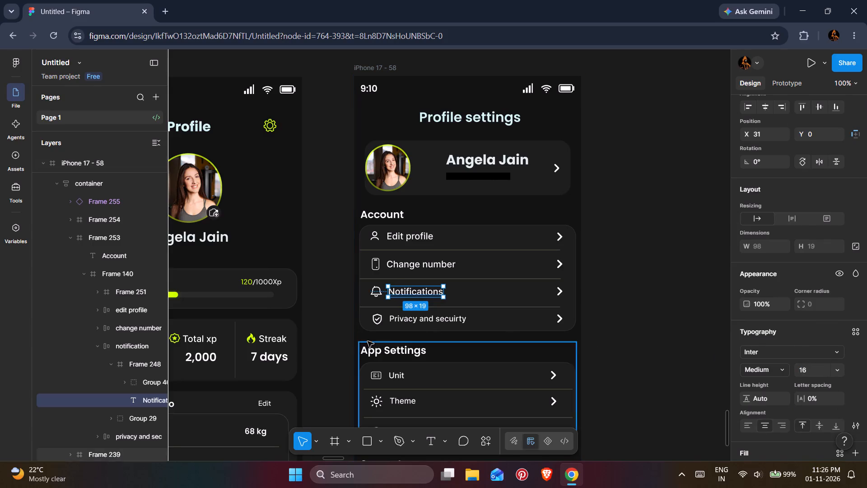
Nudge the Notifications label right to X 33 and collapse the notification layer.
{"action": "key", "text": "Right"}
{"action": "key", "text": "Right"}
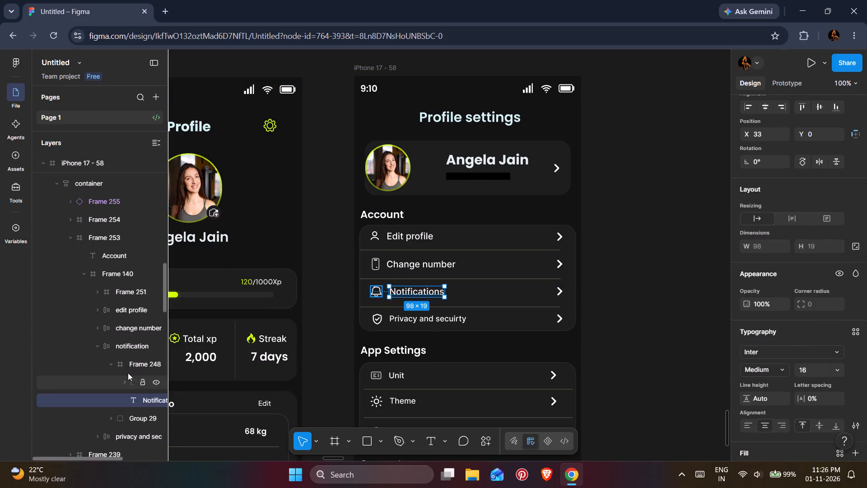
{"action": "left_click", "coordinate": [120, 349]}
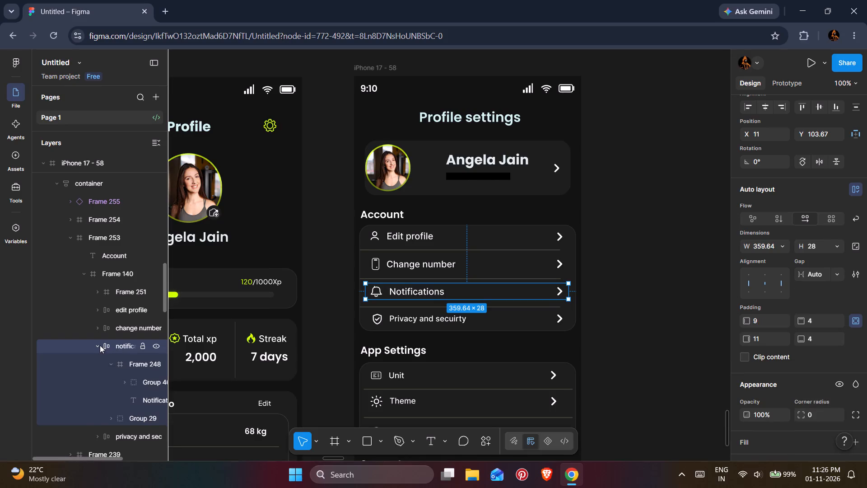
{"action": "left_click", "coordinate": [100, 345]}
Set the font size of the privacy label inside Frame 249 of the privacy and security layer to 16.
{"action": "left_click", "coordinate": [108, 361]}
{"action": "left_click", "coordinate": [94, 361]}
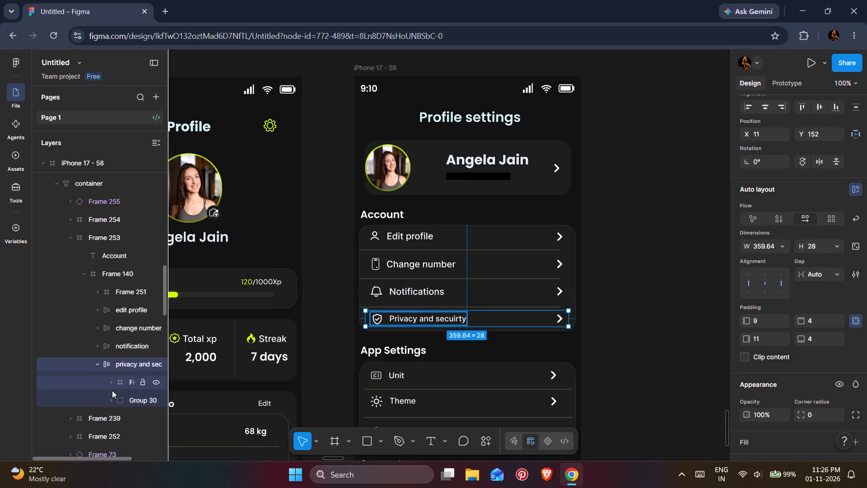
{"action": "left_click", "coordinate": [117, 398]}
{"action": "left_click", "coordinate": [111, 400]}
{"action": "left_click", "coordinate": [110, 415]}
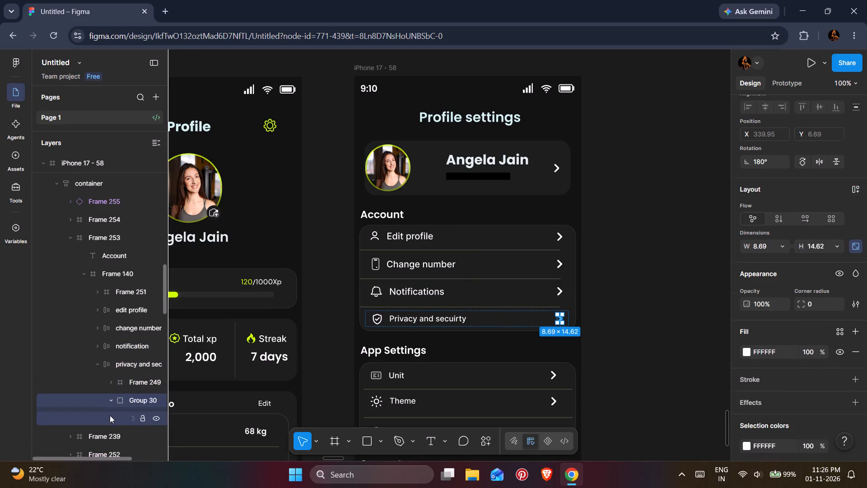
{"action": "left_click", "coordinate": [112, 399]}
{"action": "left_click", "coordinate": [117, 381]}
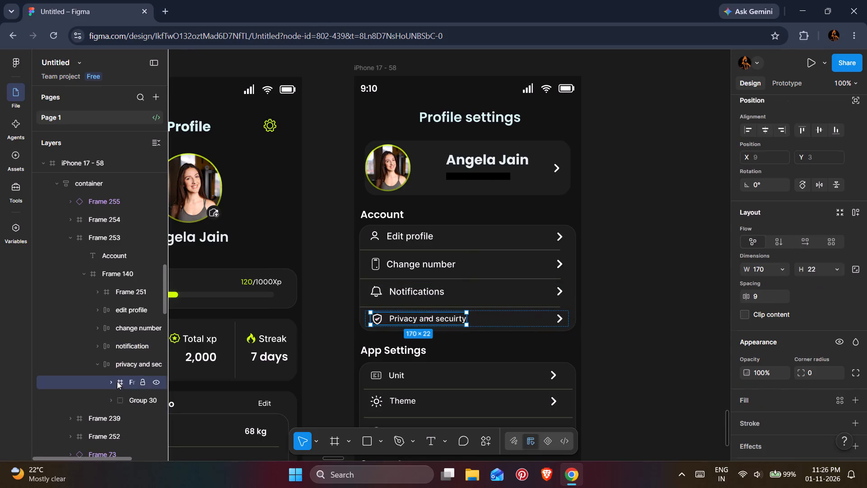
{"action": "left_click", "coordinate": [107, 383]}
{"action": "left_click", "coordinate": [119, 417]}
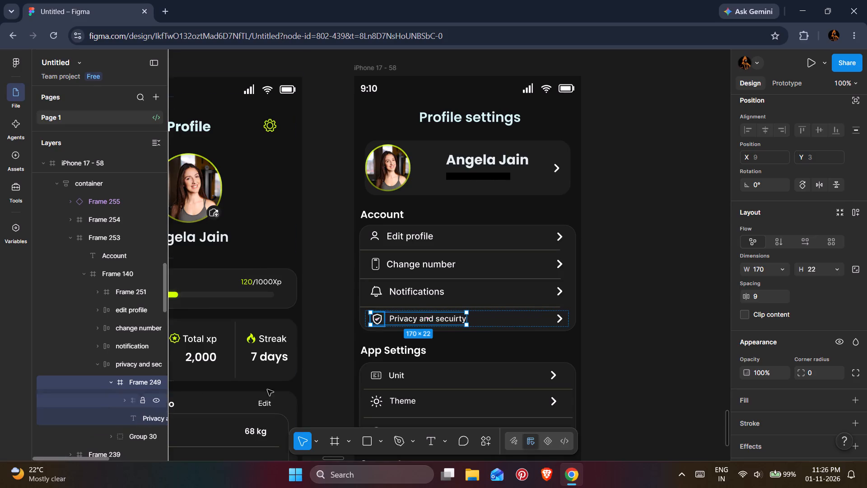
{"action": "left_click", "coordinate": [114, 416]}
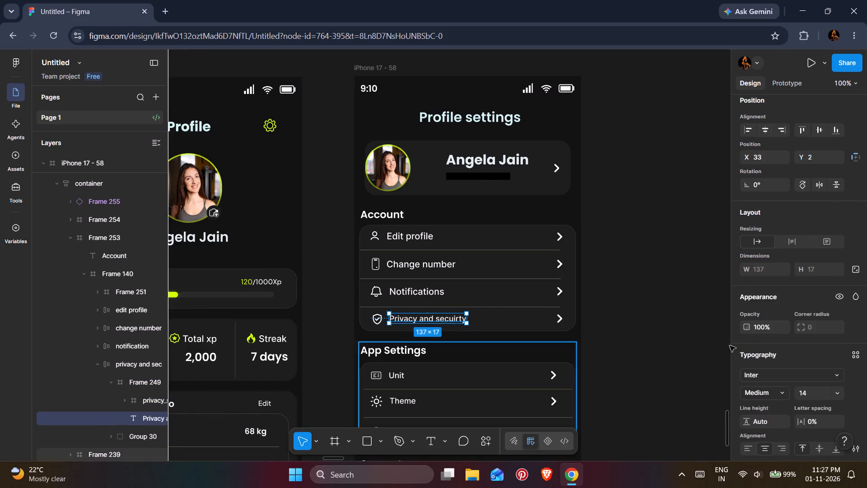
{"action": "left_click", "coordinate": [805, 393]}
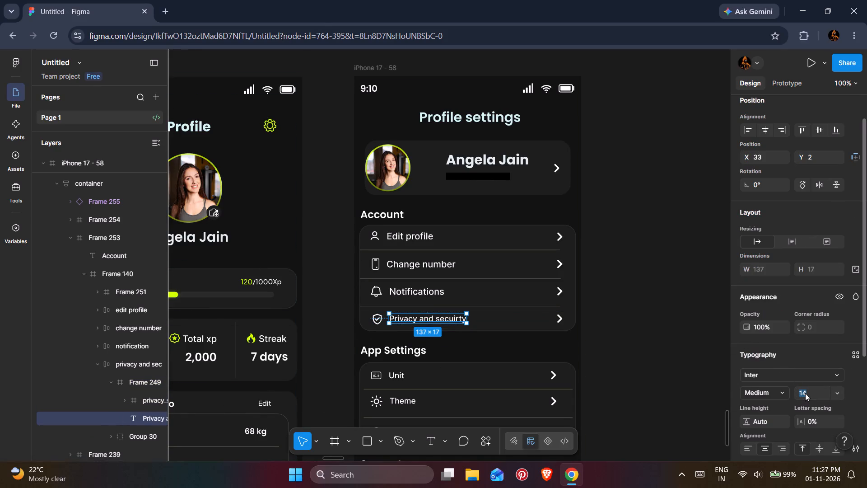
{"action": "type", "text": "16"}
{"action": "key", "text": "Return"}
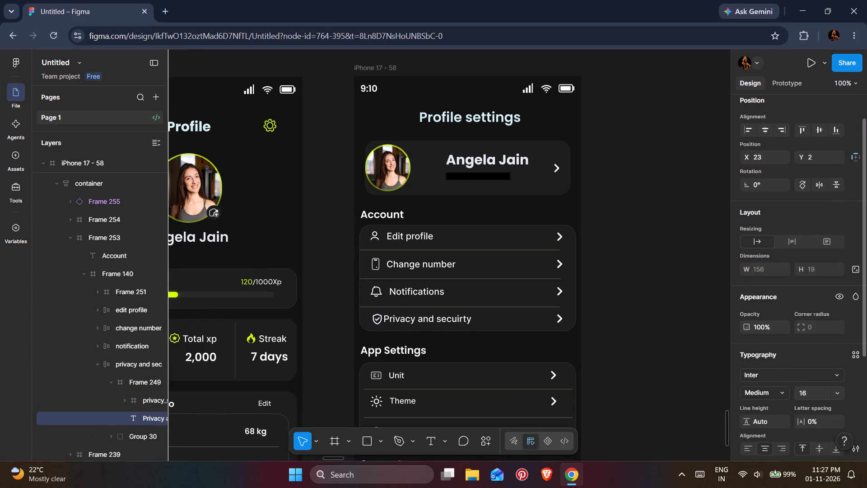
{"action": "left_click", "coordinate": [601, 307]}
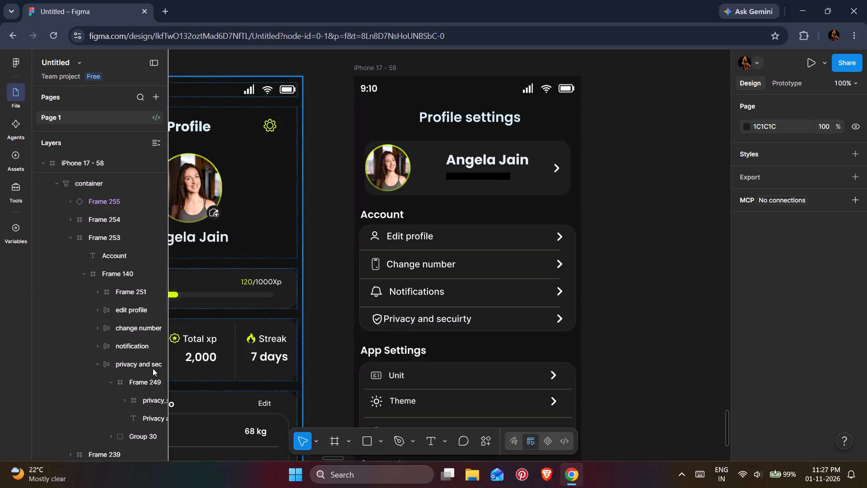
Nudge the privacy label in Frame 249 right to X 33, clear of its shield icon.
{"action": "left_click", "coordinate": [107, 401]}
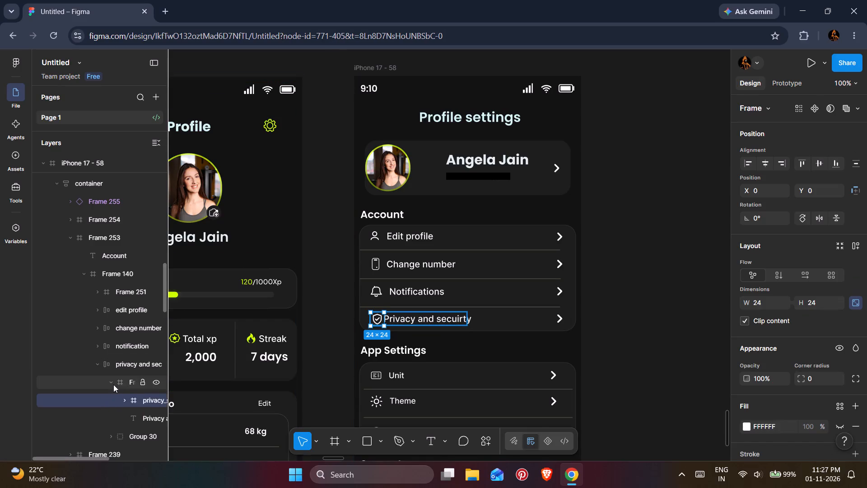
{"action": "left_click", "coordinate": [113, 414]}
{"action": "key", "text": "Right"}
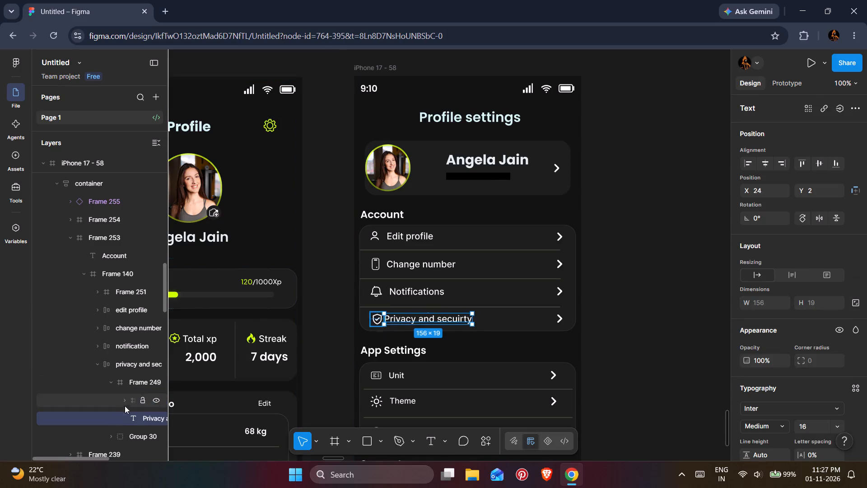
{"action": "key", "text": "Right"}
{"action": "key", "text": "Right"}
{"action": "key", "text": "Right"}
{"action": "key", "text": "Right"}
{"action": "key", "text": "Right"}
{"action": "key", "text": "Right"}
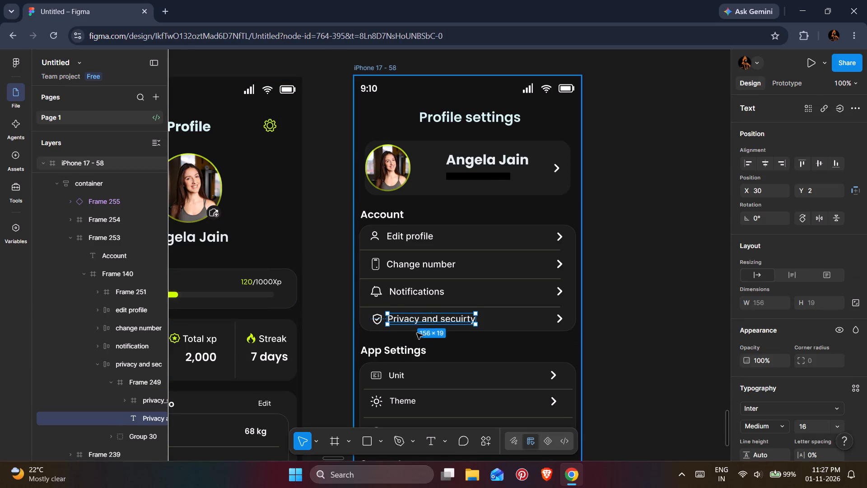
{"action": "key", "text": "Right"}
{"action": "key", "text": "Right"}
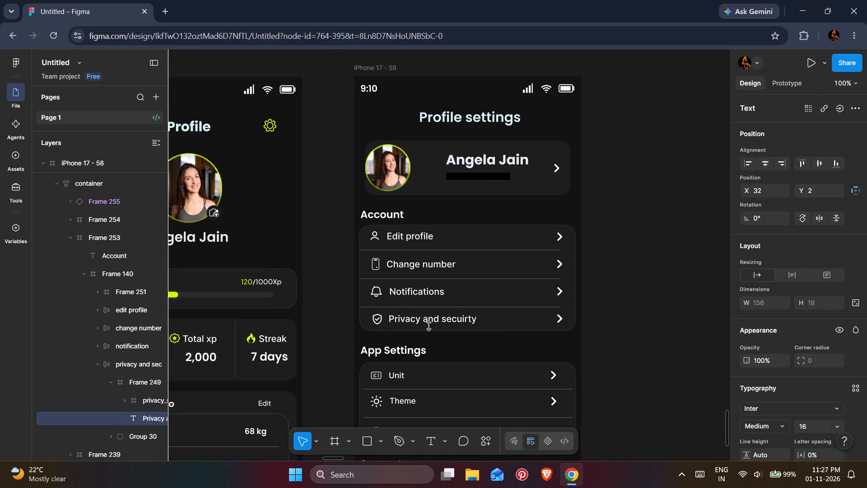
{"action": "key", "text": "Right"}
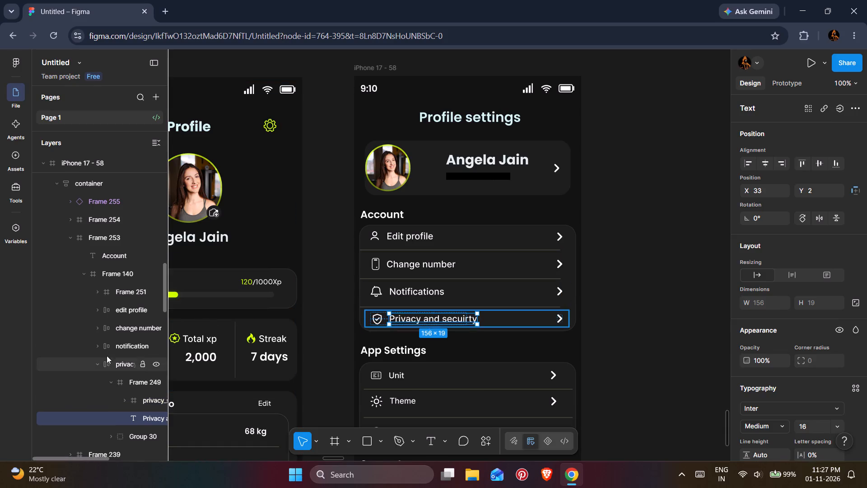
Lock the Frame 251 layer that overlaps the Change number and Notifications rows in the Account card.
{"action": "left_click", "coordinate": [97, 345]}
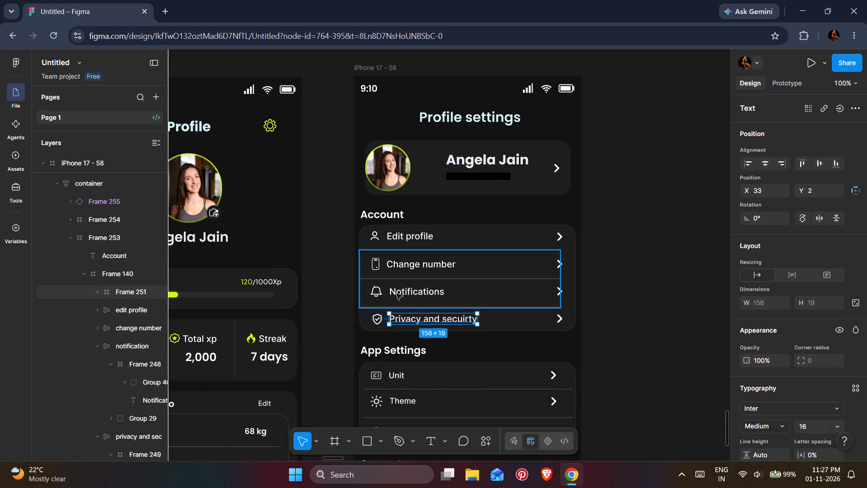
{"action": "key", "text": "ctrl+plus"}
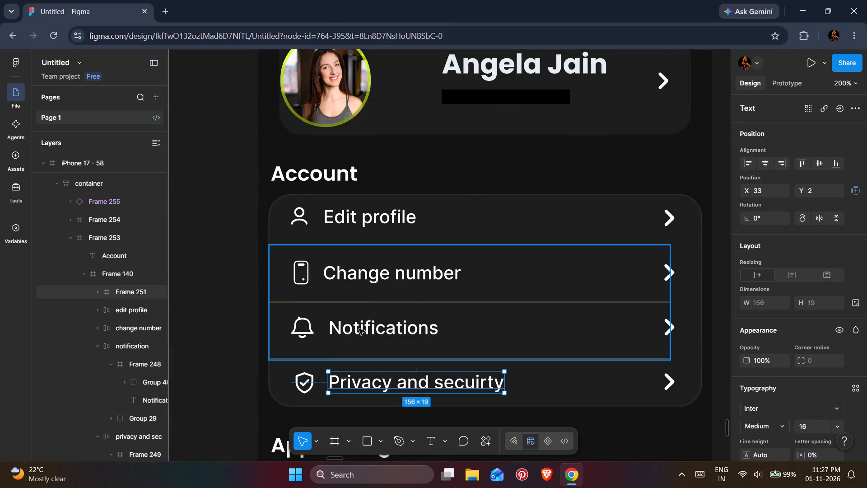
{"action": "triple_click", "coordinate": [359, 326]}
{"action": "left_click", "coordinate": [359, 326]}
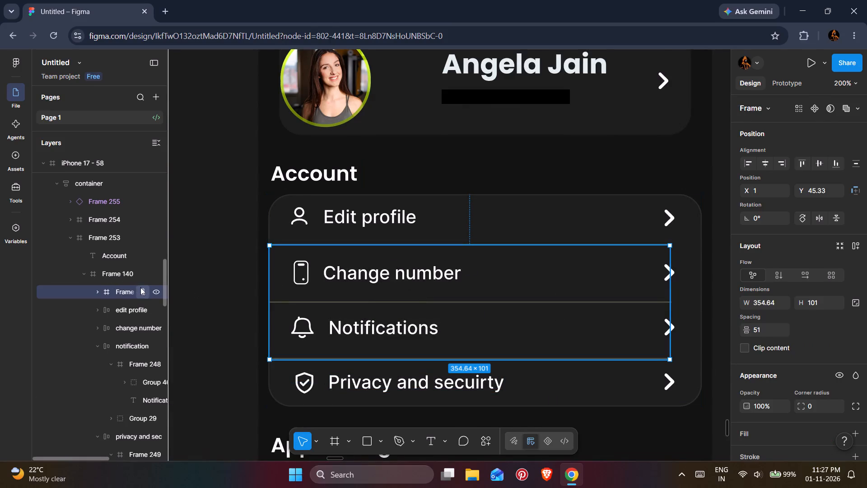
{"action": "left_click", "coordinate": [141, 290]}
Compare the horizontal positions of the Notifications and privacy labels in the Account card.
{"action": "double_click", "coordinate": [394, 334]}
{"action": "double_click", "coordinate": [394, 334]}
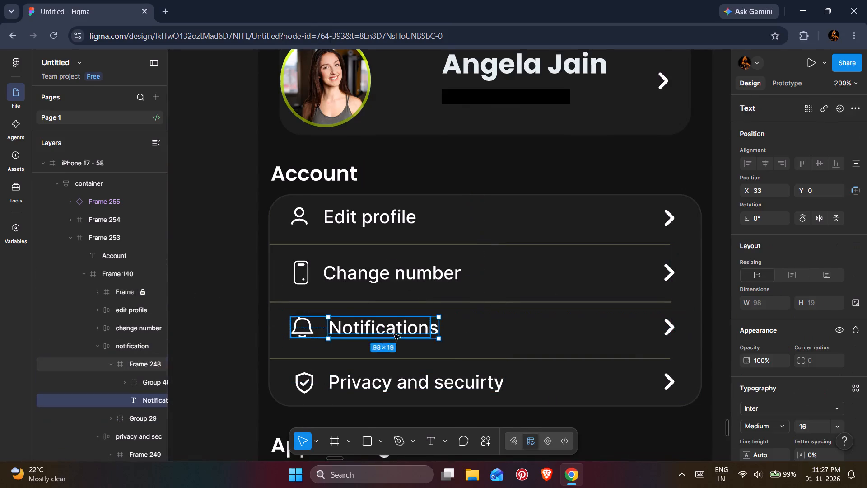
{"action": "scroll", "coordinate": [394, 334], "scroll_direction": "down", "scroll_amount": 2}
{"action": "double_click", "coordinate": [383, 366], "text": "shift"}
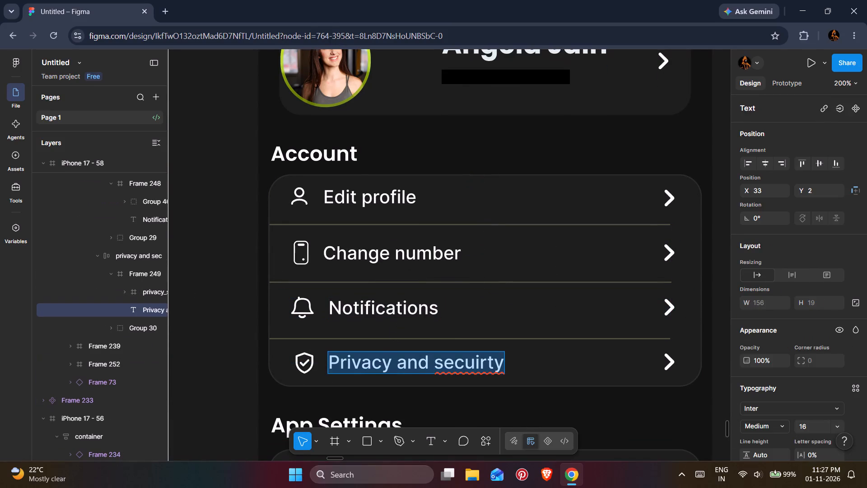
{"action": "double_click", "coordinate": [384, 310], "text": "shift"}
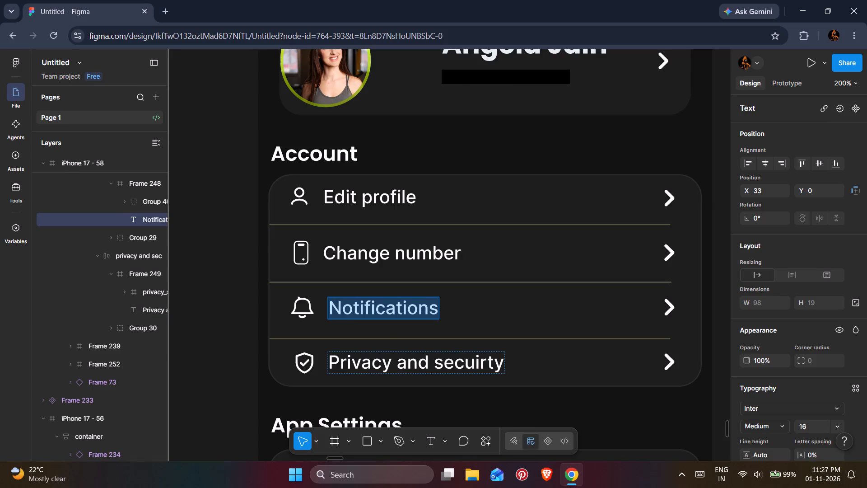
{"action": "left_click", "coordinate": [381, 364], "text": "shift"}
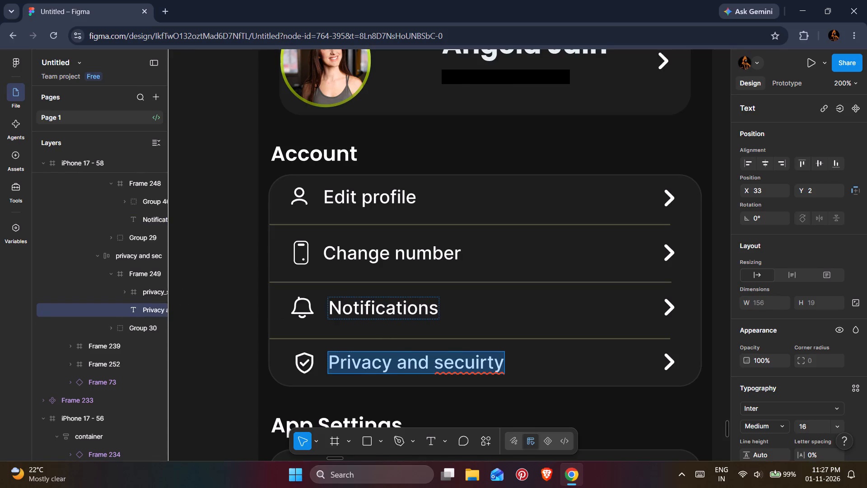
{"action": "left_click", "coordinate": [368, 307]}
{"action": "double_click", "coordinate": [377, 304]}
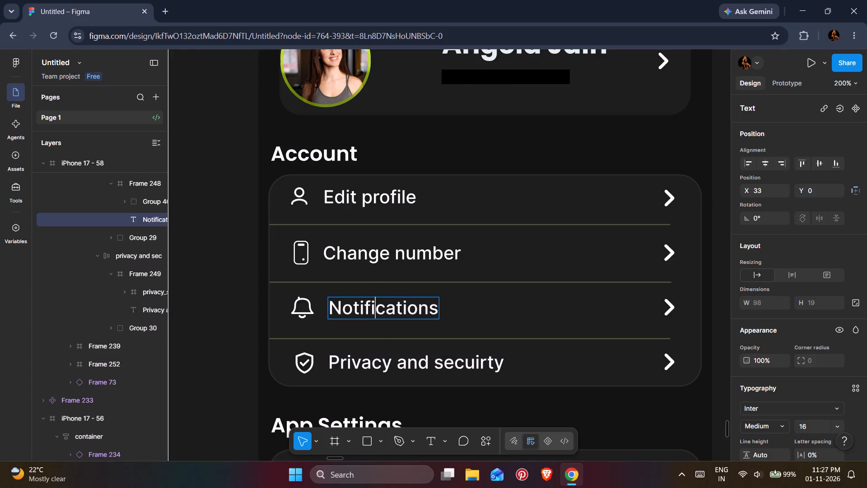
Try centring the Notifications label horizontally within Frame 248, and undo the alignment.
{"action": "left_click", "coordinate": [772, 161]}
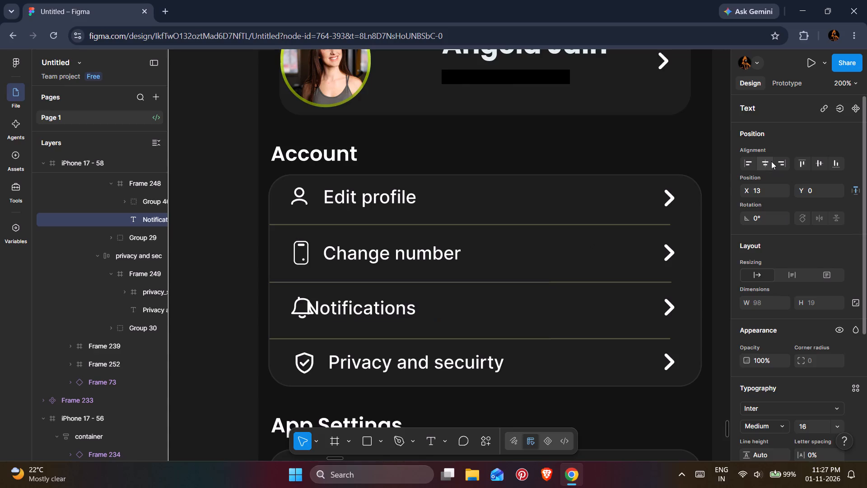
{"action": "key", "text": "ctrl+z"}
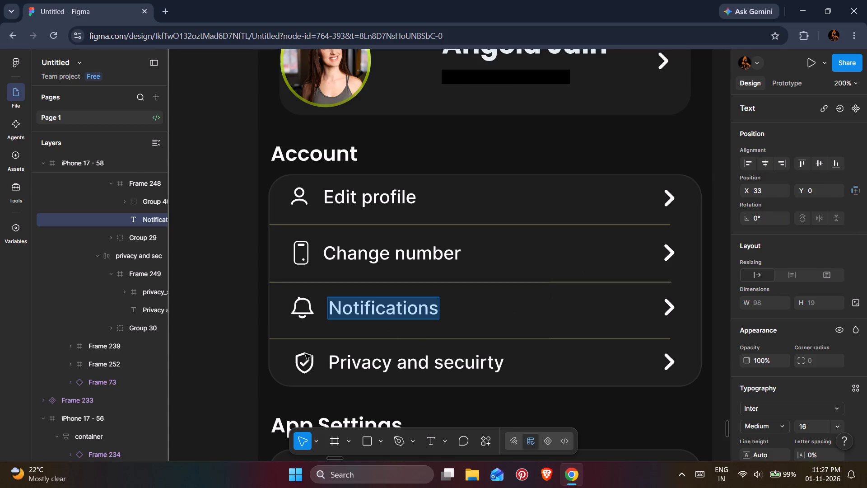
Examine how the row labels line up across the Account and App Settings cards.
{"action": "left_click", "coordinate": [213, 373]}
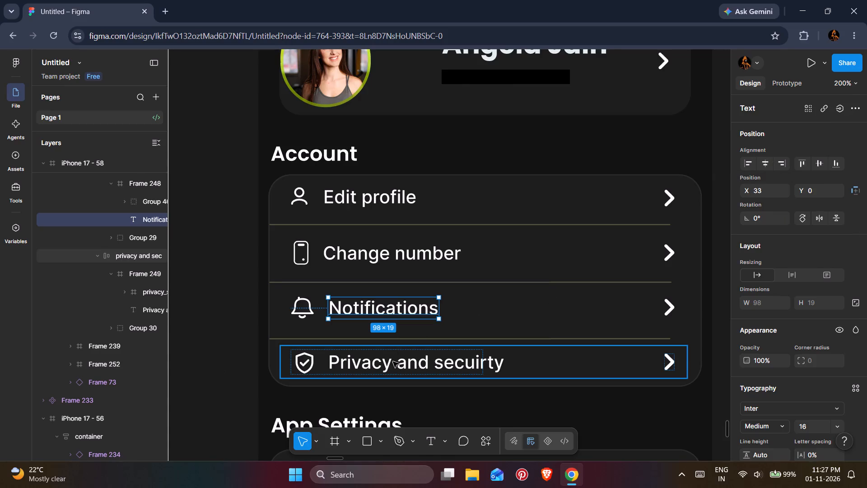
{"action": "key", "text": "ctrl+minus"}
{"action": "key", "text": "ctrl+minus"}
{"action": "key", "text": "ctrl+plus"}
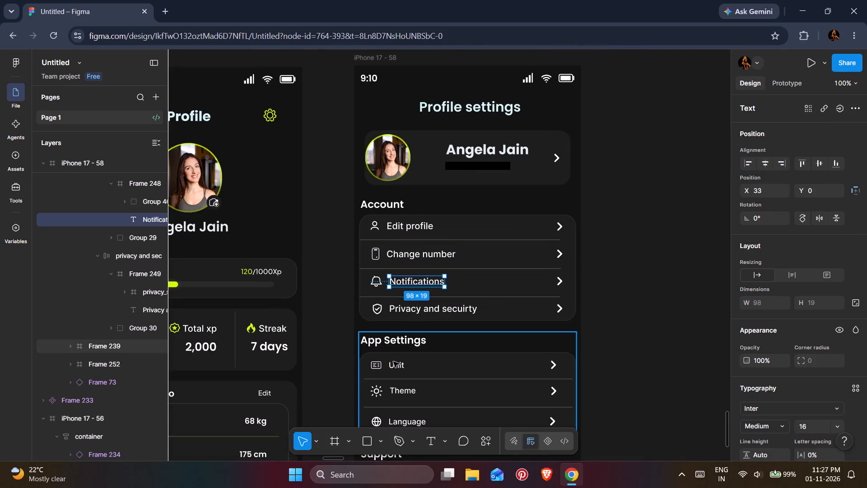
{"action": "left_click", "coordinate": [625, 310]}
{"action": "scroll", "coordinate": [625, 310], "scroll_direction": "down", "scroll_amount": 4}
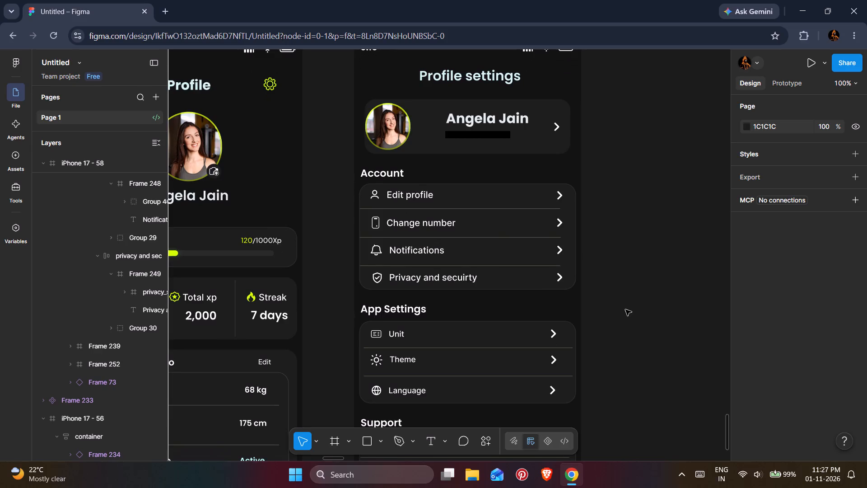
{"action": "key", "text": "ctrl+plus"}
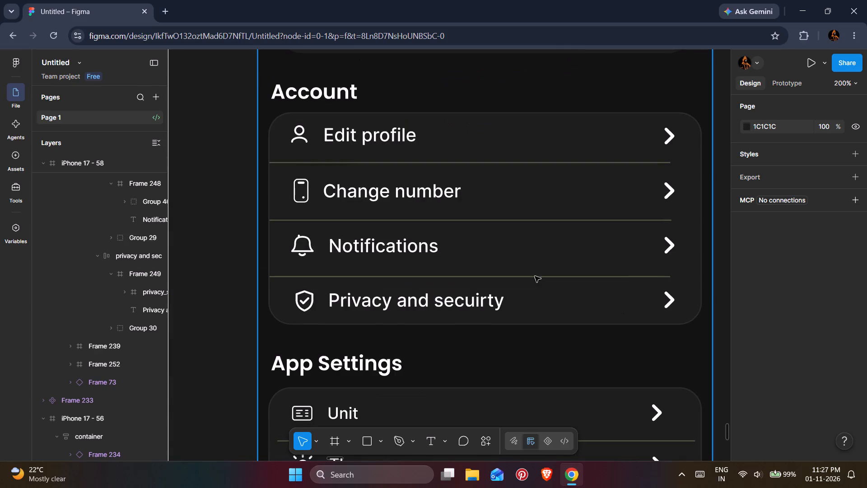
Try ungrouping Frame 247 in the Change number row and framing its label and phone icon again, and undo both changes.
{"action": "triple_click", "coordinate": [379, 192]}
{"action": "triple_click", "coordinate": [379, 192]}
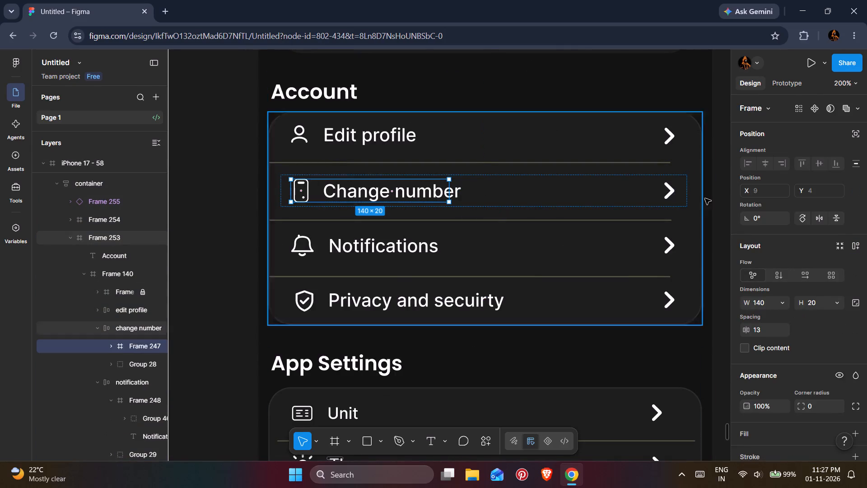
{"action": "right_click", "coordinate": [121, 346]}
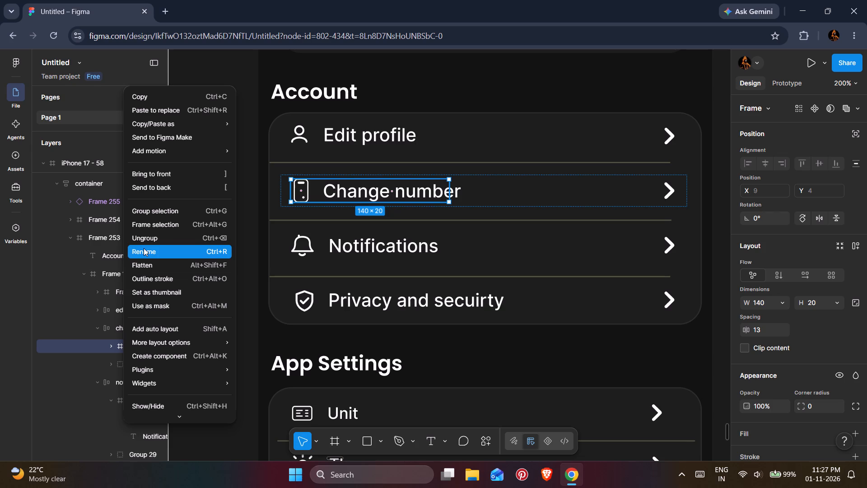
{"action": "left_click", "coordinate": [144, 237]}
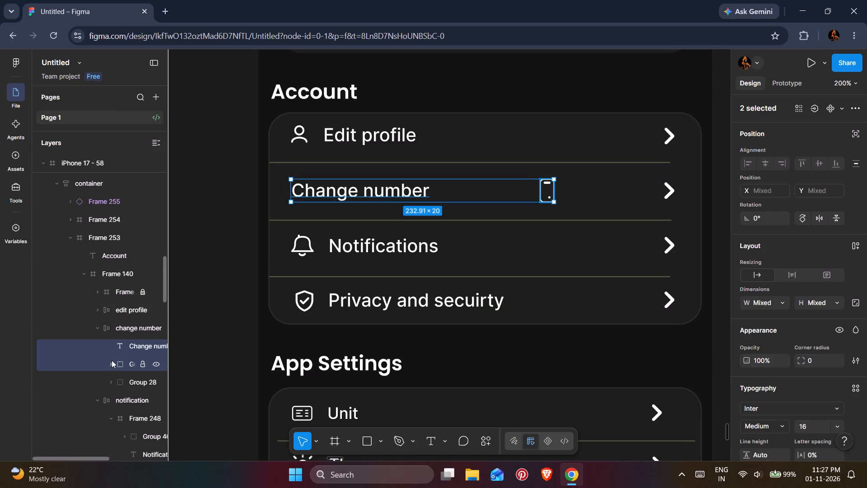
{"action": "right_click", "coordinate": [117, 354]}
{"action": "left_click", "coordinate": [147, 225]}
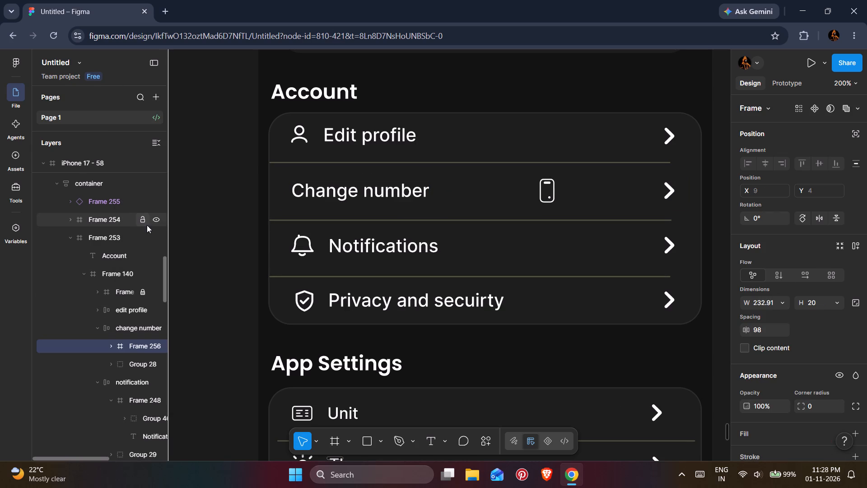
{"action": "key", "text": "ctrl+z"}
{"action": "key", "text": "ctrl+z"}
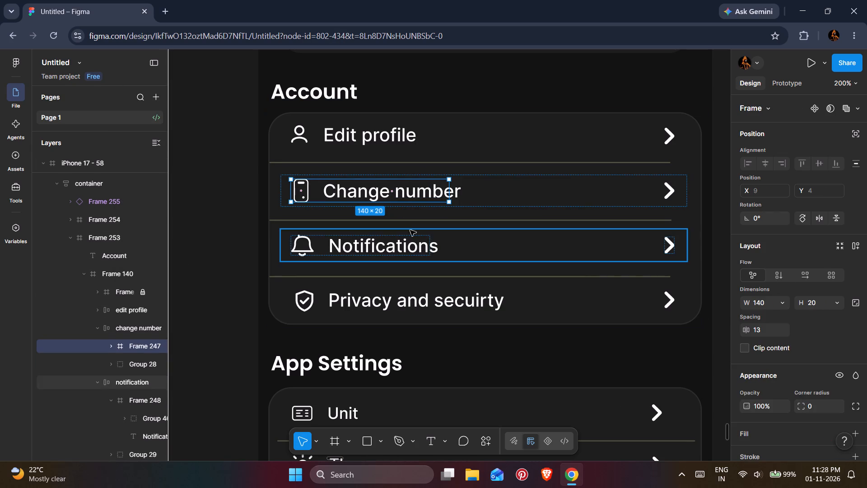
Widen Frame 247 in the Change number row to about 151 so it encloses the whole label.
{"action": "left_click_drag", "start_coordinate": [452, 190], "coordinate": [460, 192]}
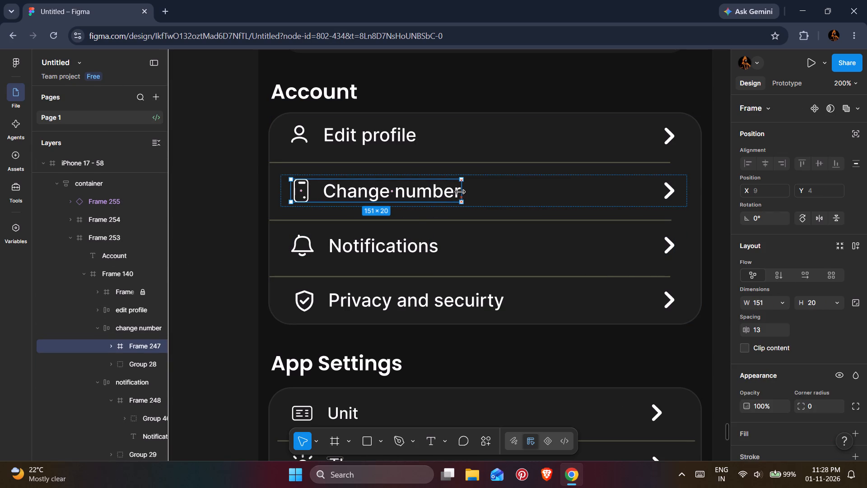
{"action": "left_click_drag", "start_coordinate": [460, 192], "coordinate": [462, 192]}
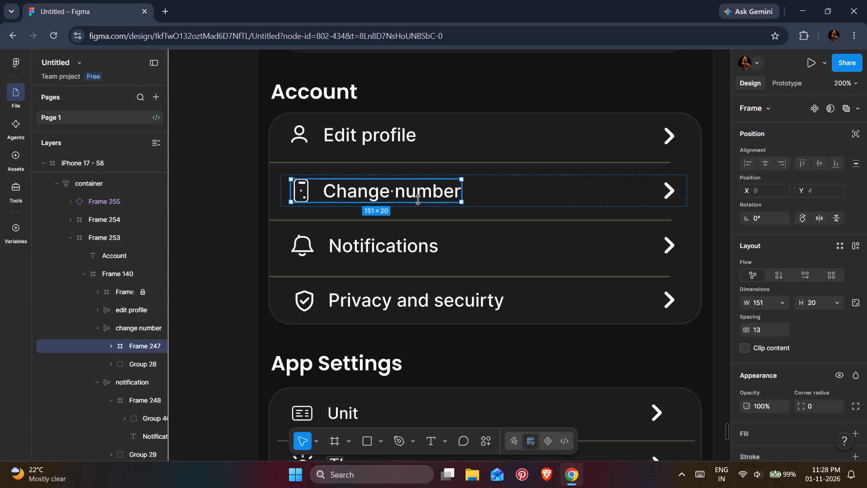
{"action": "double_click", "coordinate": [362, 191]}
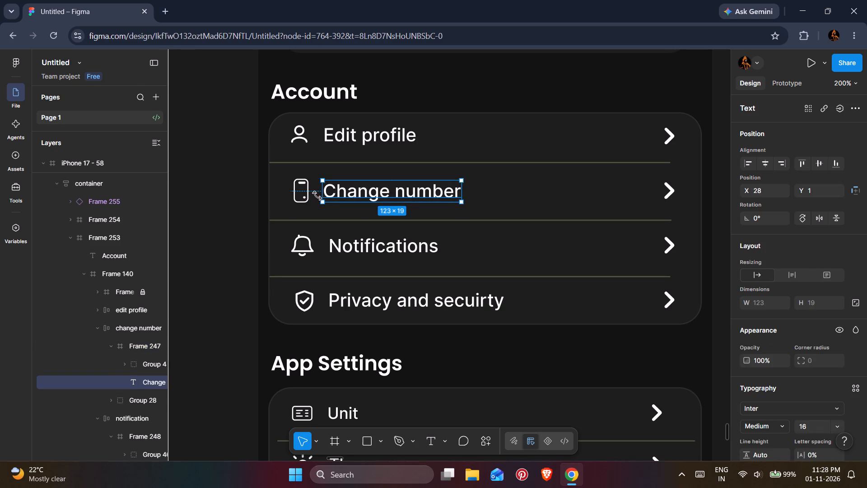
{"action": "left_click", "coordinate": [339, 136]}
{"action": "double_click", "coordinate": [339, 136]}
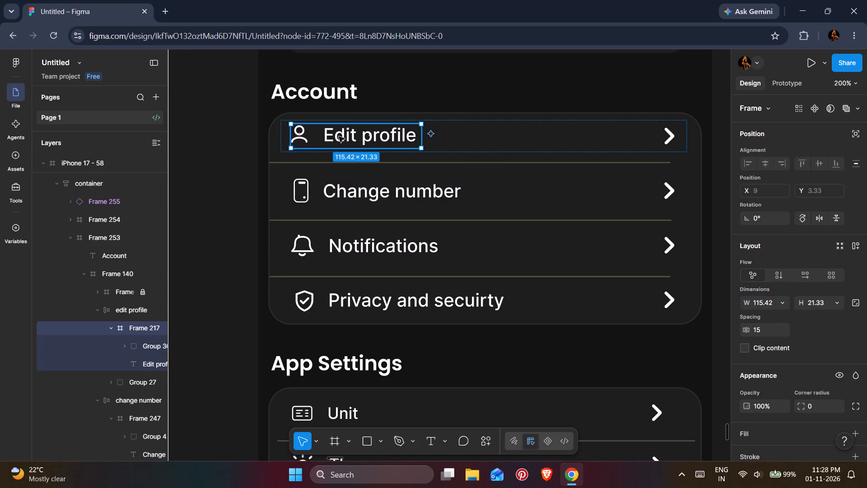
{"action": "double_click", "coordinate": [381, 187]}
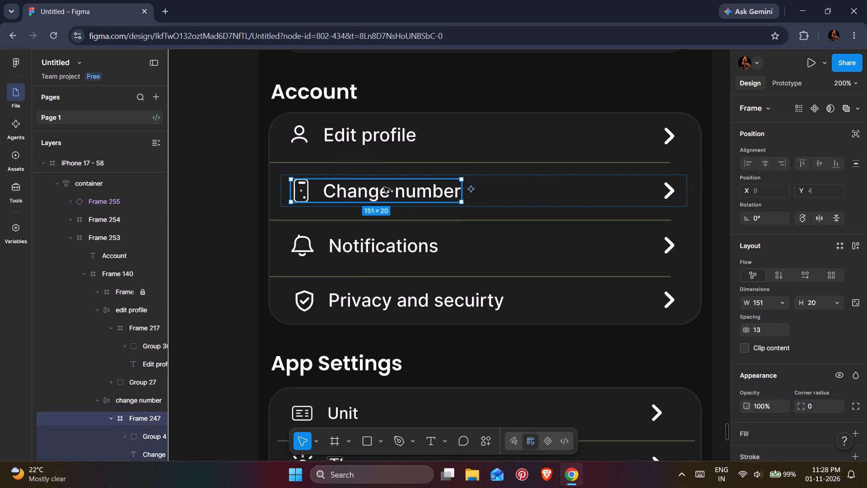
{"action": "left_click_drag", "start_coordinate": [459, 191], "coordinate": [466, 191]}
Widen Frame 248 in the Notifications row to 134 so it encloses the bell icon and the whole label.
{"action": "triple_click", "coordinate": [402, 250]}
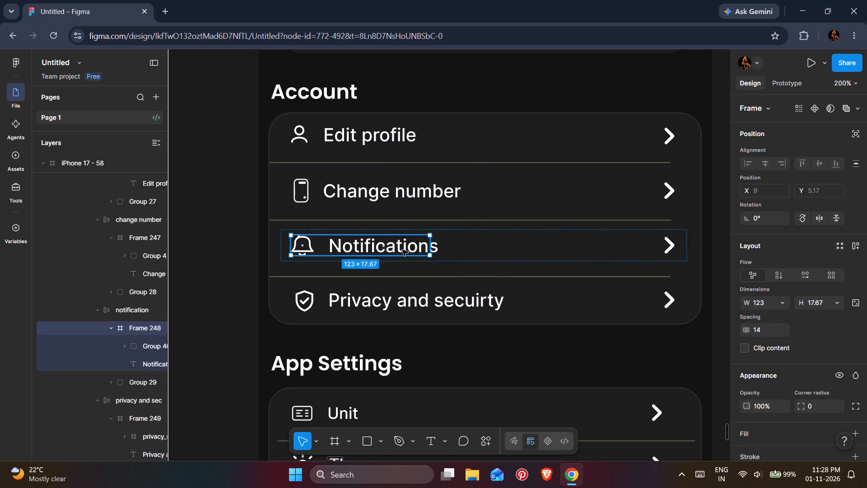
{"action": "left_click", "coordinate": [440, 247]}
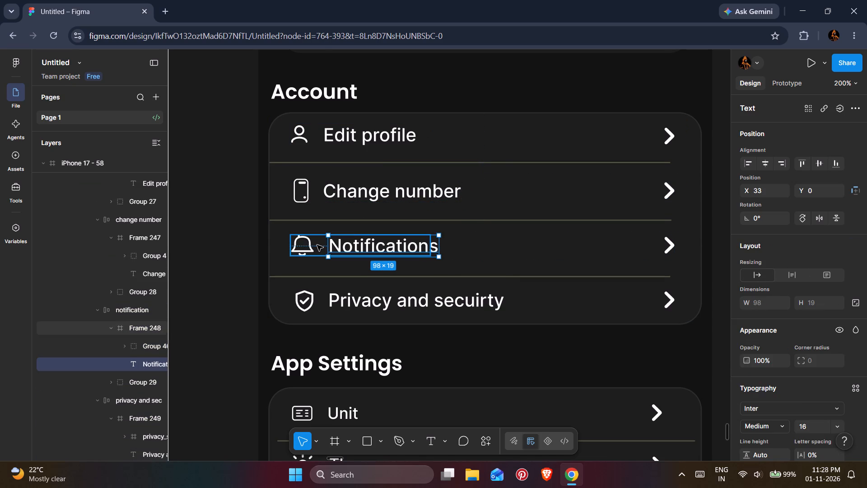
{"action": "left_click", "coordinate": [317, 245]}
{"action": "left_click_drag", "start_coordinate": [429, 245], "coordinate": [437, 245]}
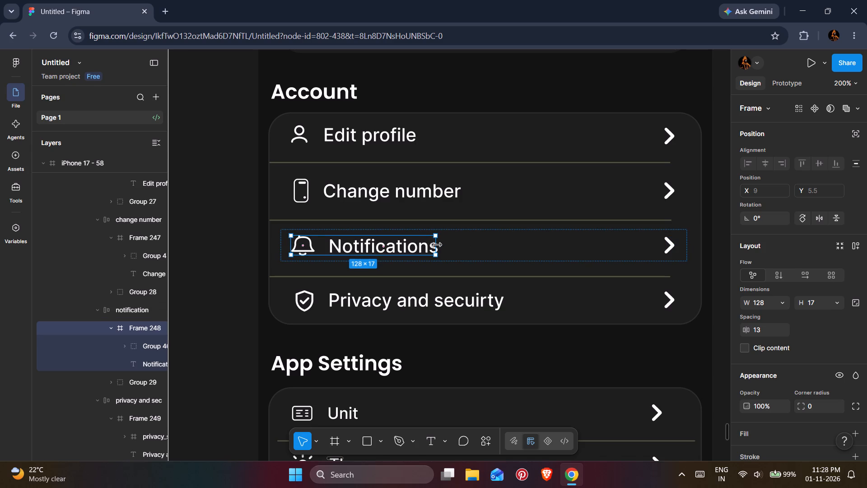
{"action": "left_click_drag", "start_coordinate": [437, 245], "coordinate": [441, 245]}
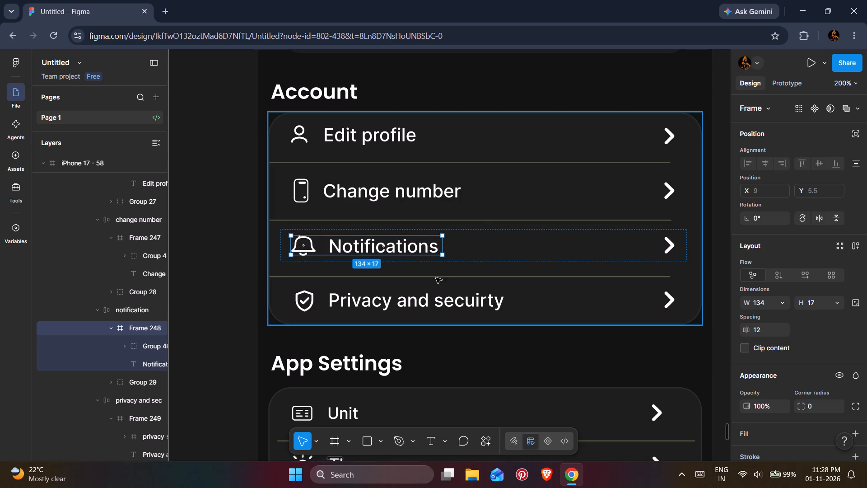
Widen Frame 249 in the privacy row to about 189 so it encloses the whole label.
{"action": "left_click", "coordinate": [424, 301]}
{"action": "double_click", "coordinate": [424, 301]}
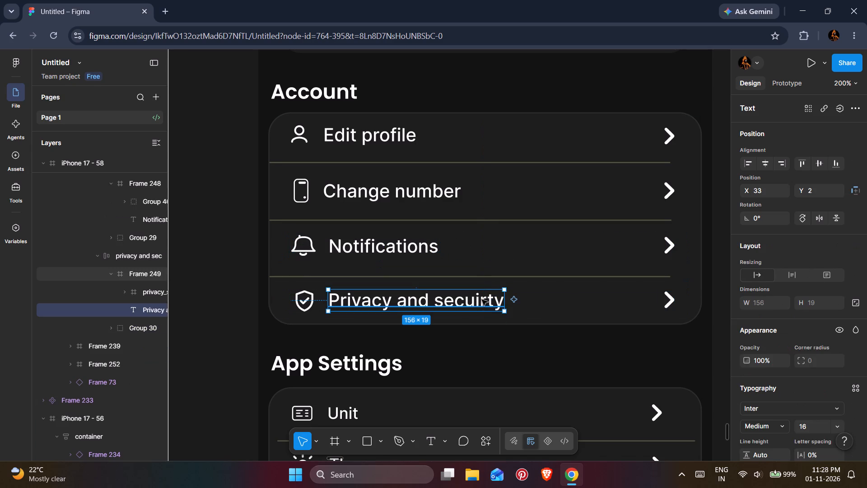
{"action": "left_click", "coordinate": [322, 299]}
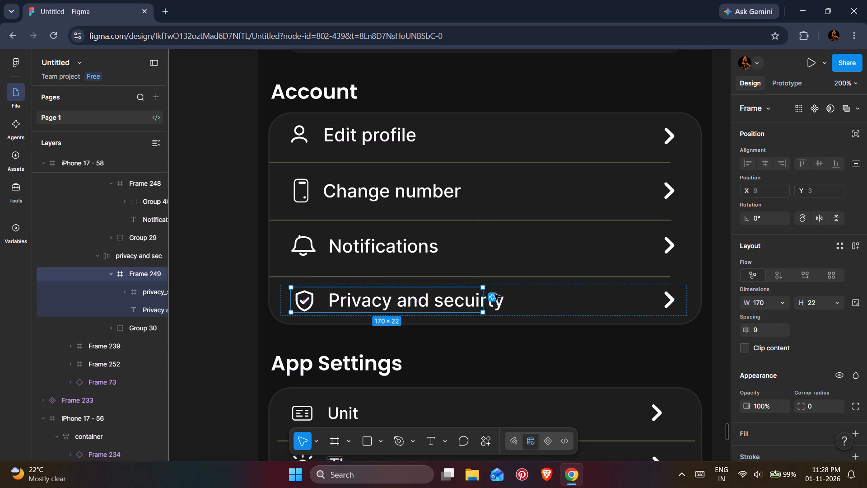
{"action": "left_click_drag", "start_coordinate": [483, 300], "coordinate": [504, 301]}
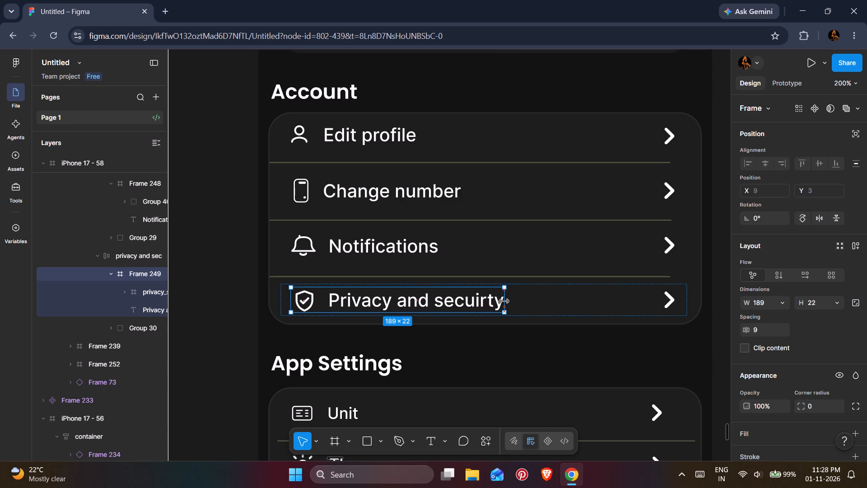
{"action": "left_click_drag", "start_coordinate": [504, 301], "coordinate": [505, 301]}
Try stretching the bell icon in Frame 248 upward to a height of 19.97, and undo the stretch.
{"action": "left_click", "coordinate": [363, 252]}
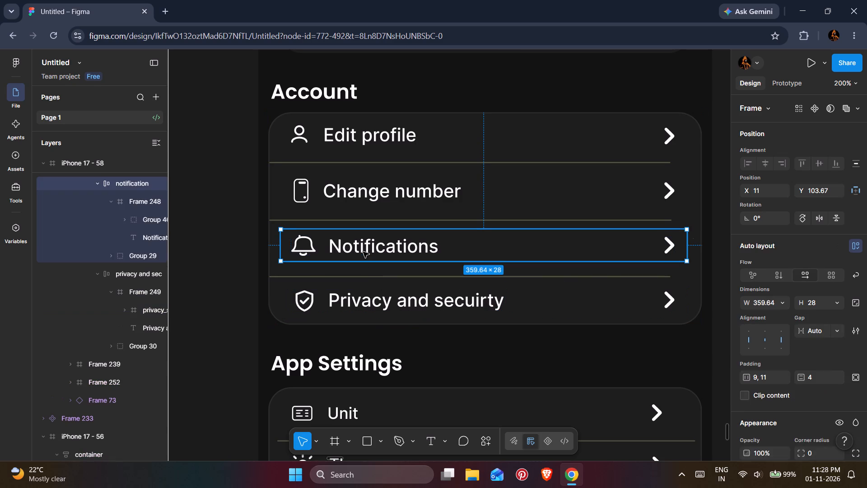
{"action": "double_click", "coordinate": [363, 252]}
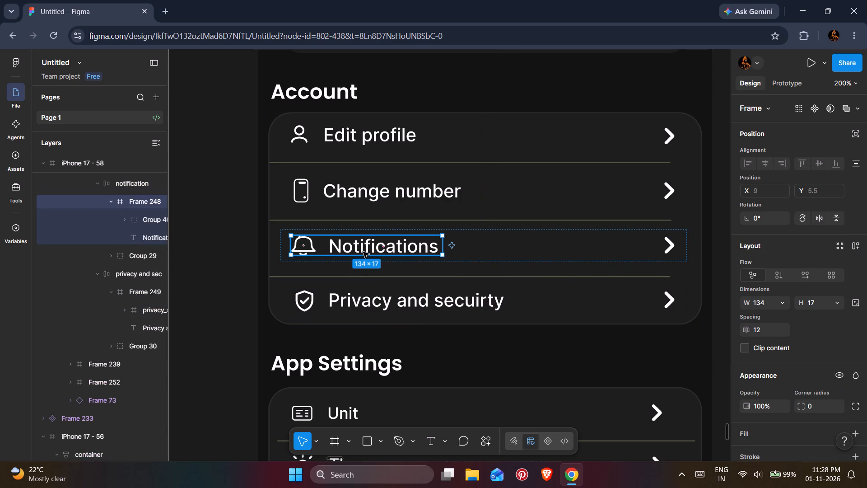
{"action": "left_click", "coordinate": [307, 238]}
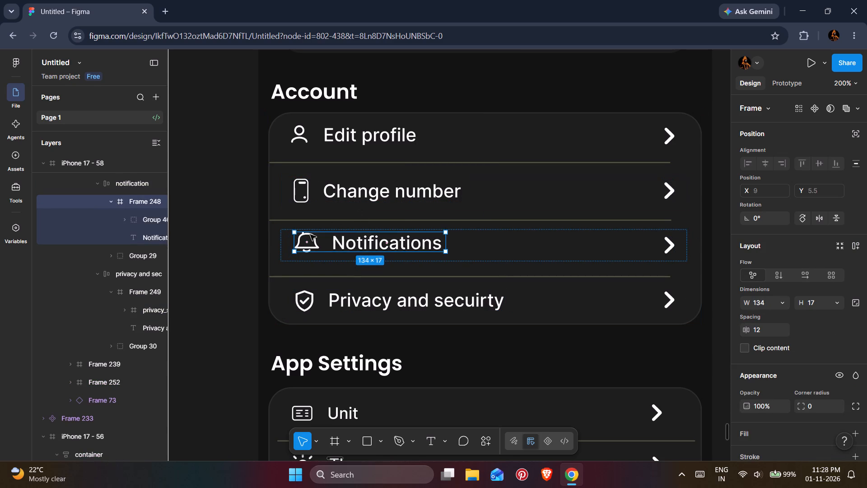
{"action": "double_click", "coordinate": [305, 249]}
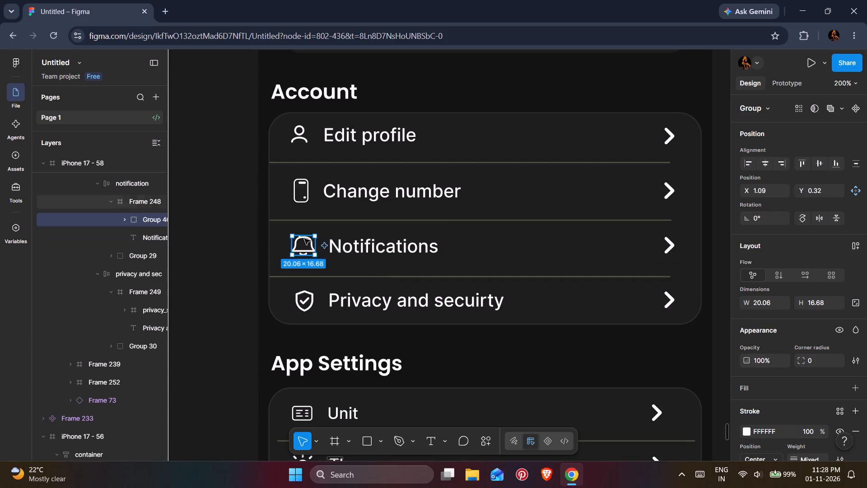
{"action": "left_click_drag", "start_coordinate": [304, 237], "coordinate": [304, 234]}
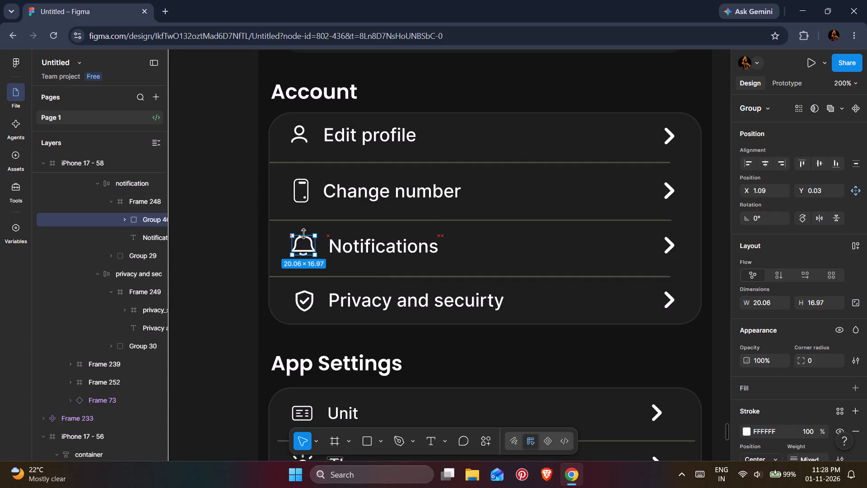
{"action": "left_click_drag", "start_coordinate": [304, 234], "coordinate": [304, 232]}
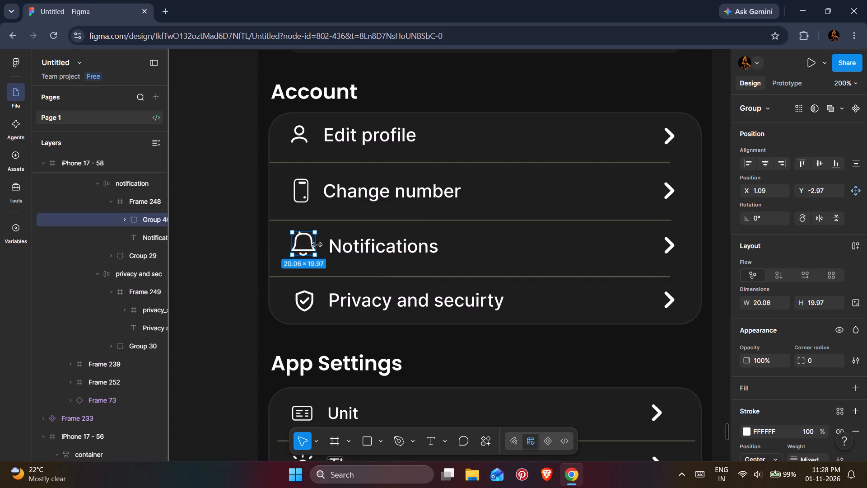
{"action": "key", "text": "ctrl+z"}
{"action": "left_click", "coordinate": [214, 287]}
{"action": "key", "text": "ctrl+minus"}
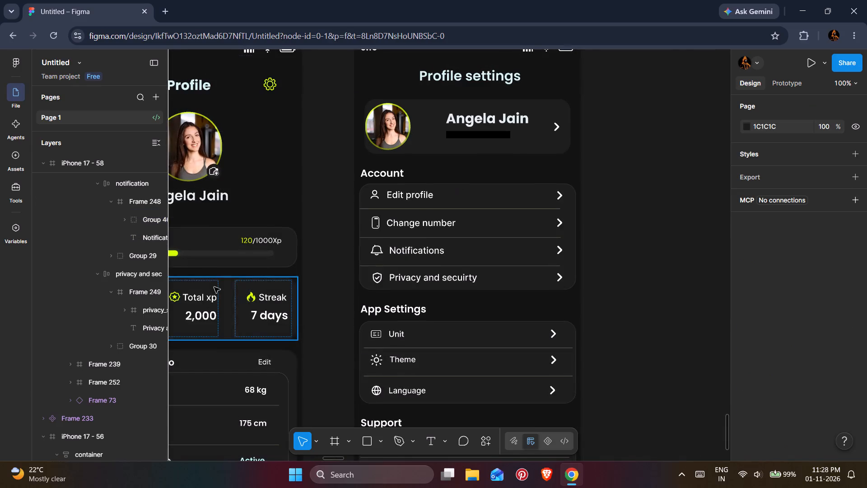
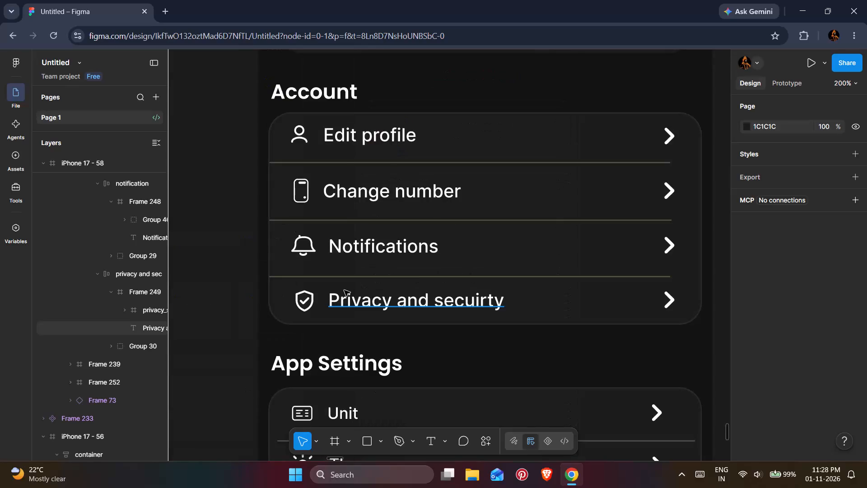
Nudge the Change number label rightward to X 32 so it lines up with the Notifications and Privacy labels.
{"action": "key", "text": "ctrl+minus"}
{"action": "scroll", "coordinate": [438, 308], "scroll_direction": "up", "scroll_amount": 2}
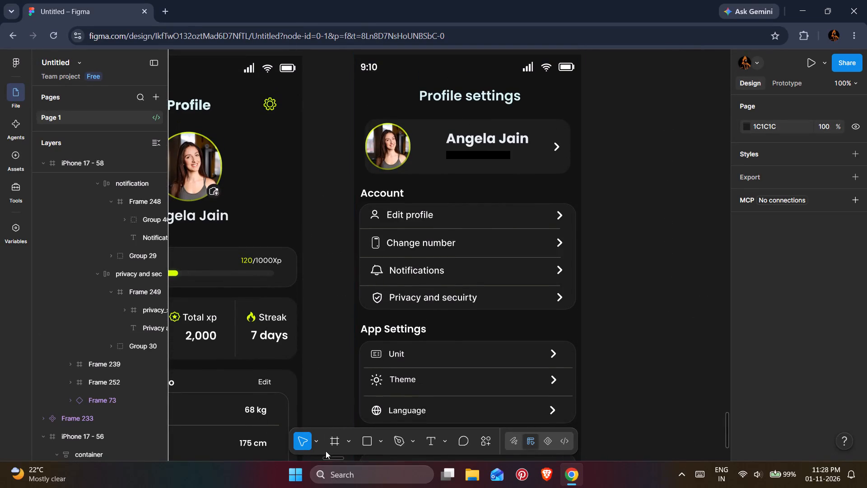
{"action": "left_click_drag", "start_coordinate": [327, 456], "coordinate": [334, 457]}
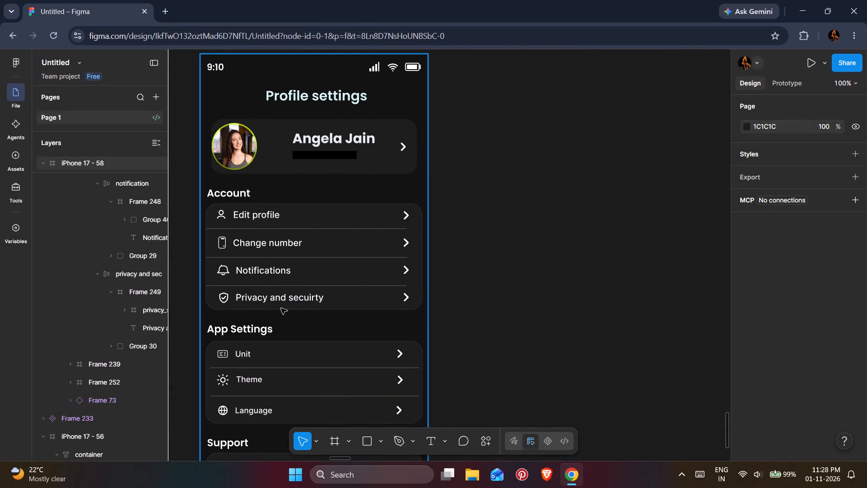
{"action": "left_click_drag", "start_coordinate": [344, 457], "coordinate": [339, 459]}
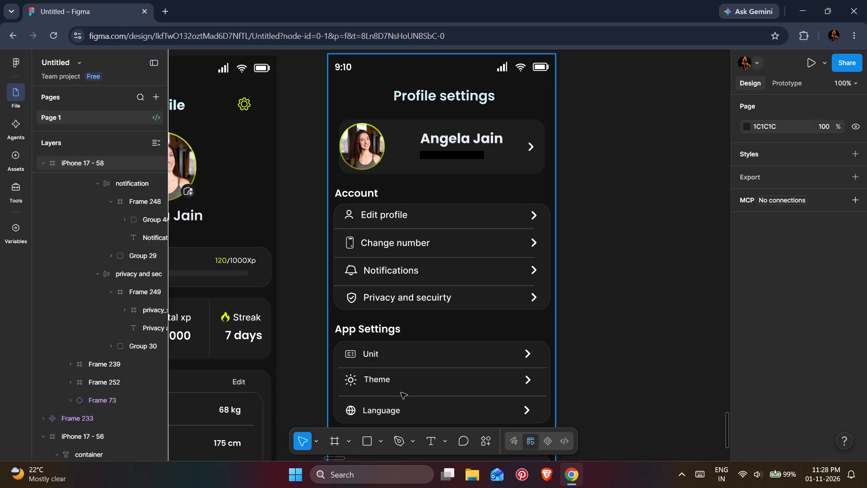
{"action": "triple_click", "coordinate": [389, 242]}
{"action": "double_click", "coordinate": [389, 242]}
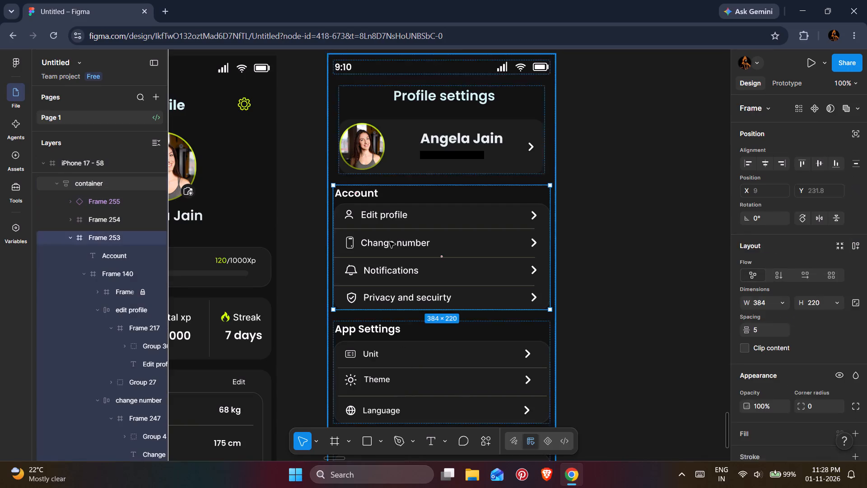
{"action": "left_click", "coordinate": [389, 242]}
{"action": "double_click", "coordinate": [389, 242]}
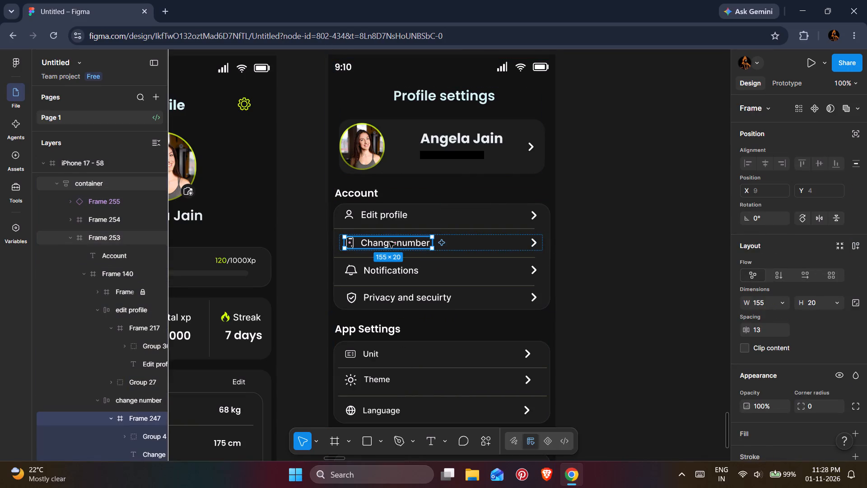
{"action": "key", "text": "Right"}
{"action": "key", "text": "Right"}
{"action": "key", "text": "Right"}
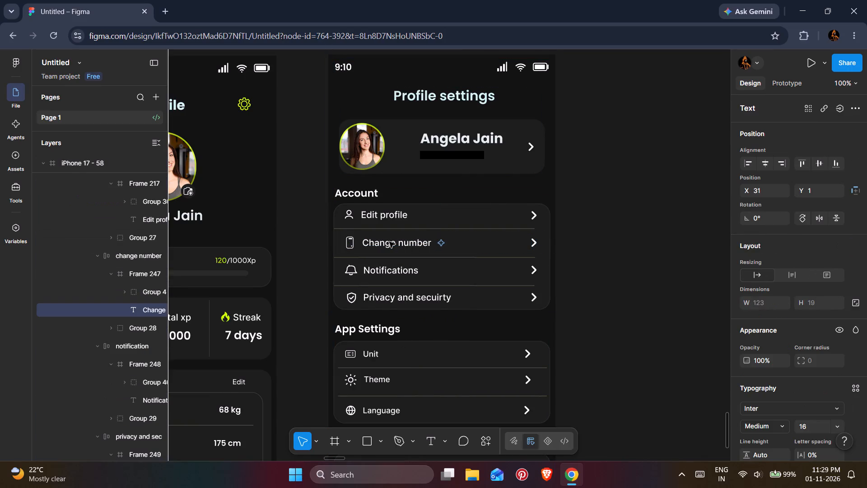
{"action": "key", "text": "Right"}
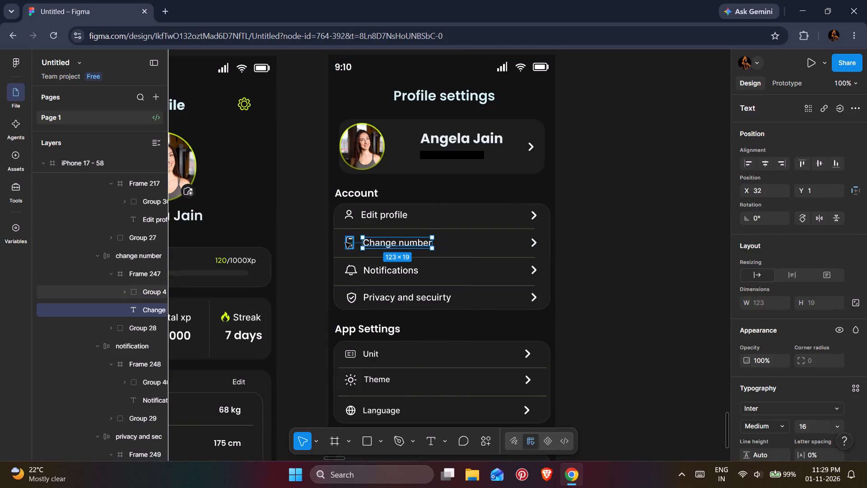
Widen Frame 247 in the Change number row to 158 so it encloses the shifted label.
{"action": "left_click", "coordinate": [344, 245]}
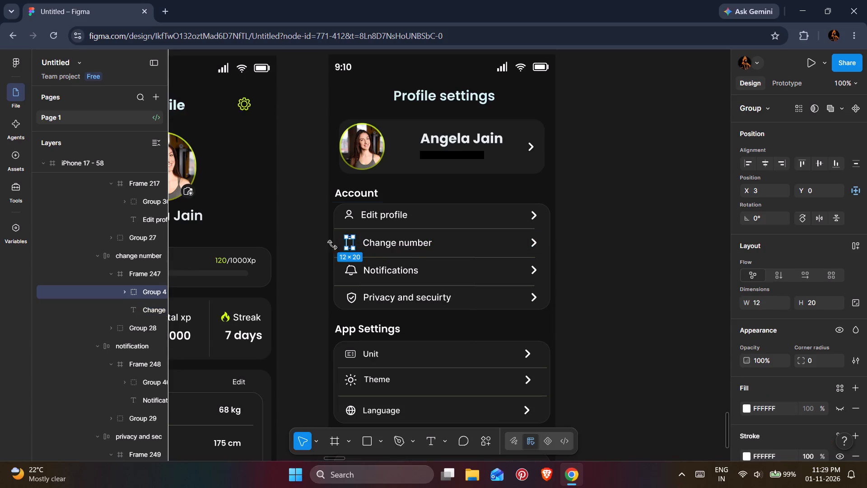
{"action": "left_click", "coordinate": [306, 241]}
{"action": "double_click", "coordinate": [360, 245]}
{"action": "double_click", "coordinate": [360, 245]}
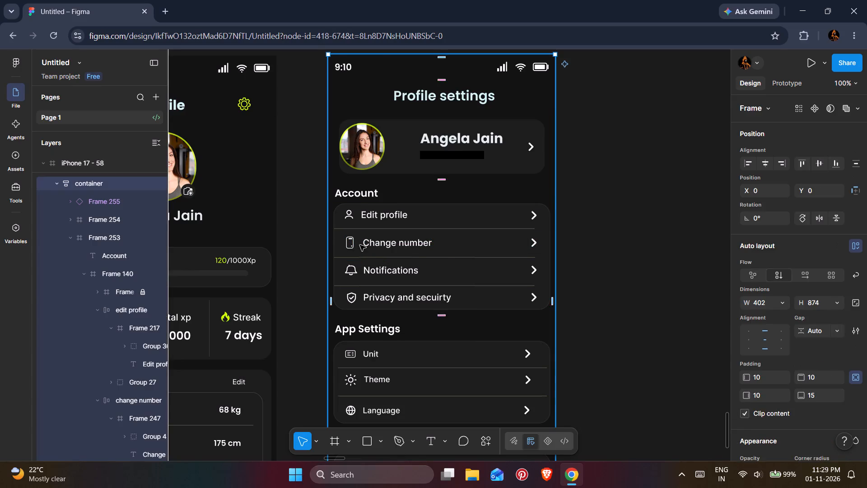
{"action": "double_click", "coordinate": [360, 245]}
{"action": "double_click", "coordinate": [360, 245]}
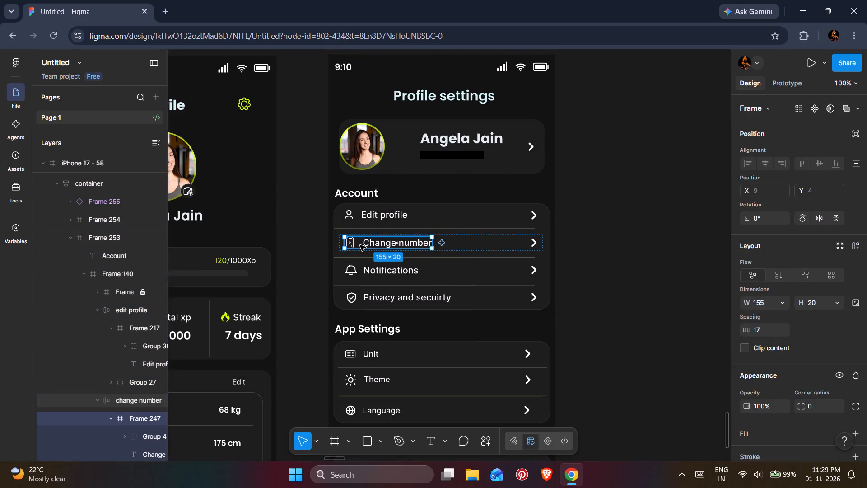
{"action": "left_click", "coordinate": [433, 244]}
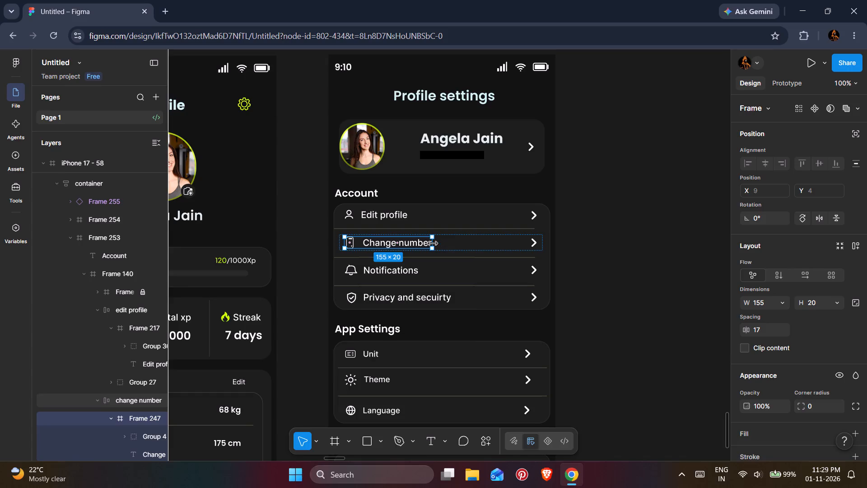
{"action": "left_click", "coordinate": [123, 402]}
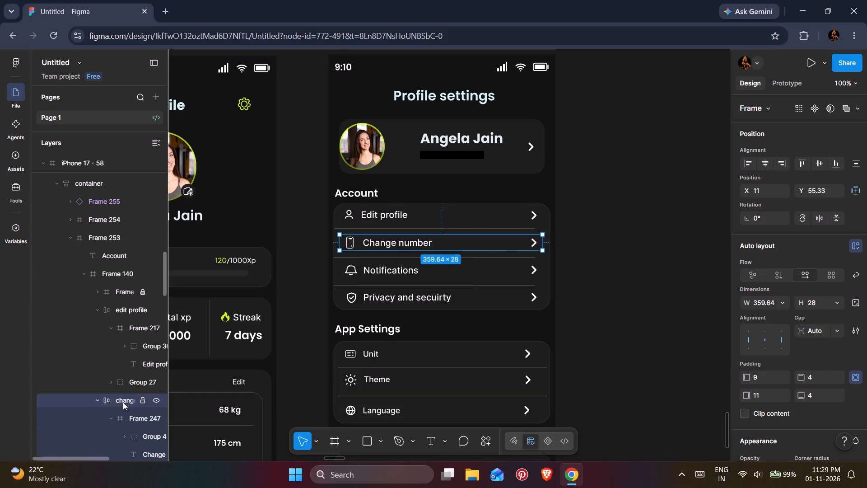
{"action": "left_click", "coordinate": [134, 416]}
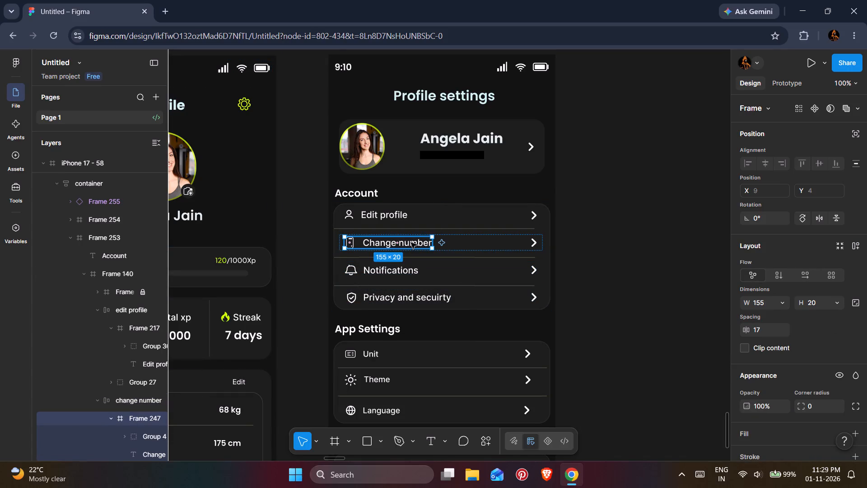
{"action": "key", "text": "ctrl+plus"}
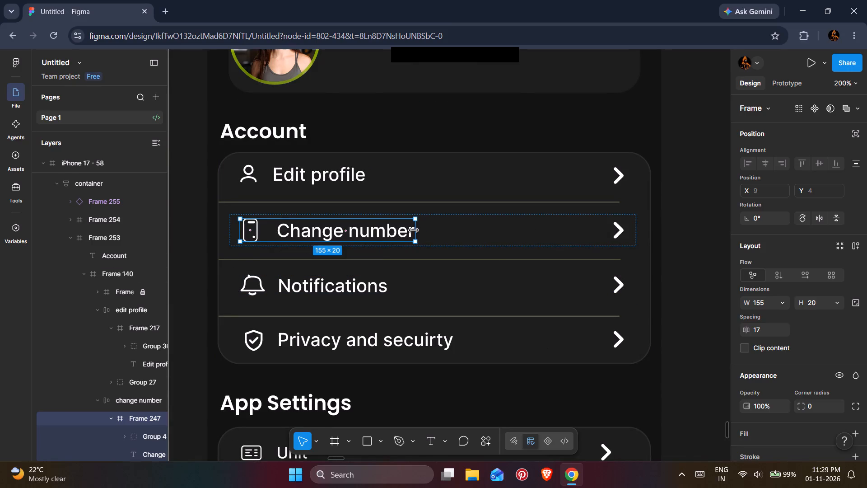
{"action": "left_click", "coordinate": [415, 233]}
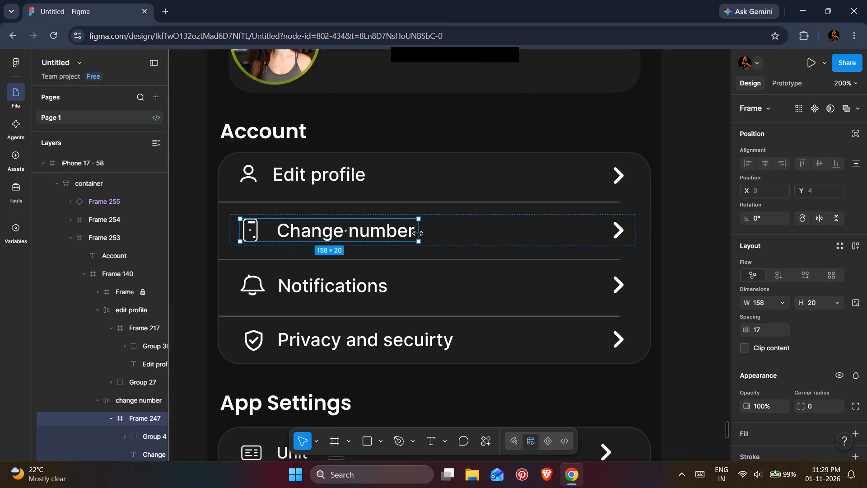
Compare the label frames of the Edit profile and Change number rows, and remove auto layout from the change number row.
{"action": "left_click", "coordinate": [338, 177]}
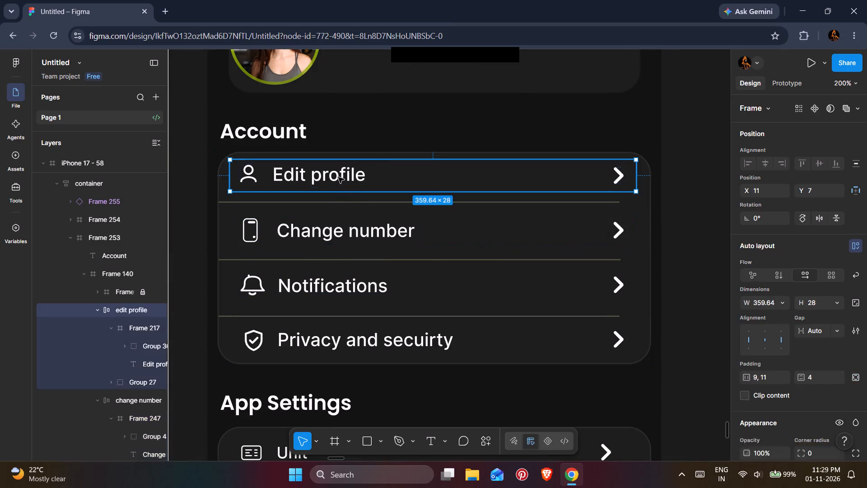
{"action": "double_click", "coordinate": [338, 177]}
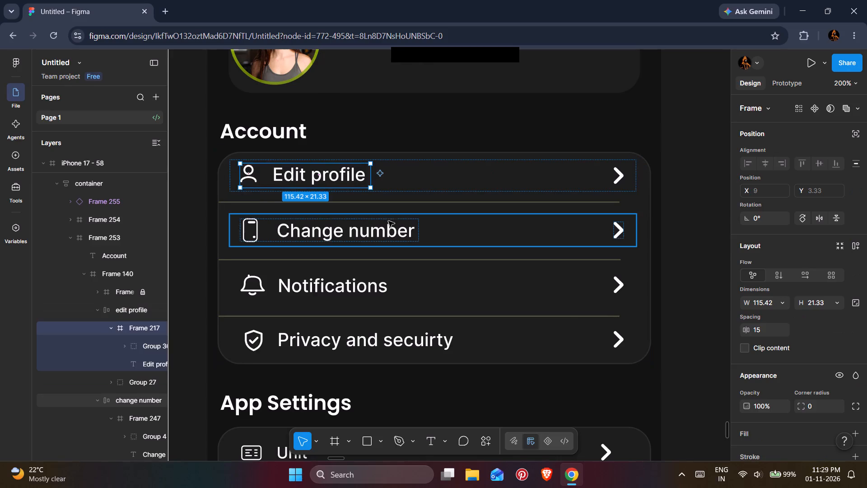
{"action": "double_click", "coordinate": [384, 233]}
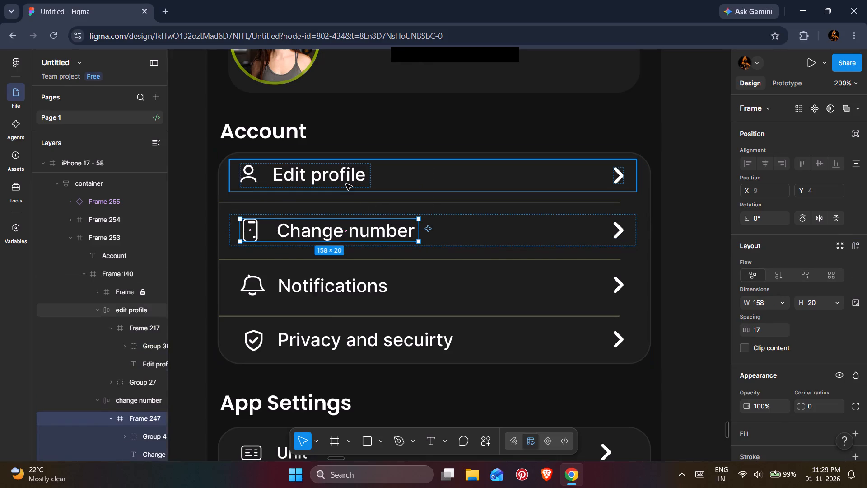
{"action": "double_click", "coordinate": [346, 184]}
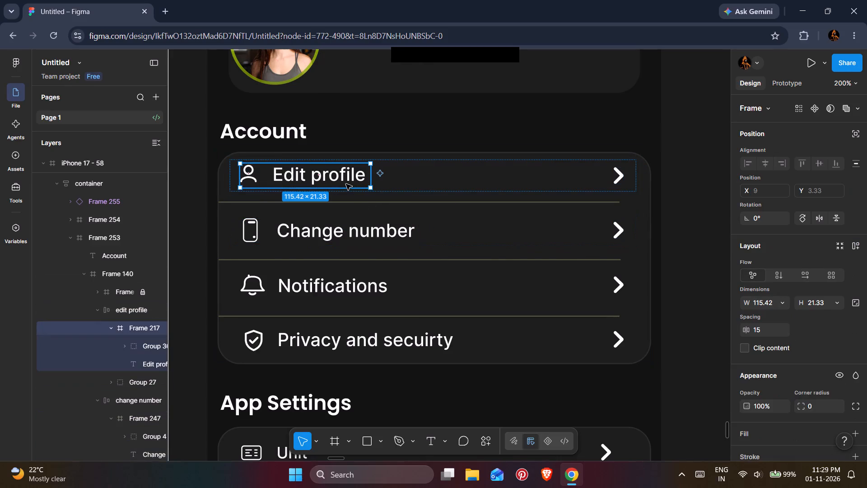
{"action": "double_click", "coordinate": [304, 235]}
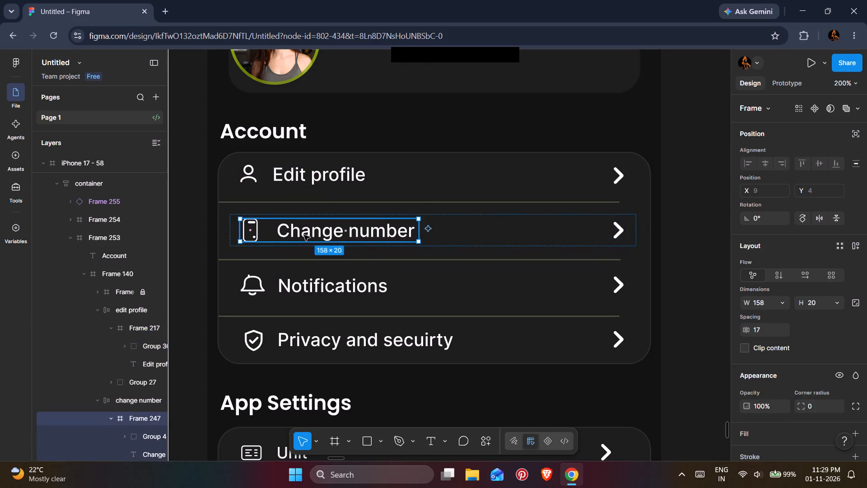
{"action": "left_click", "coordinate": [116, 399]}
{"action": "scroll", "coordinate": [116, 399], "scroll_direction": "down", "scroll_amount": 2}
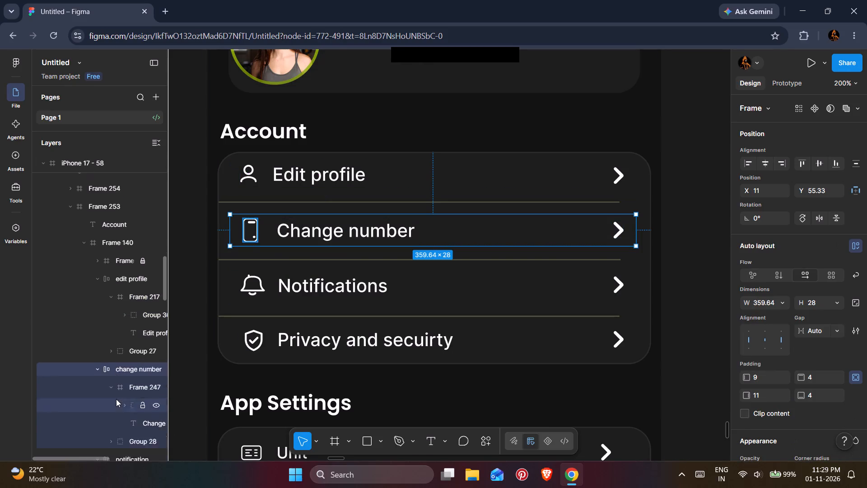
{"action": "left_click", "coordinate": [854, 247]}
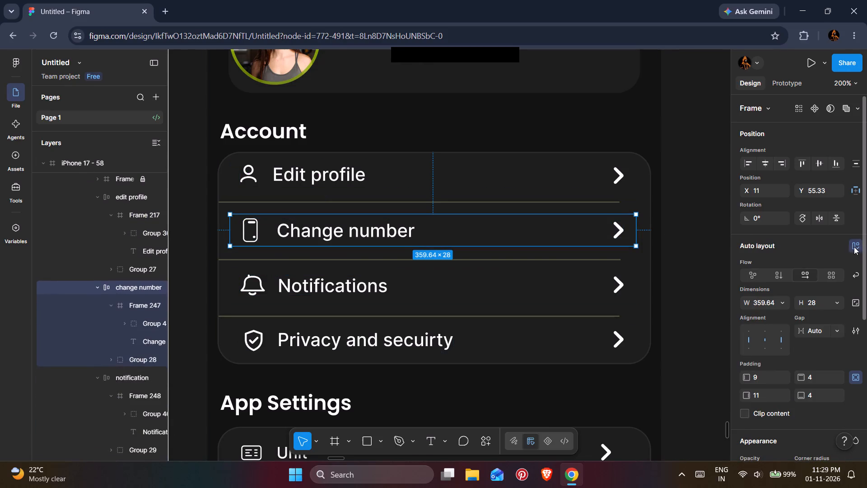
Ungroup Frame 247 and wrap the phone icon and Change number label together in a new frame.
{"action": "left_click", "coordinate": [121, 301]}
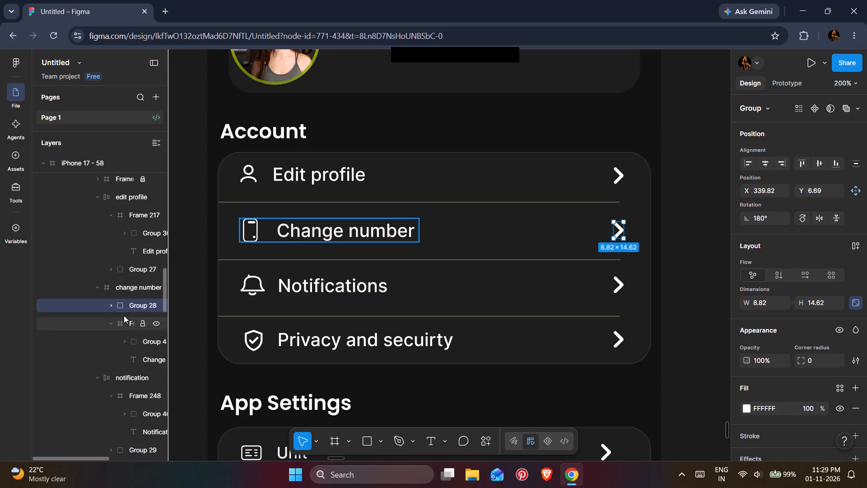
{"action": "left_click", "coordinate": [124, 325]}
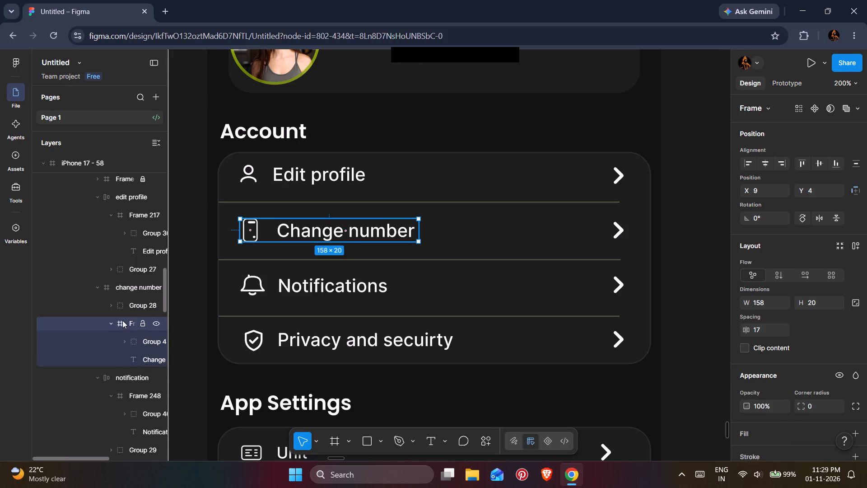
{"action": "right_click", "coordinate": [122, 320]}
{"action": "left_click", "coordinate": [149, 231]}
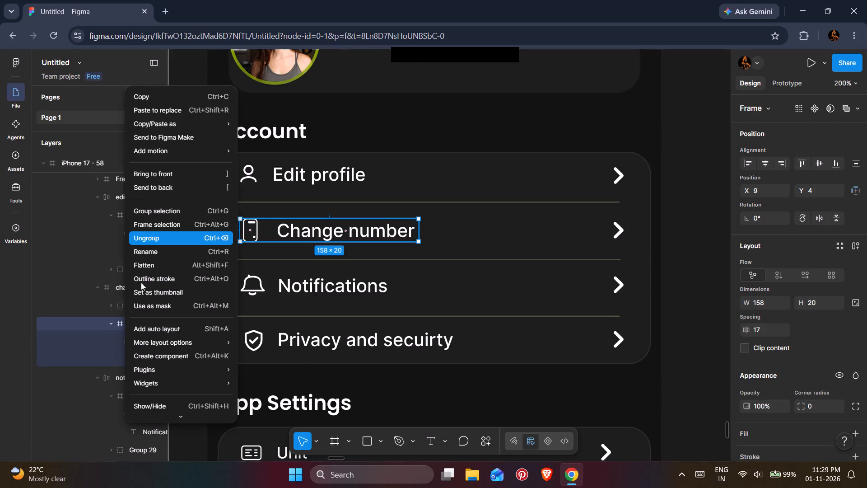
{"action": "right_click", "coordinate": [122, 335]}
{"action": "left_click", "coordinate": [151, 225]}
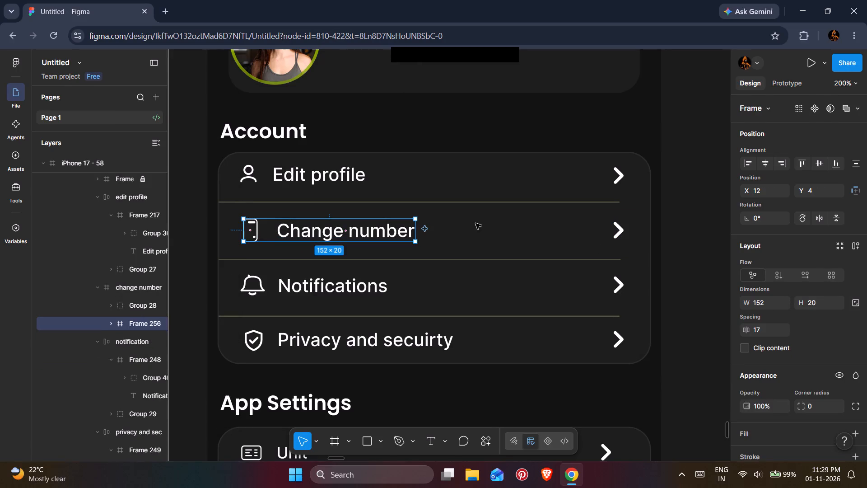
Browse the library dimension variables offered for the new Change number frame's width.
{"action": "left_click", "coordinate": [787, 302]}
{"action": "left_click", "coordinate": [798, 311]}
{"action": "left_click", "coordinate": [788, 302]}
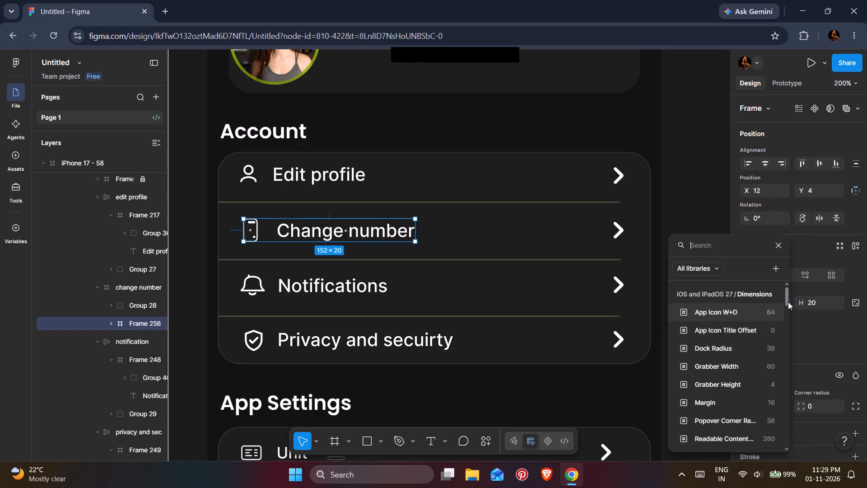
{"action": "scroll", "coordinate": [760, 340], "scroll_direction": "down", "scroll_amount": 1}
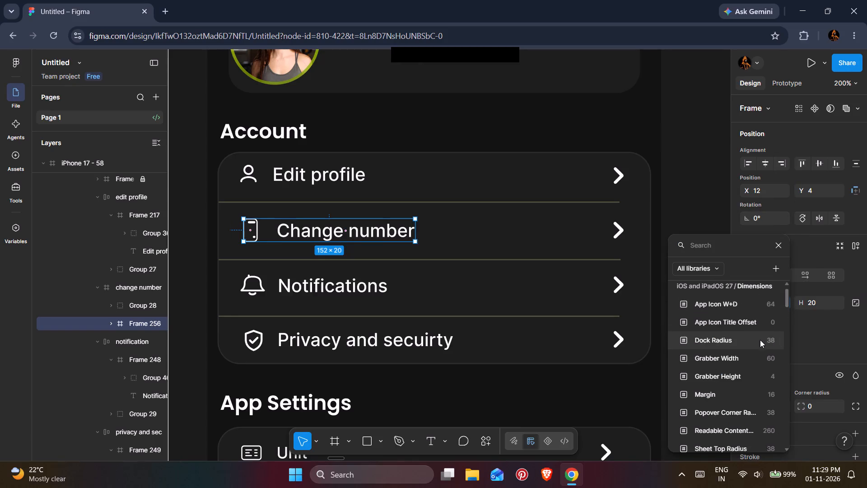
{"action": "scroll", "coordinate": [760, 340], "scroll_direction": "down", "scroll_amount": 2}
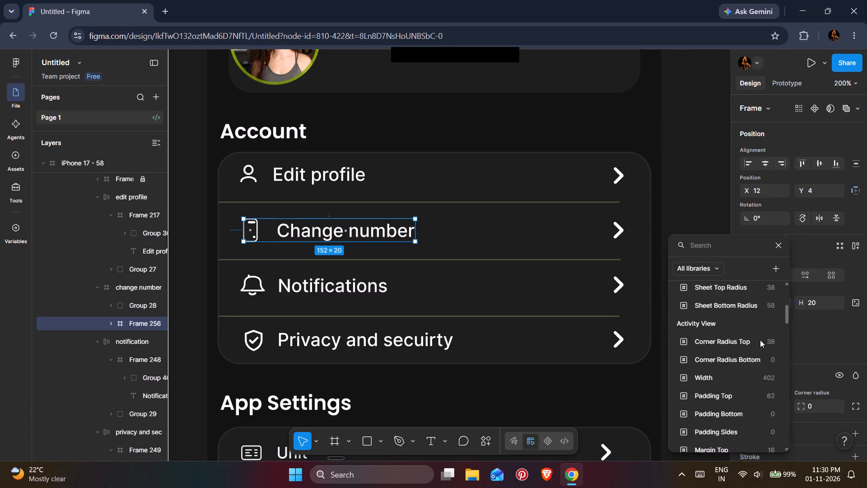
{"action": "scroll", "coordinate": [760, 340], "scroll_direction": "down", "scroll_amount": 6}
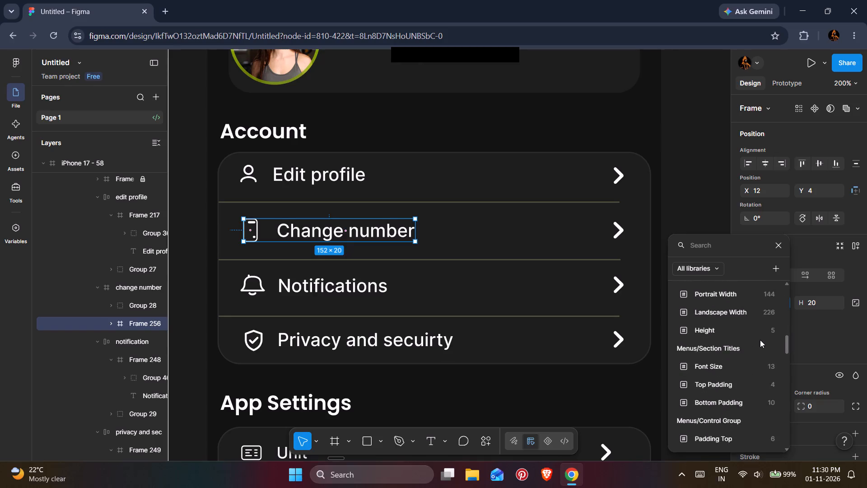
{"action": "scroll", "coordinate": [760, 340], "scroll_direction": "down", "scroll_amount": 7}
{"action": "scroll", "coordinate": [760, 340], "scroll_direction": "up", "scroll_amount": 3}
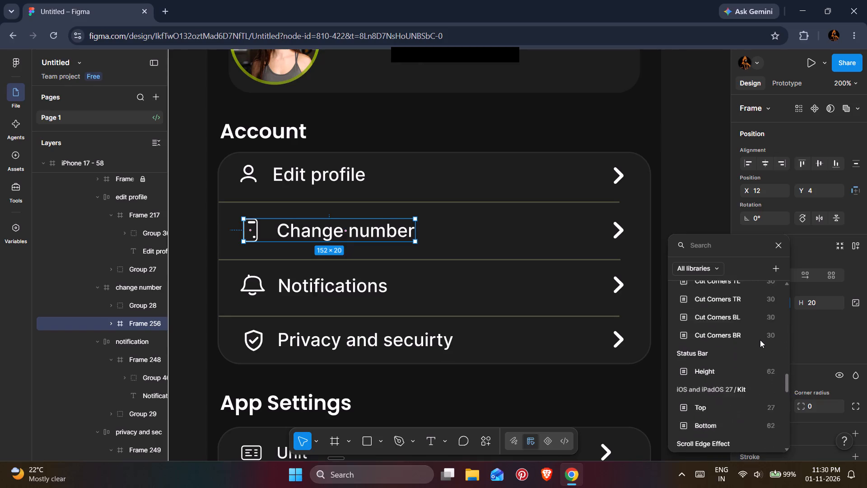
{"action": "scroll", "coordinate": [760, 340], "scroll_direction": "up", "scroll_amount": 15}
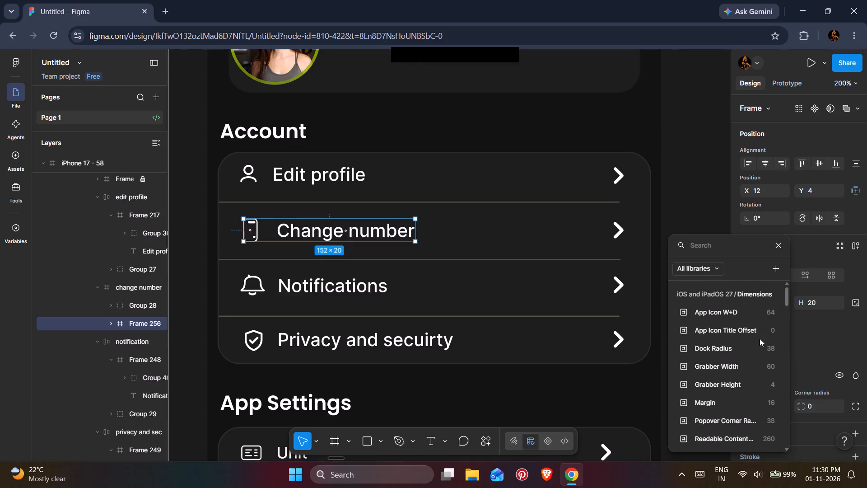
{"action": "left_click", "coordinate": [834, 328]}
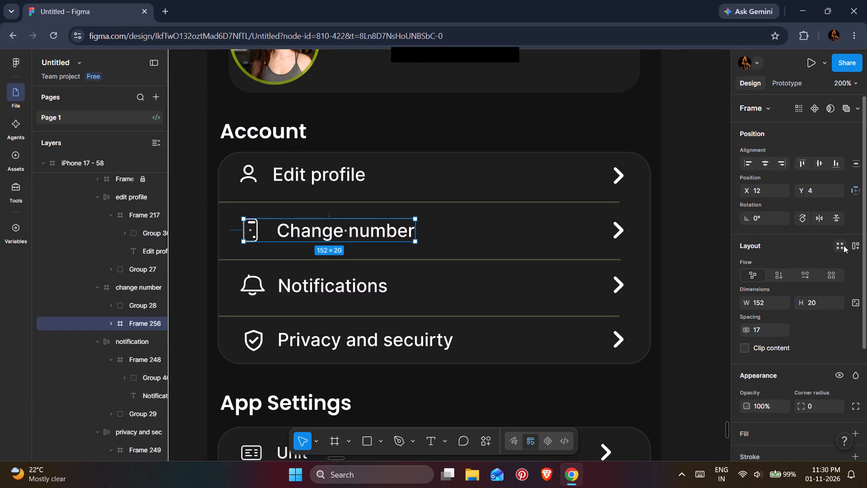
Resize the new Change number frame to fit its contents, at 153 × 22.
{"action": "left_click", "coordinate": [841, 247]}
{"action": "left_click", "coordinate": [841, 247]}
{"action": "left_click", "coordinate": [841, 247]}
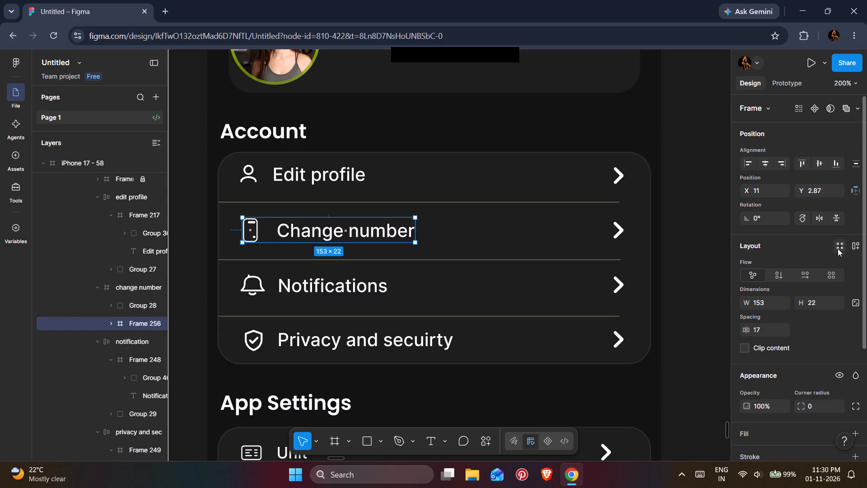
{"action": "left_click", "coordinate": [838, 245]}
Constrain the Change number icon-and-label frame to the right and top of its row.
{"action": "left_click", "coordinate": [857, 189]}
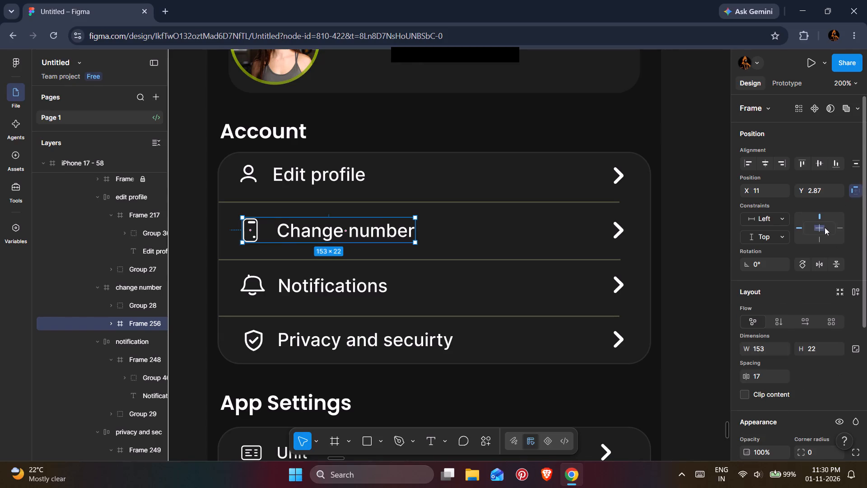
{"action": "left_click", "coordinate": [838, 226]}
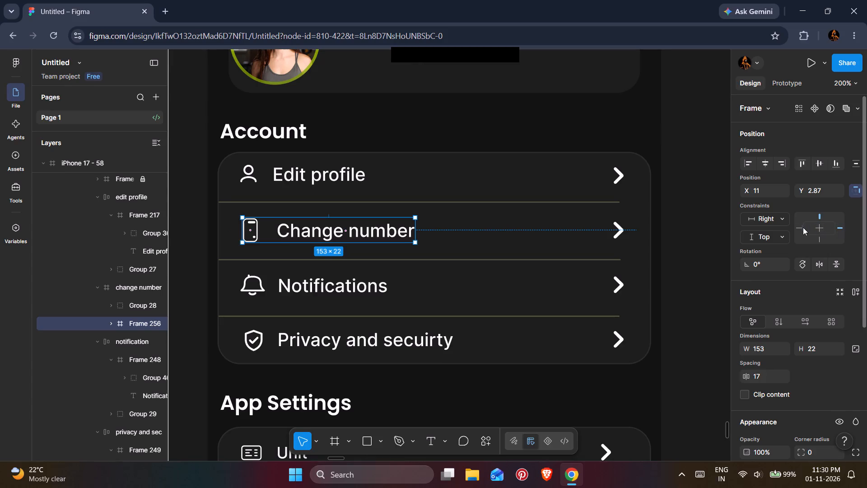
{"action": "left_click", "coordinate": [800, 228]}
{"action": "left_click", "coordinate": [837, 227]}
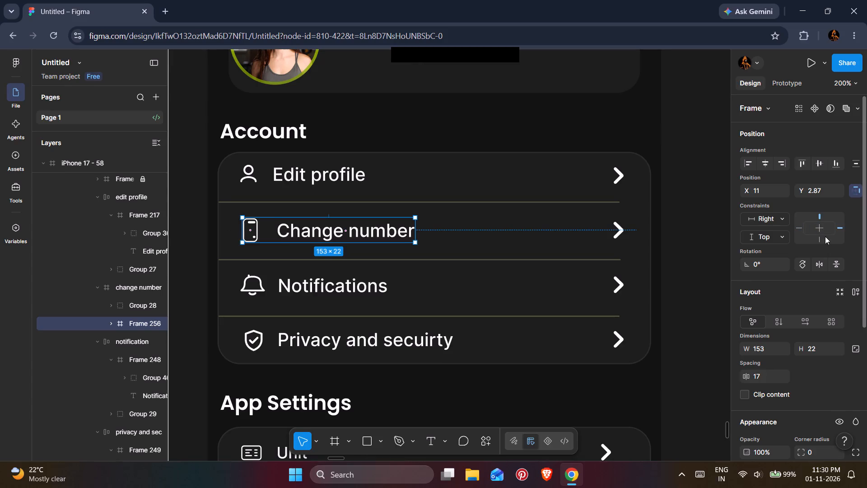
{"action": "left_click", "coordinate": [816, 239]}
{"action": "left_click", "coordinate": [821, 215]}
{"action": "left_click", "coordinate": [837, 226]}
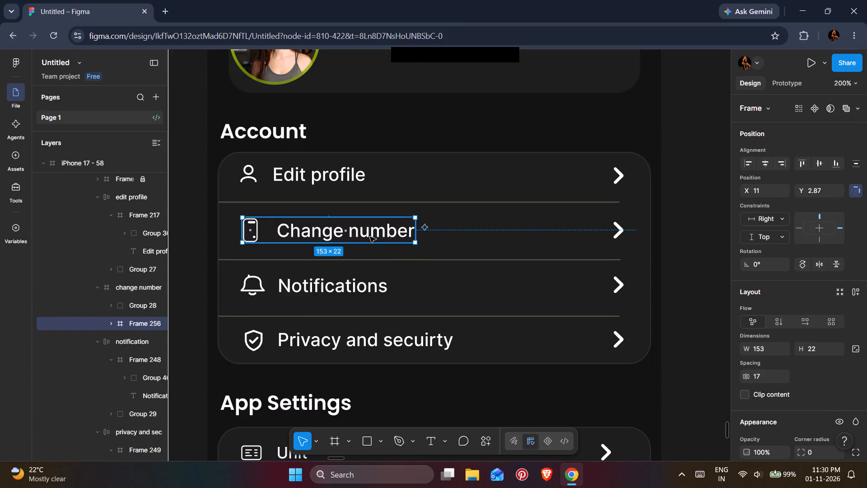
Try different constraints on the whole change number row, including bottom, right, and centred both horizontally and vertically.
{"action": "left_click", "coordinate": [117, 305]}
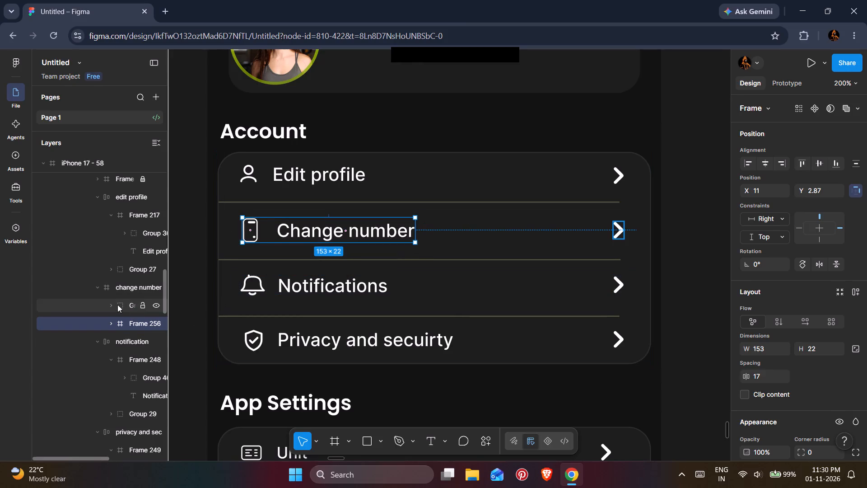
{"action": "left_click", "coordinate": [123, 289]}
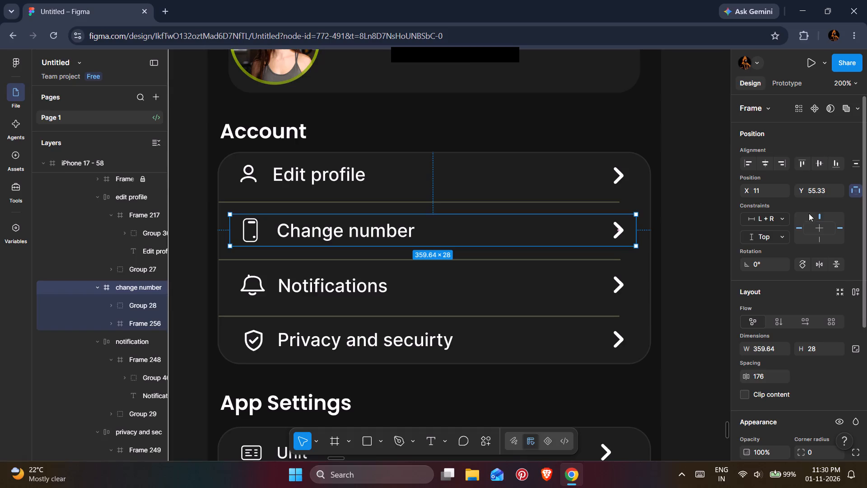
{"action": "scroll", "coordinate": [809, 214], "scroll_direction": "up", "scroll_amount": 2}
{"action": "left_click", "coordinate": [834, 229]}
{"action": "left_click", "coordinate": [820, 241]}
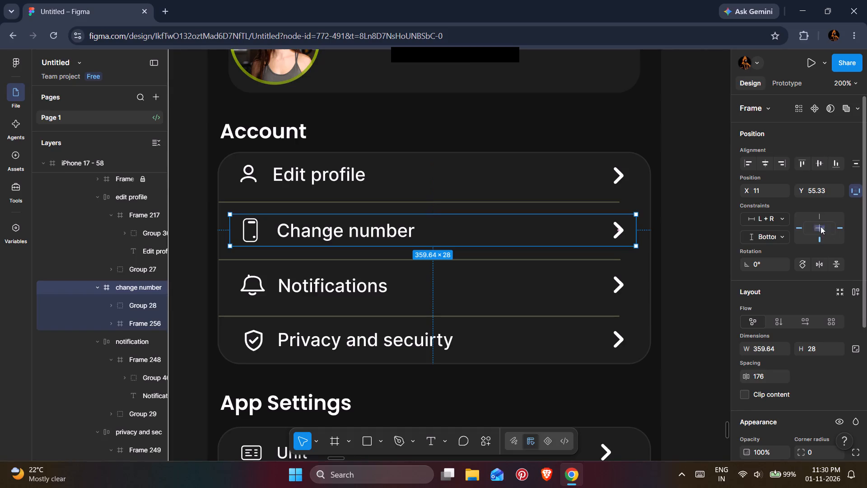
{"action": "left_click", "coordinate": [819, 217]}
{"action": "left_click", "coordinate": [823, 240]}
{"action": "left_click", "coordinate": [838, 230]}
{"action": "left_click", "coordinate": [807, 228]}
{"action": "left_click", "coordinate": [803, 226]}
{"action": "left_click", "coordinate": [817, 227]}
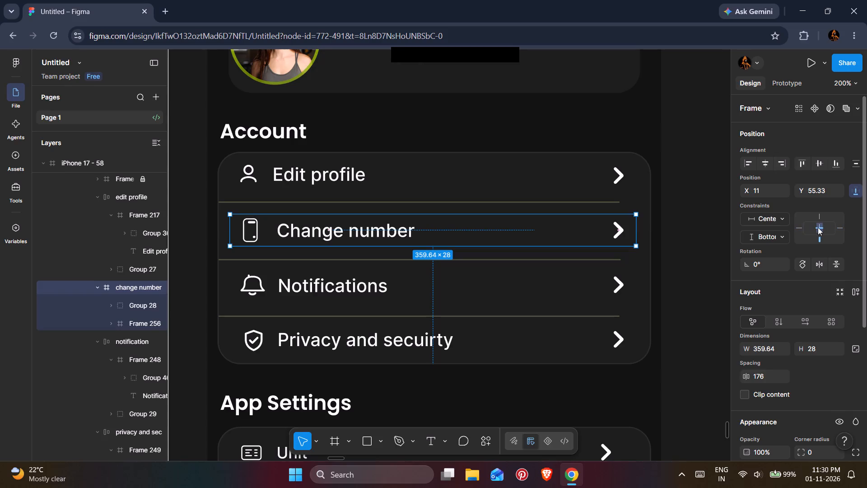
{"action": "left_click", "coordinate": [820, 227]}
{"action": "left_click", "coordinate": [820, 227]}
Set the change number row's constraints to Right horizontally and Bottom vertically.
{"action": "left_click", "coordinate": [821, 215]}
{"action": "left_click", "coordinate": [846, 226]}
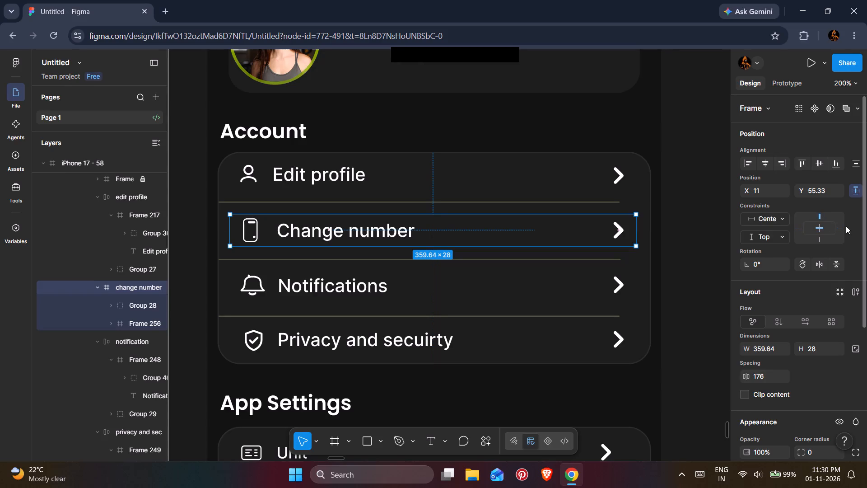
{"action": "left_click", "coordinate": [843, 226]}
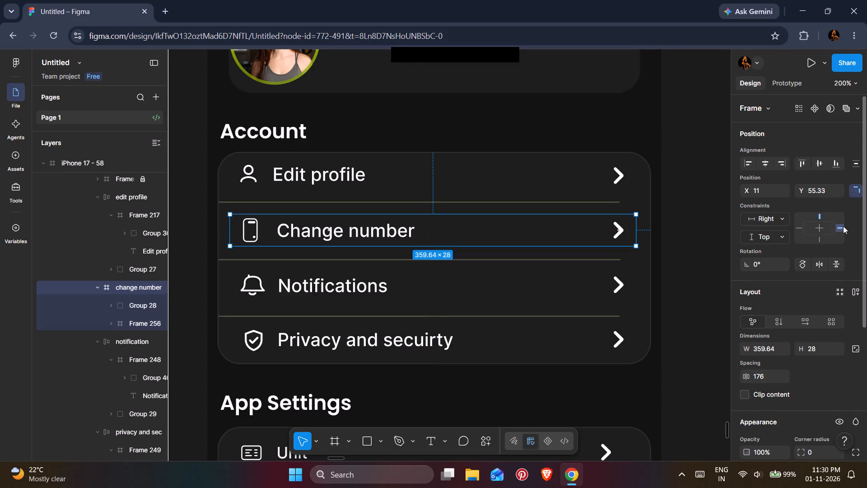
{"action": "left_click", "coordinate": [822, 238]}
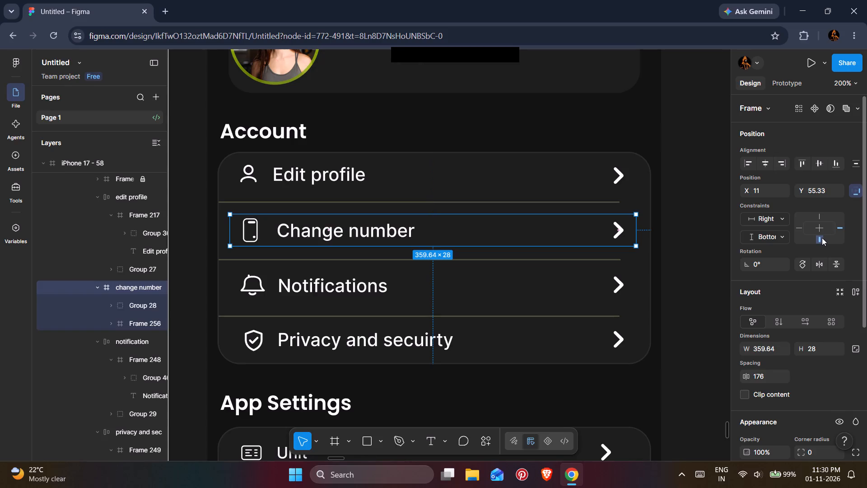
{"action": "left_click", "coordinate": [821, 214]}
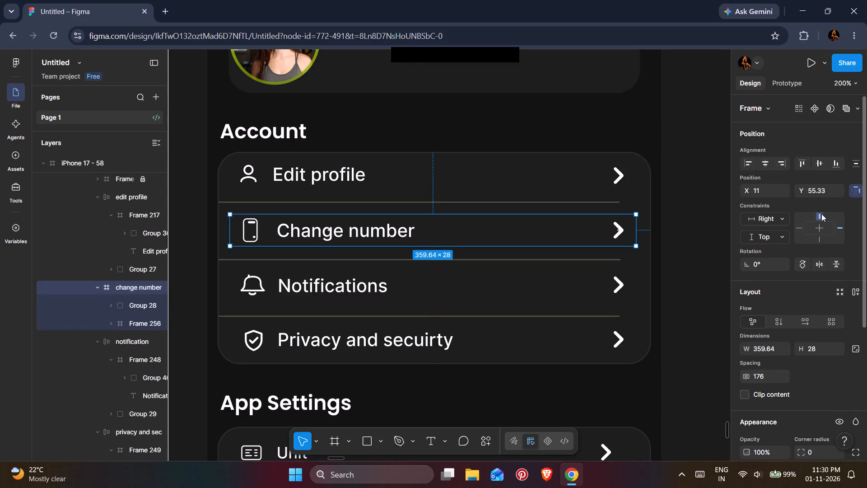
{"action": "left_click", "coordinate": [819, 236]}
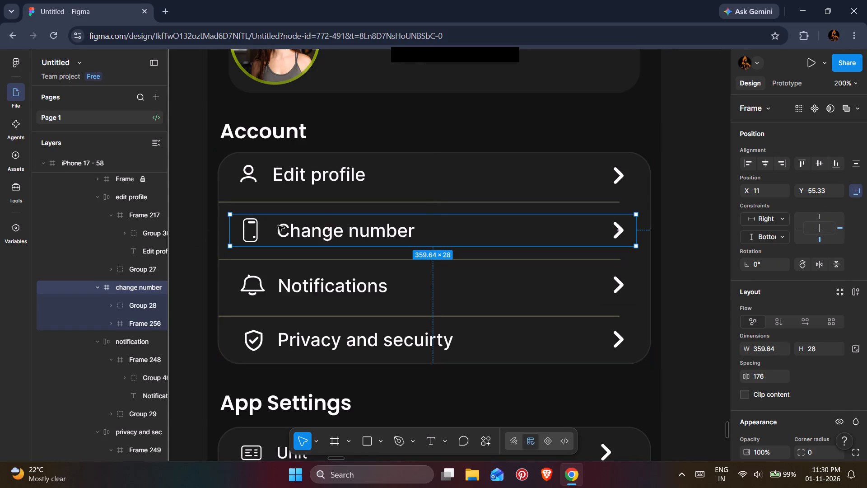
Apply horizontal auto layout to the change number row and collapse its layer.
{"action": "double_click", "coordinate": [284, 229]}
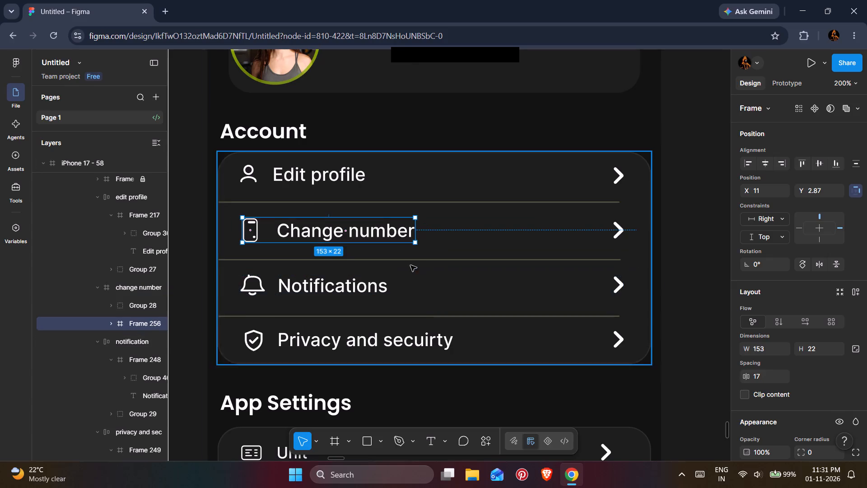
{"action": "left_click", "coordinate": [114, 287]}
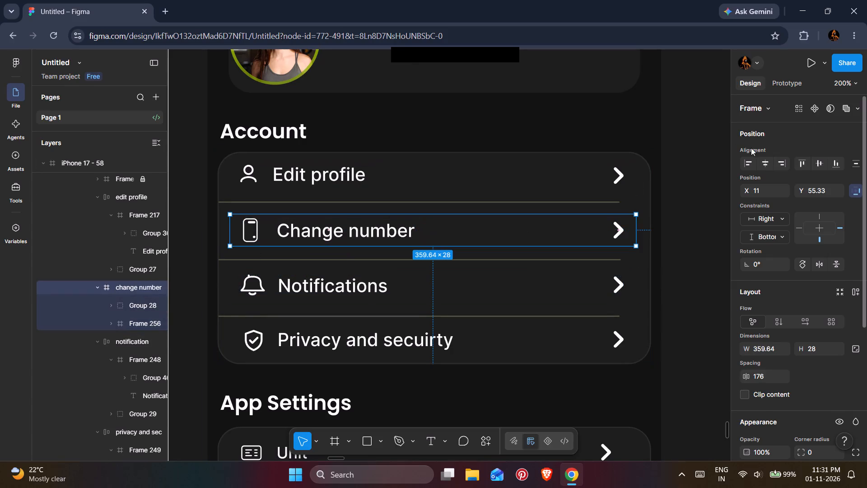
{"action": "scroll", "coordinate": [828, 168], "scroll_direction": "up", "scroll_amount": 3}
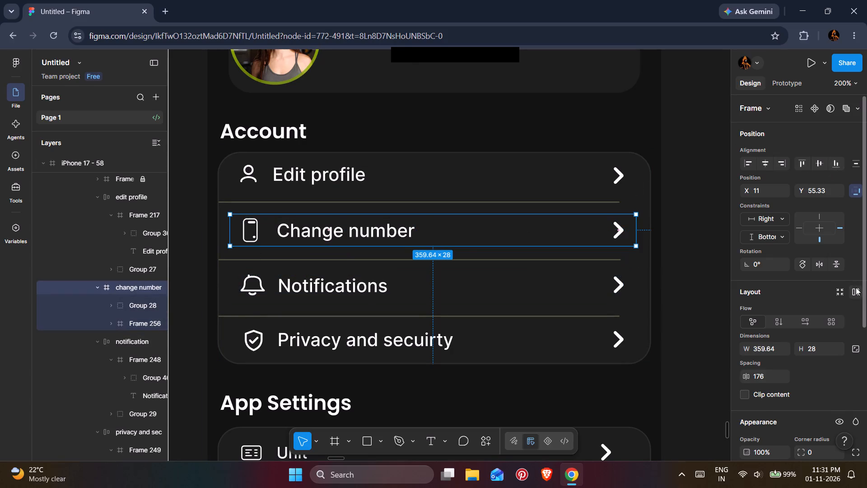
{"action": "left_click", "coordinate": [856, 287]}
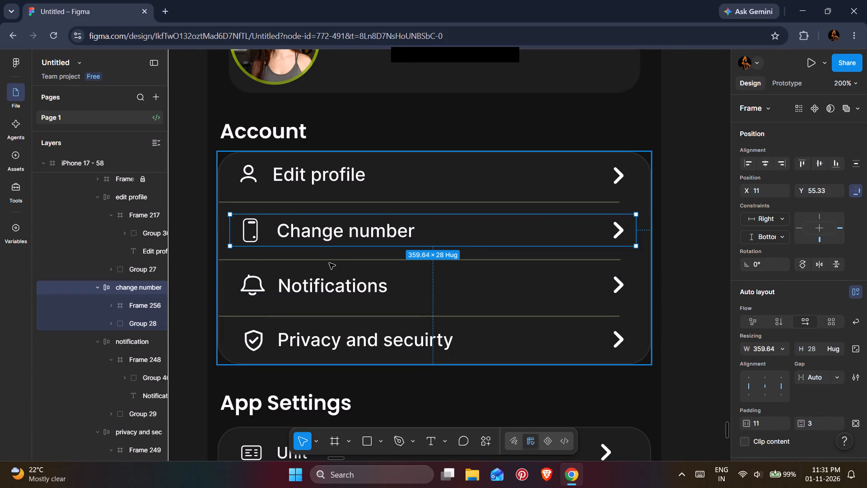
{"action": "left_click", "coordinate": [97, 290]}
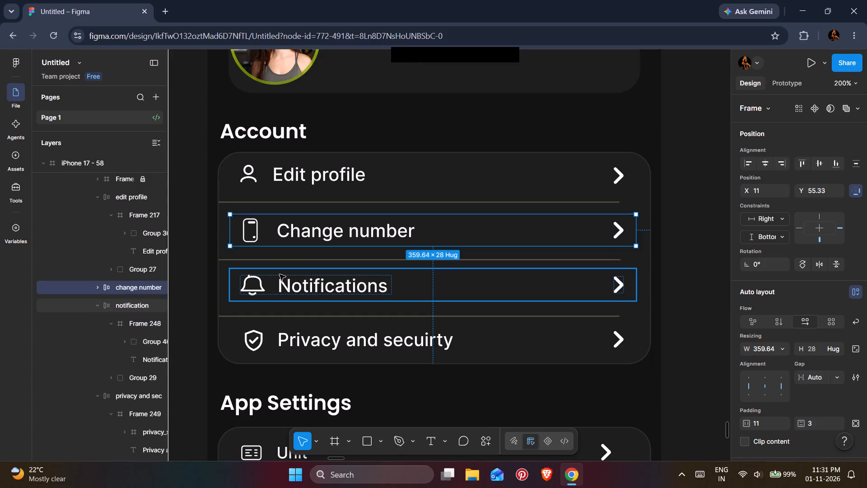
Widen Frame 248, which holds the bell icon and Notifications label, to 140 × 17.
{"action": "key", "text": "ctrl+minus"}
{"action": "left_click", "coordinate": [636, 292]}
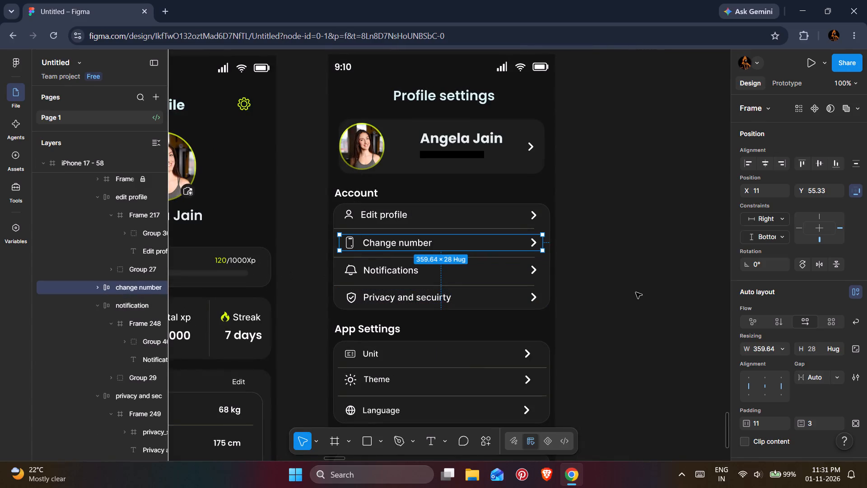
{"action": "key", "text": "ctrl+plus"}
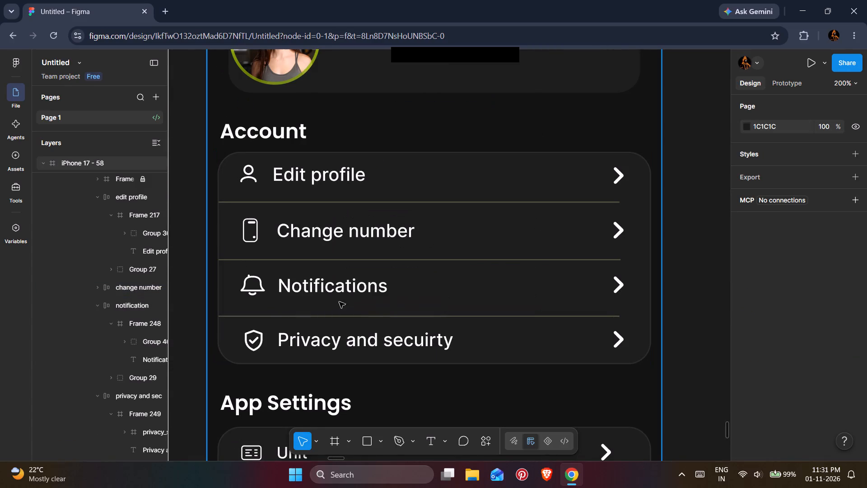
{"action": "triple_click", "coordinate": [331, 292]}
{"action": "double_click", "coordinate": [331, 292]}
{"action": "double_click", "coordinate": [331, 292]}
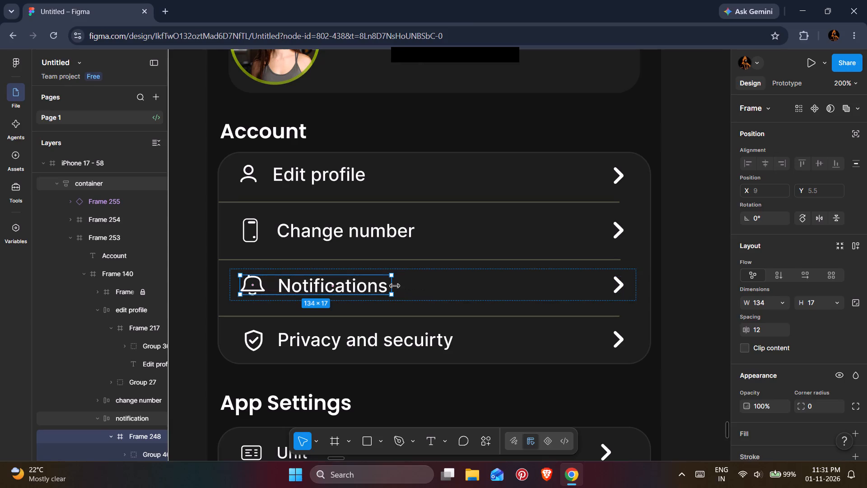
{"action": "left_click", "coordinate": [395, 286]}
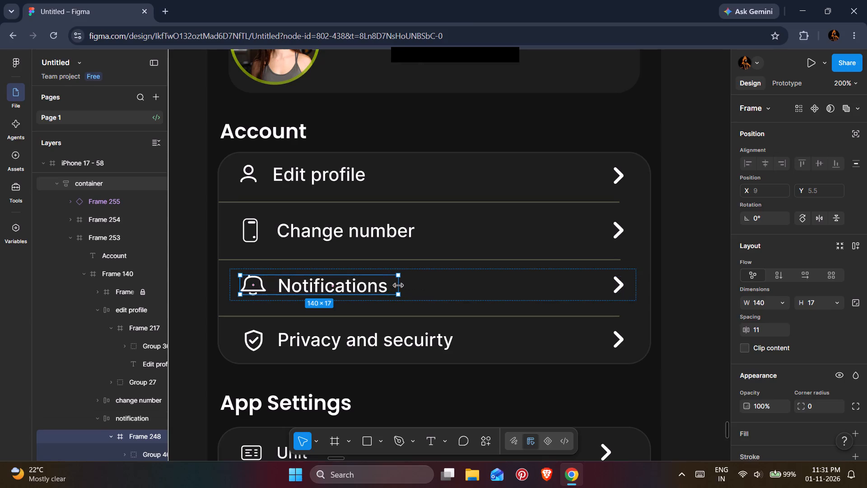
Nudge the Notifications text away from the bell icon to X 37.
{"action": "double_click", "coordinate": [343, 283]}
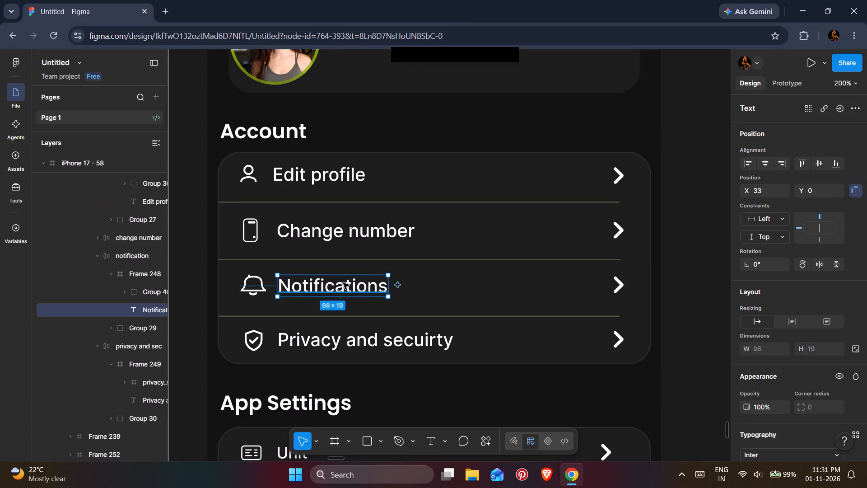
{"action": "key", "text": "Right"}
{"action": "key", "text": "Right"}
{"action": "key", "text": "Right"}
{"action": "key", "text": "Right"}
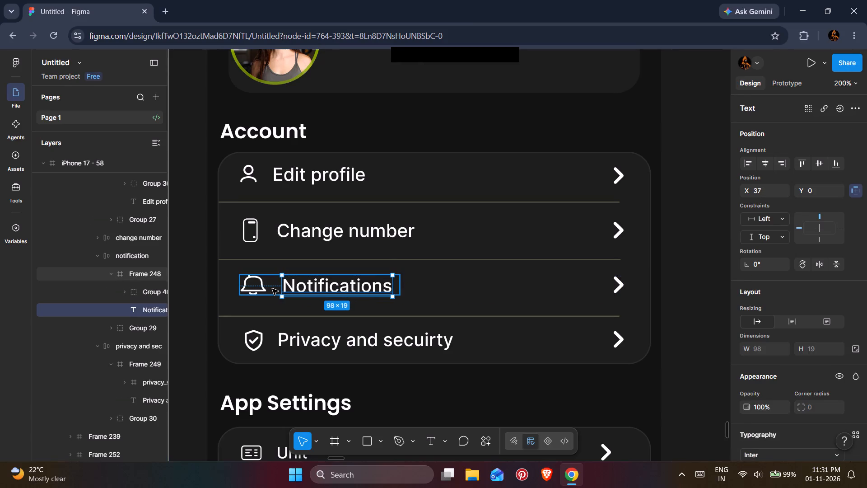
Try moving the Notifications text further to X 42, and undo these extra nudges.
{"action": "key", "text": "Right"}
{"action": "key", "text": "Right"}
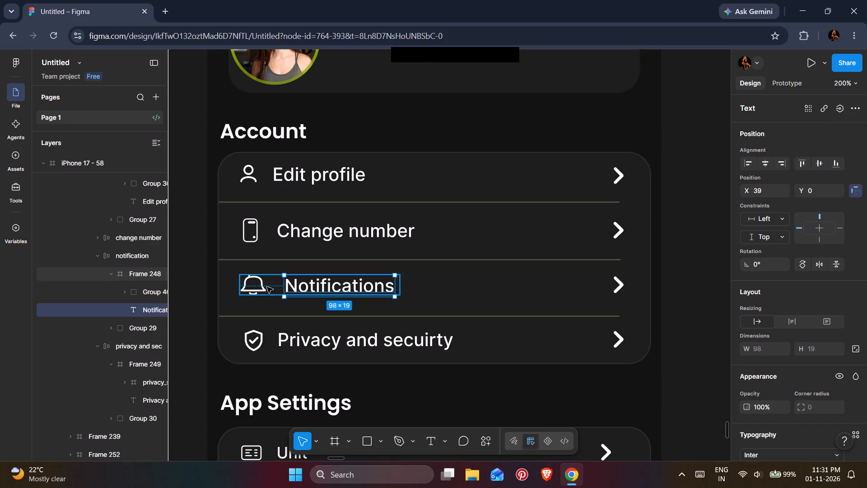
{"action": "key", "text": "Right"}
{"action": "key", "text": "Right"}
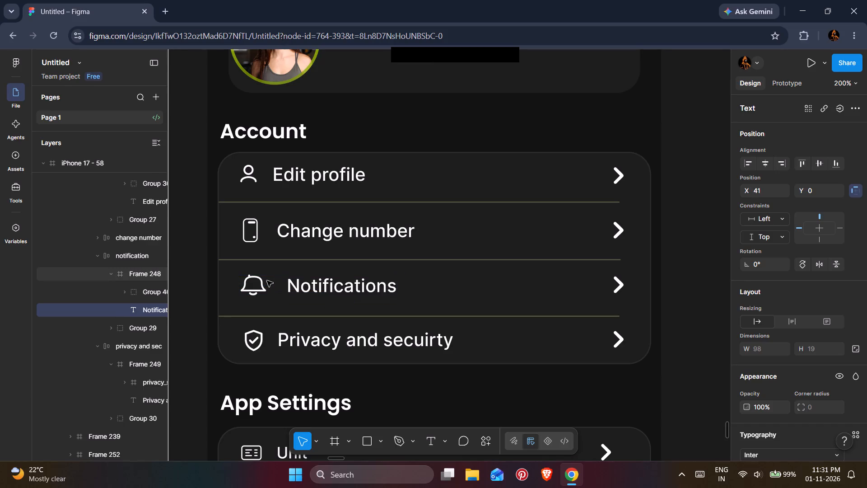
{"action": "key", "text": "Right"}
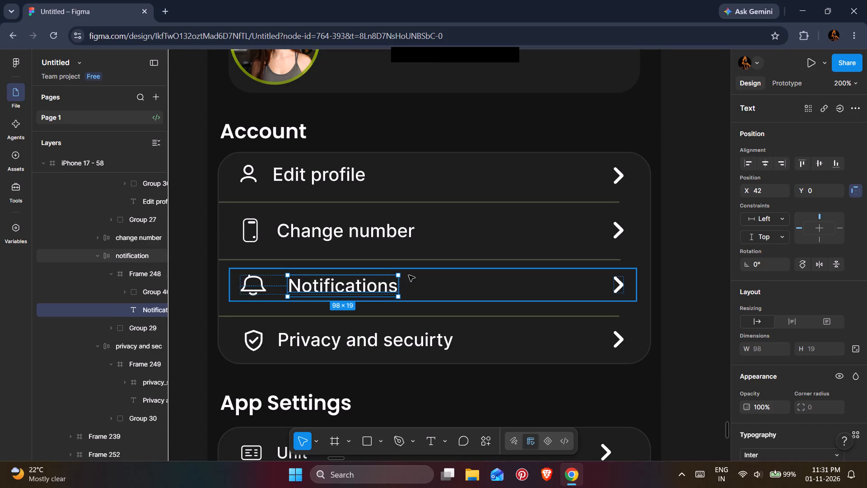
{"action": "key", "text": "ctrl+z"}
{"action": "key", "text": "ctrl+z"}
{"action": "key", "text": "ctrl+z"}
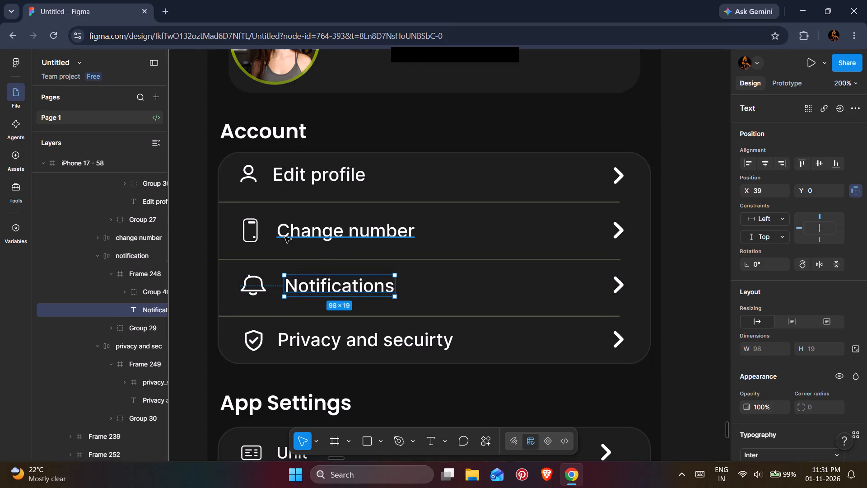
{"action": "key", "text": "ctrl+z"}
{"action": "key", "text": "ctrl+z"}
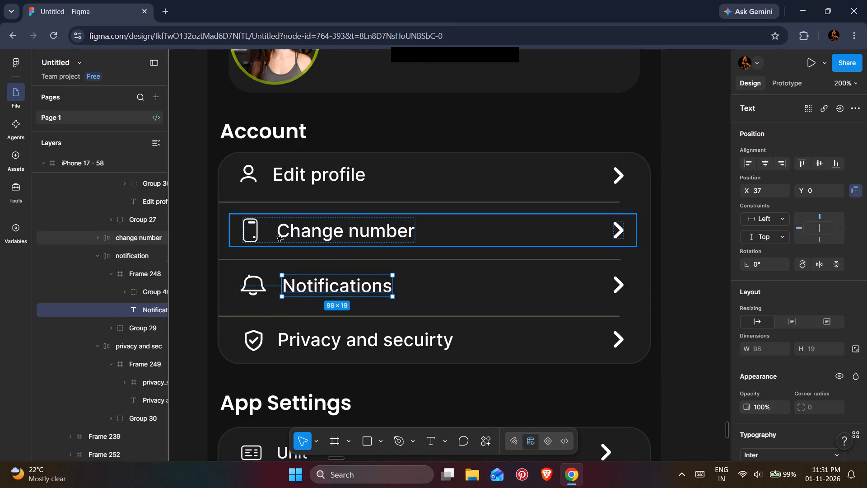
Set the Notifications text's constraints to Right horizontally and Top vertically.
{"action": "left_click", "coordinate": [820, 212]}
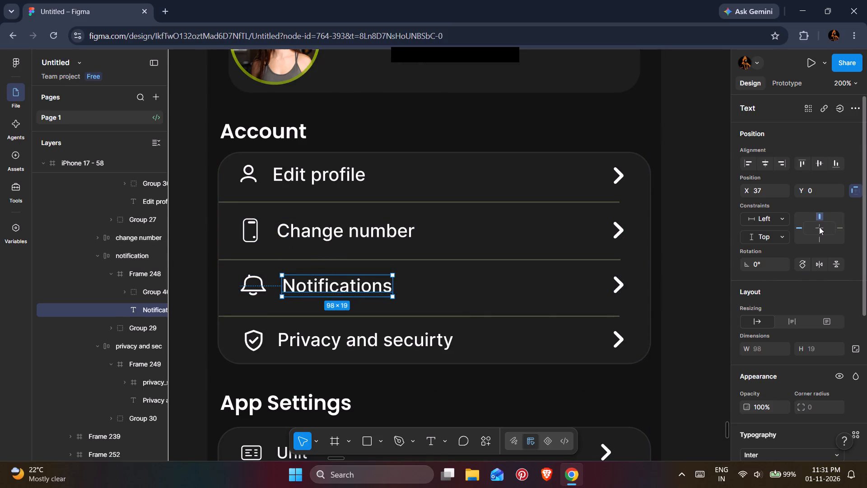
{"action": "left_click", "coordinate": [818, 240]}
{"action": "left_click", "coordinate": [841, 228]}
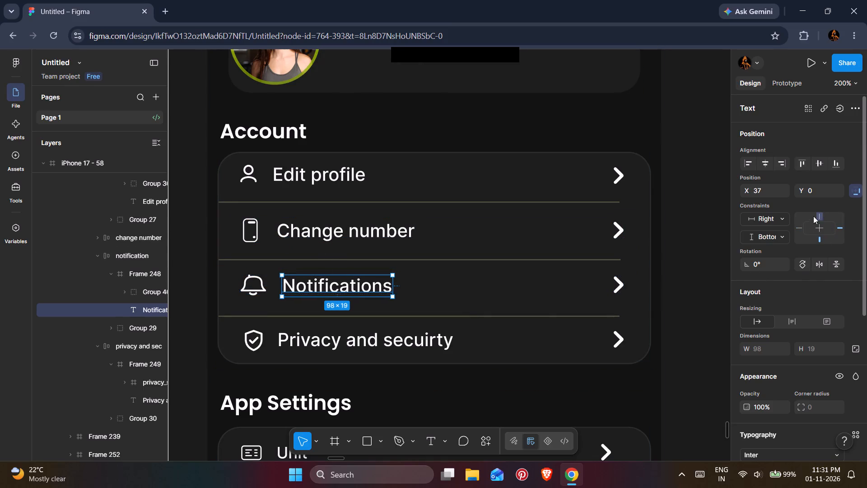
{"action": "left_click", "coordinate": [819, 234]}
{"action": "left_click", "coordinate": [821, 215]}
{"action": "left_click", "coordinate": [711, 252]}
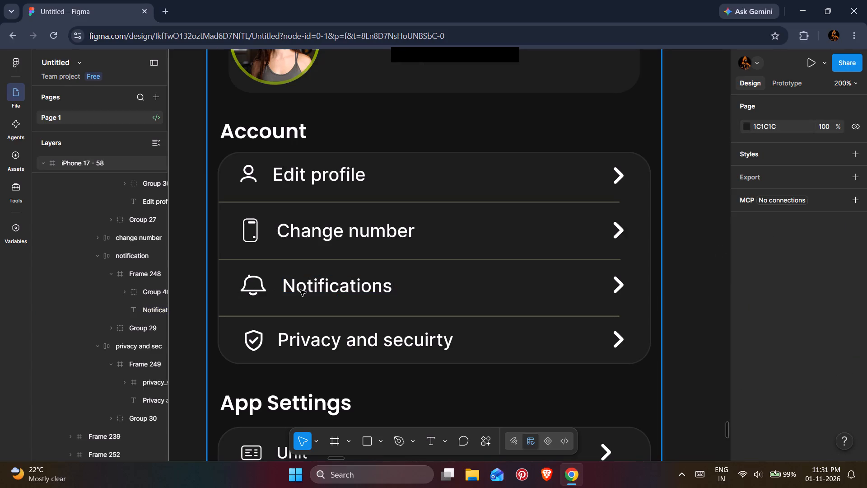
Resize Frame 248 around the bell icon and Notifications label to fit its contents, 135 × 19.69.
{"action": "triple_click", "coordinate": [300, 290]}
{"action": "left_click", "coordinate": [300, 290]}
{"action": "double_click", "coordinate": [300, 290]}
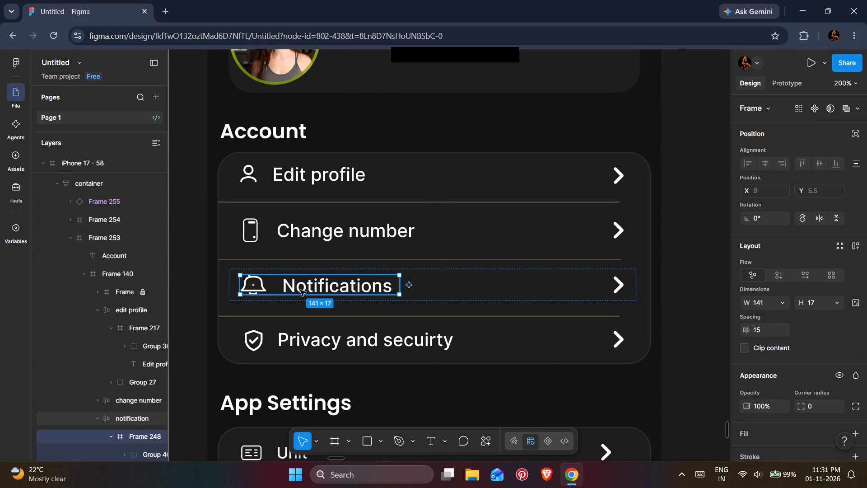
{"action": "left_click", "coordinate": [839, 247]}
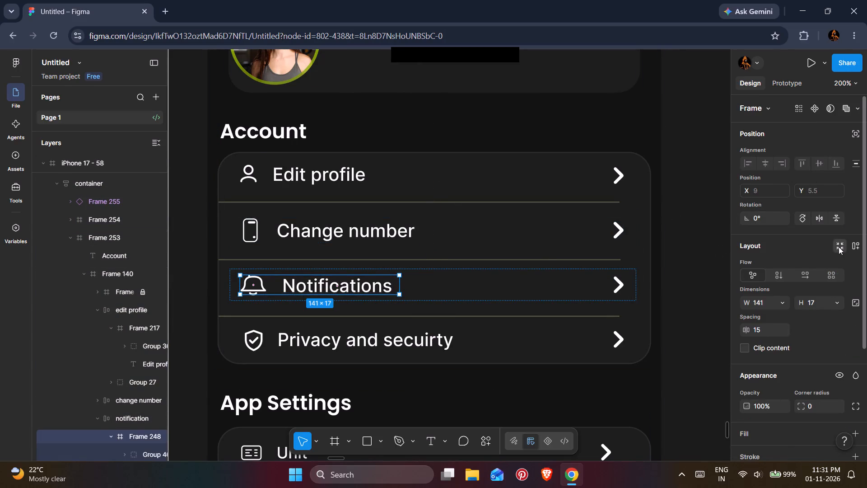
{"action": "left_click", "coordinate": [839, 247]}
{"action": "left_click", "coordinate": [839, 247]}
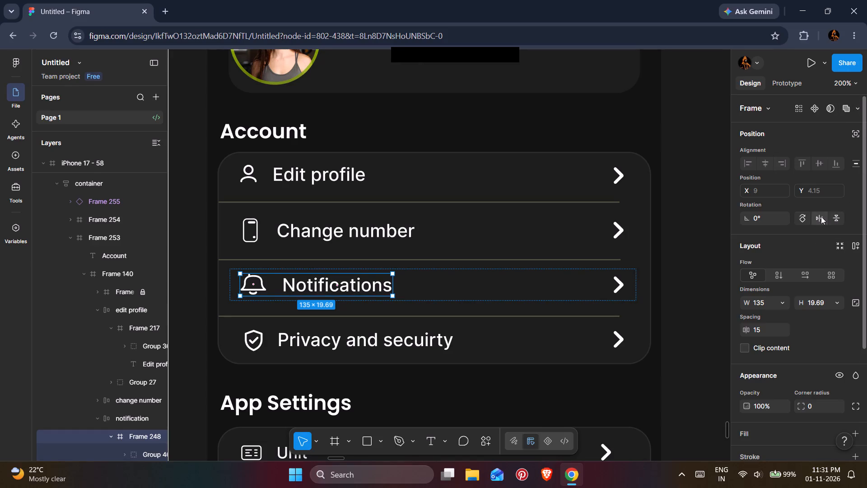
{"action": "scroll", "coordinate": [823, 250], "scroll_direction": "up", "scroll_amount": 1}
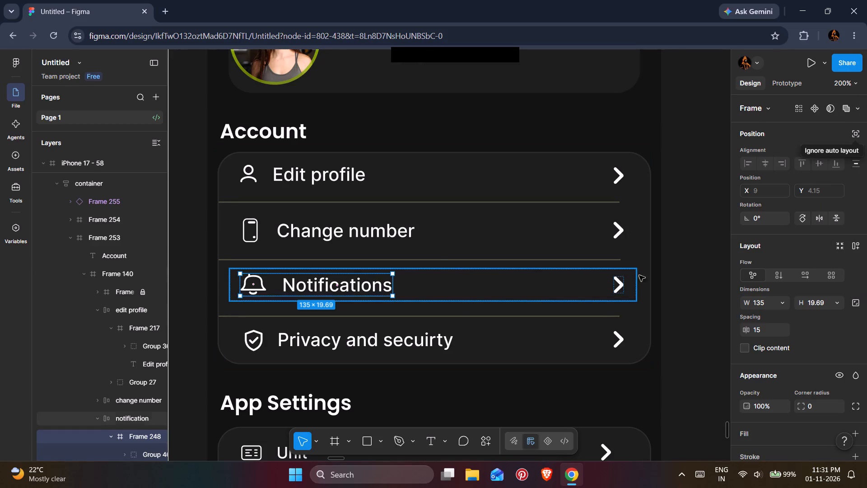
{"action": "left_click", "coordinate": [676, 284]}
Collapse the edit profile and notification layers inside Frame 140.
{"action": "key", "text": "ctrl+minus"}
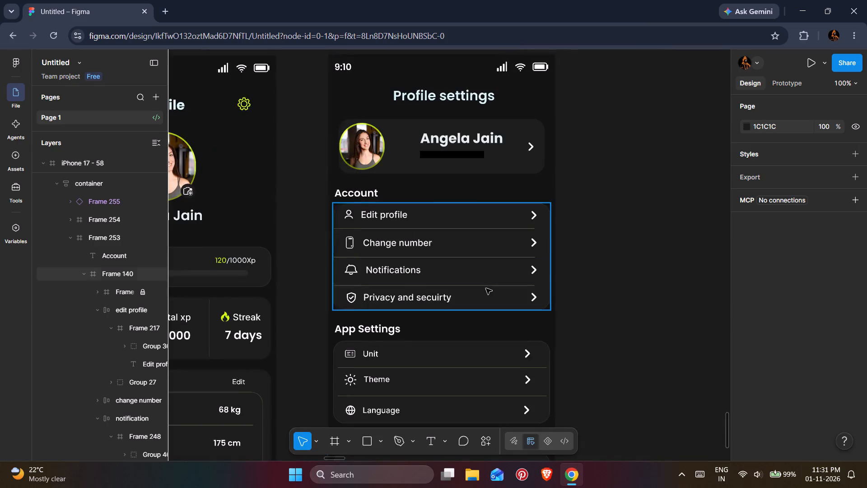
{"action": "scroll", "coordinate": [486, 288], "scroll_direction": "down", "scroll_amount": 4}
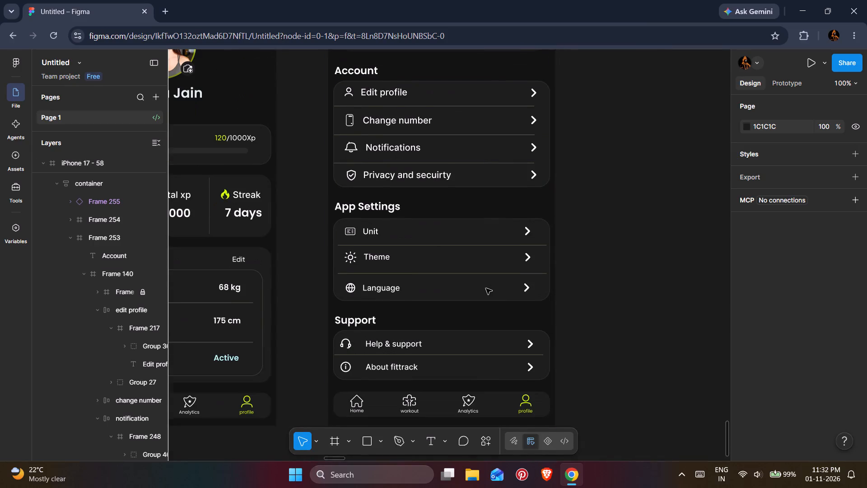
{"action": "scroll", "coordinate": [486, 288], "scroll_direction": "up", "scroll_amount": 4}
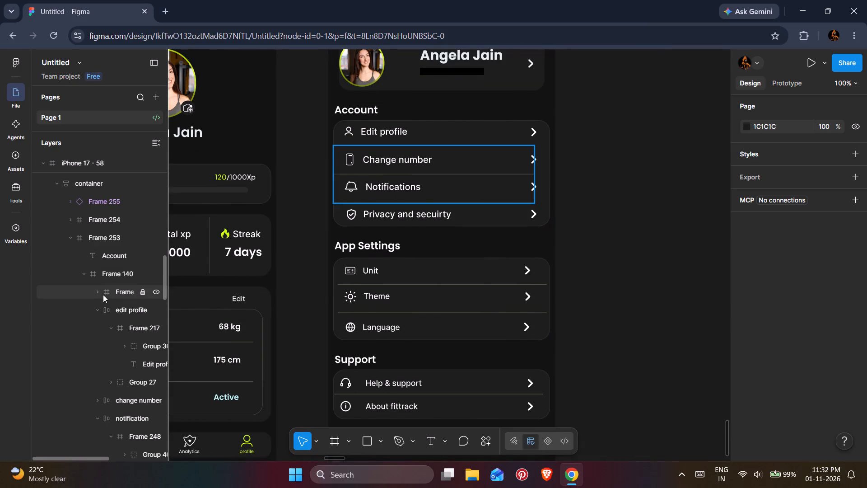
{"action": "left_click", "coordinate": [104, 309]}
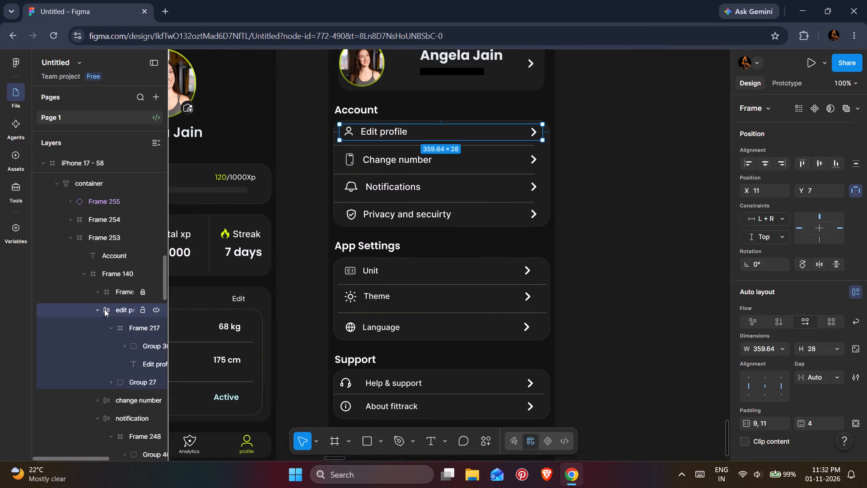
{"action": "left_click", "coordinate": [102, 309]}
{"action": "left_click", "coordinate": [98, 307]}
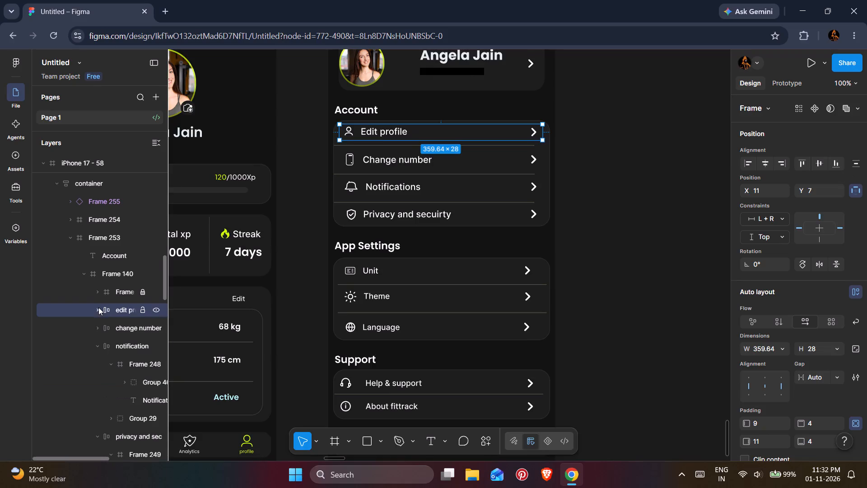
{"action": "left_click", "coordinate": [106, 324]}
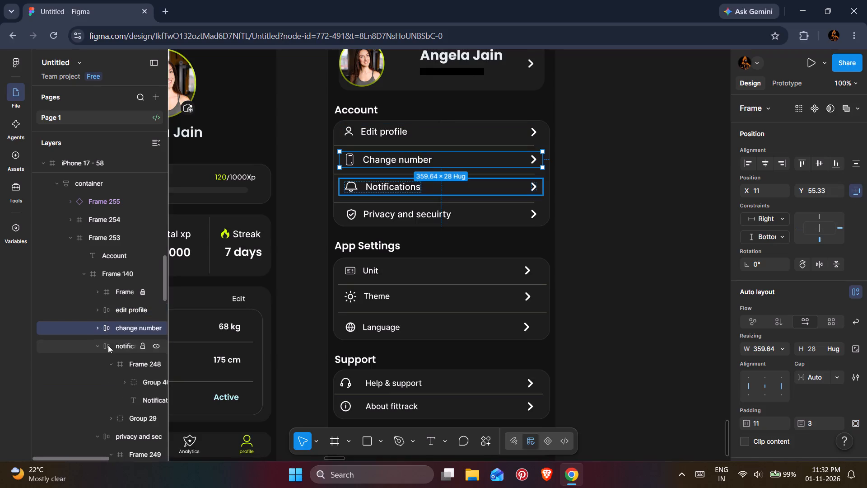
{"action": "left_click", "coordinate": [108, 345]}
{"action": "left_click", "coordinate": [96, 344]}
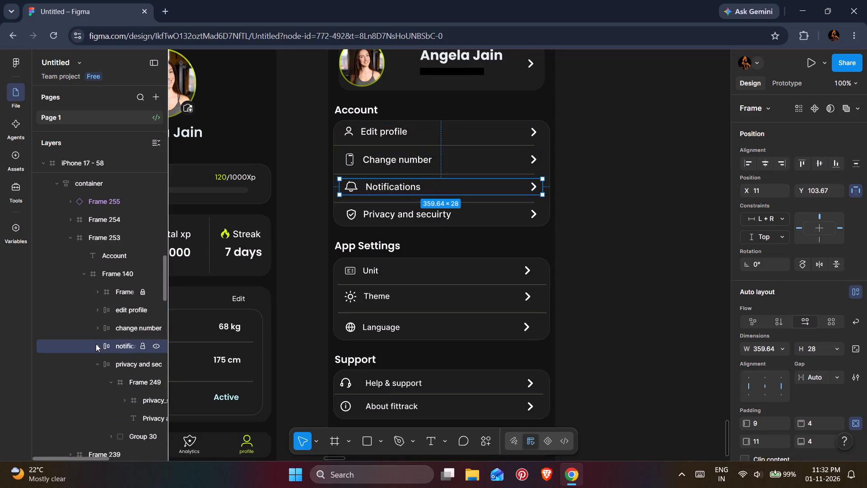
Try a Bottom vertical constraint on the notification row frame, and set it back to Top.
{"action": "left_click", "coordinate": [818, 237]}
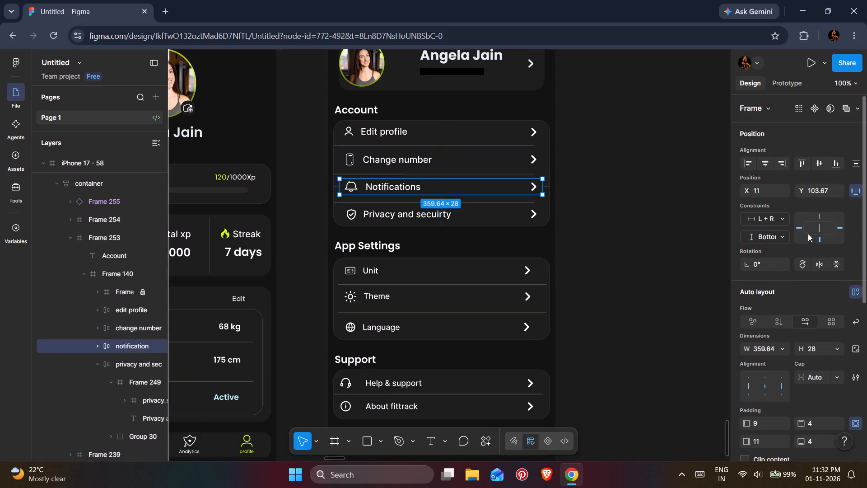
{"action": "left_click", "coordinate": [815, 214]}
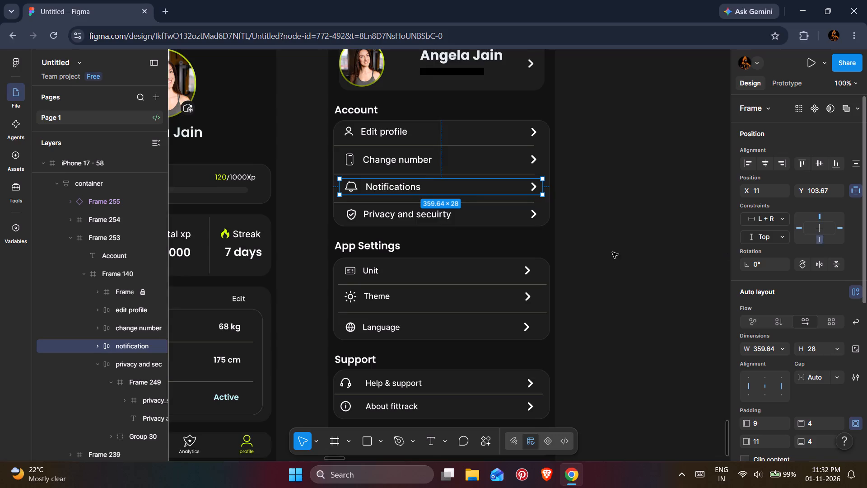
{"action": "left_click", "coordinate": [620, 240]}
Nudge the Edit profile text in Frame 217 away from its icon to X 32.42, in line with the Change number label.
{"action": "key", "text": "ctrl+plus"}
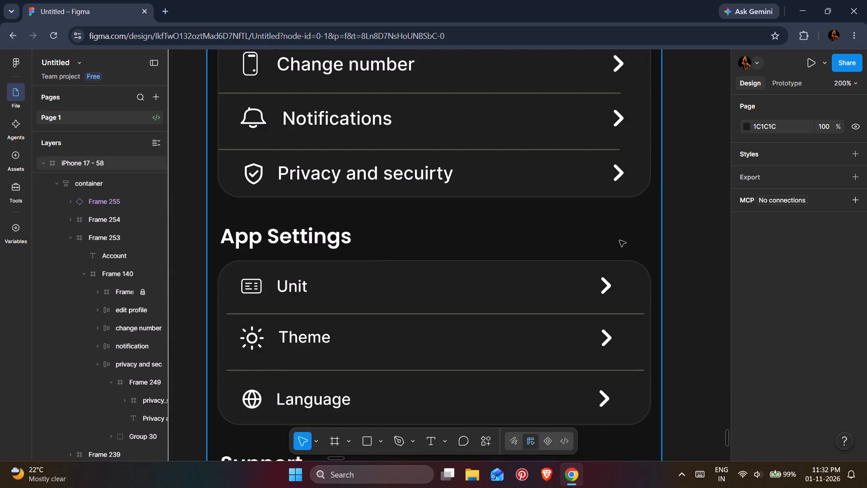
{"action": "scroll", "coordinate": [620, 240], "scroll_direction": "up", "scroll_amount": 8}
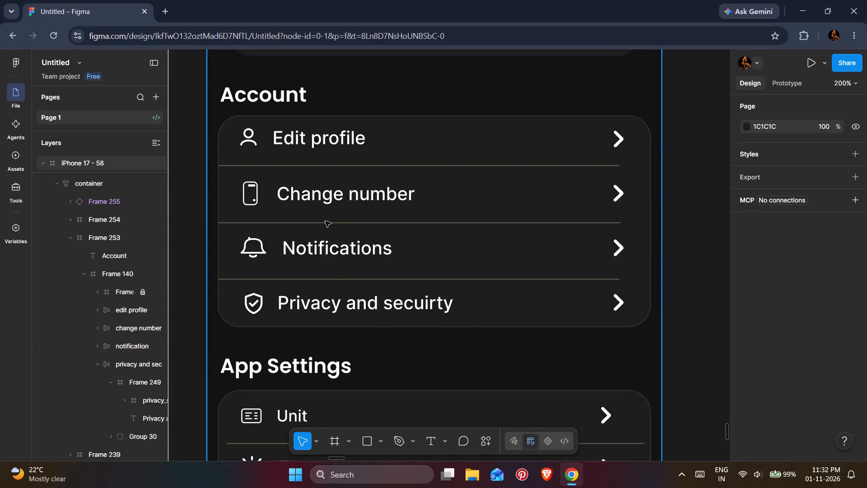
{"action": "triple_click", "coordinate": [304, 137]}
{"action": "double_click", "coordinate": [304, 137]}
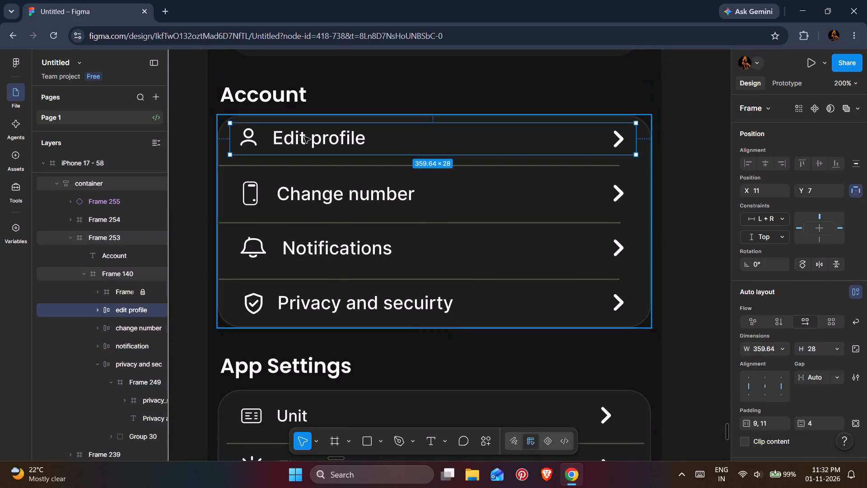
{"action": "double_click", "coordinate": [304, 137]}
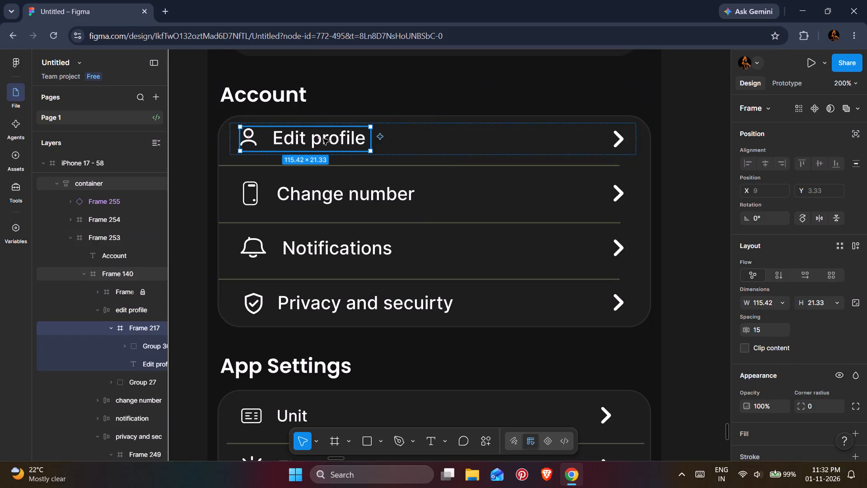
{"action": "double_click", "coordinate": [332, 137]}
{"action": "key", "text": "Right"}
{"action": "key", "text": "Right"}
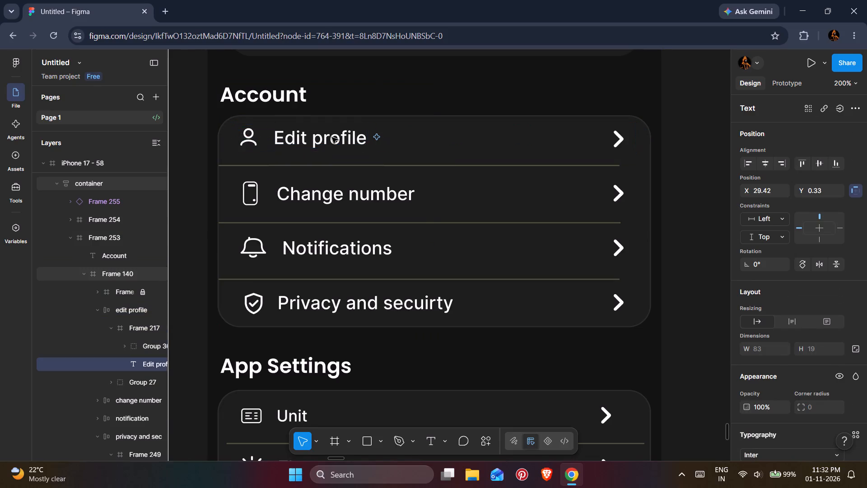
{"action": "key", "text": "Right"}
{"action": "key", "text": "Right"}
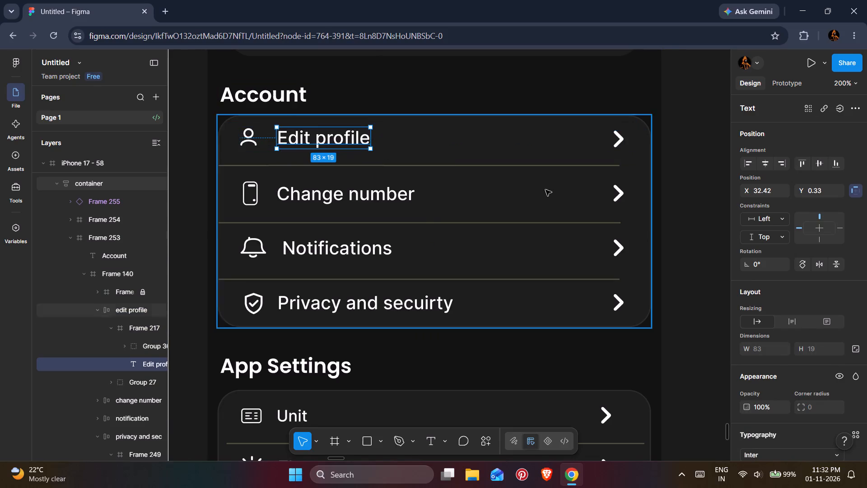
{"action": "scroll", "coordinate": [544, 217], "scroll_direction": "up", "scroll_amount": 3}
{"action": "left_click", "coordinate": [667, 238]}
Nudge the person icon in the edit profile row 2 px toward its label, in line with the icons below.
{"action": "key", "text": "ctrl+minus"}
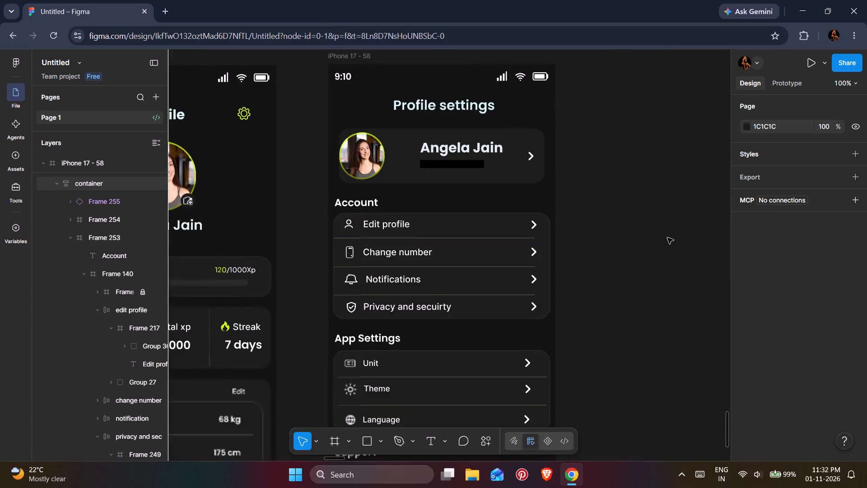
{"action": "triple_click", "coordinate": [349, 225]}
{"action": "double_click", "coordinate": [349, 225]}
{"action": "double_click", "coordinate": [349, 225]}
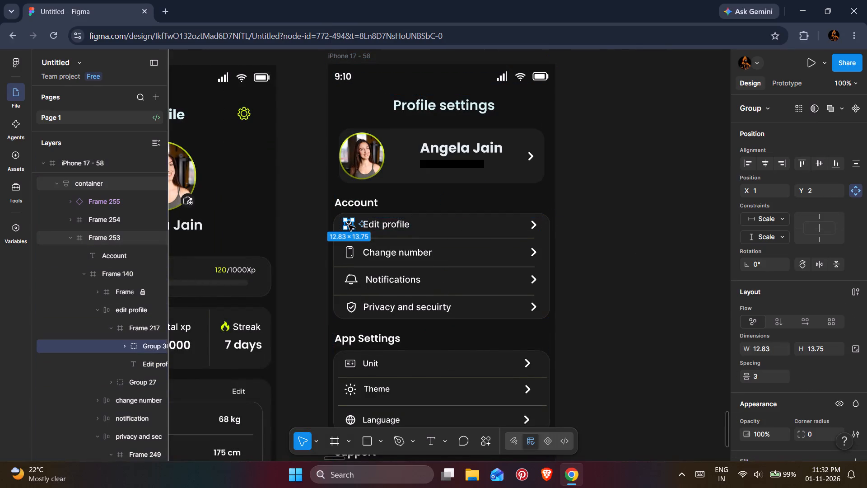
{"action": "key", "text": "Right"}
{"action": "key", "text": "Right"}
{"action": "left_click", "coordinate": [616, 232]}
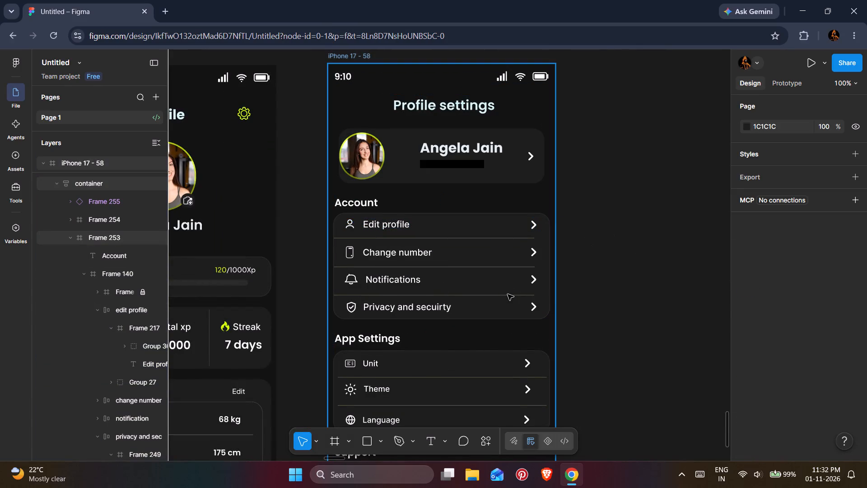
Examine the icon and label alignment across the Account, App Settings and Support rows, close up and at full view.
{"action": "scroll", "coordinate": [508, 294], "scroll_direction": "down", "scroll_amount": 1}
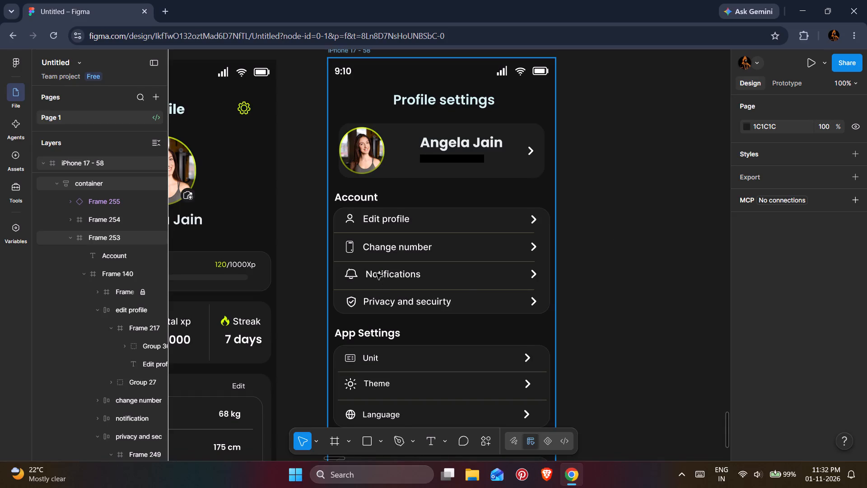
{"action": "key", "text": "ctrl+plus"}
{"action": "scroll", "coordinate": [379, 272], "scroll_direction": "down", "scroll_amount": 4}
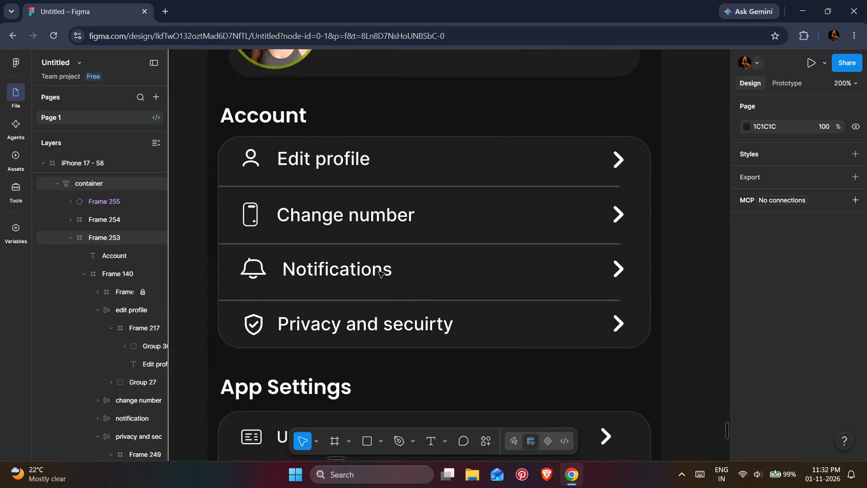
{"action": "key", "text": "ctrl+minus"}
{"action": "scroll", "coordinate": [379, 272], "scroll_direction": "down", "scroll_amount": 1}
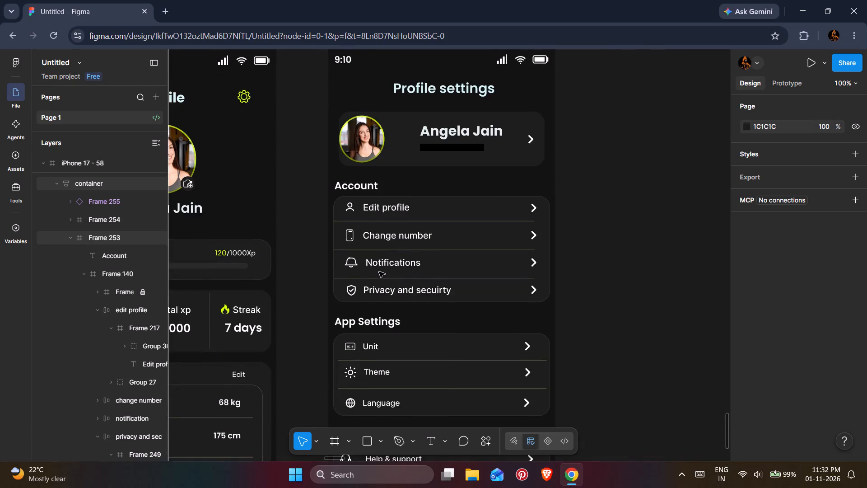
{"action": "scroll", "coordinate": [379, 272], "scroll_direction": "down", "scroll_amount": 1}
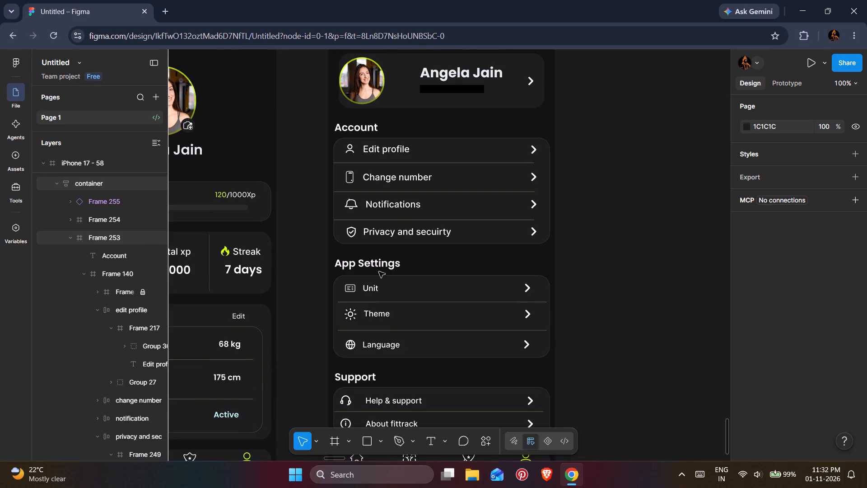
{"action": "scroll", "coordinate": [379, 272], "scroll_direction": "down", "scroll_amount": 1}
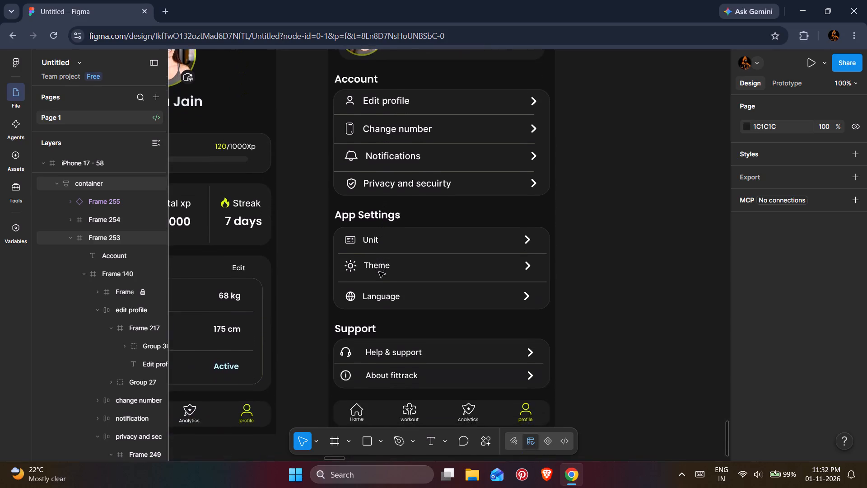
{"action": "scroll", "coordinate": [379, 272], "scroll_direction": "up", "scroll_amount": 4}
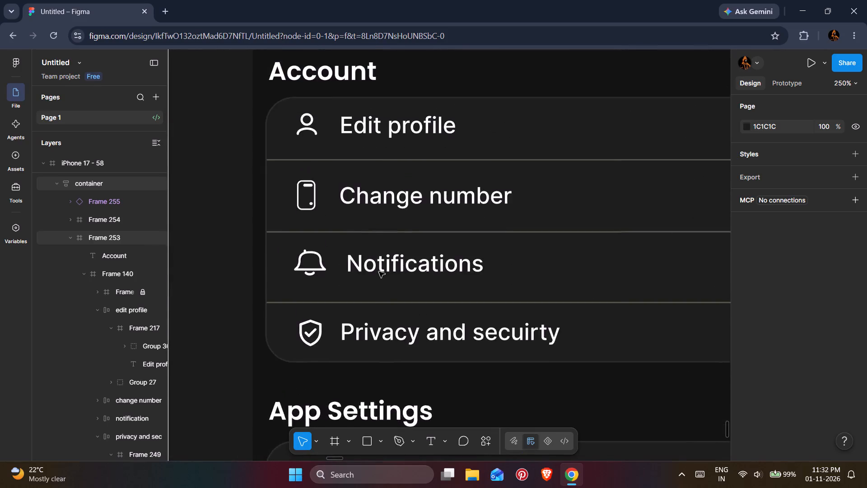
{"action": "scroll", "coordinate": [379, 272], "scroll_direction": "up", "scroll_amount": 2}
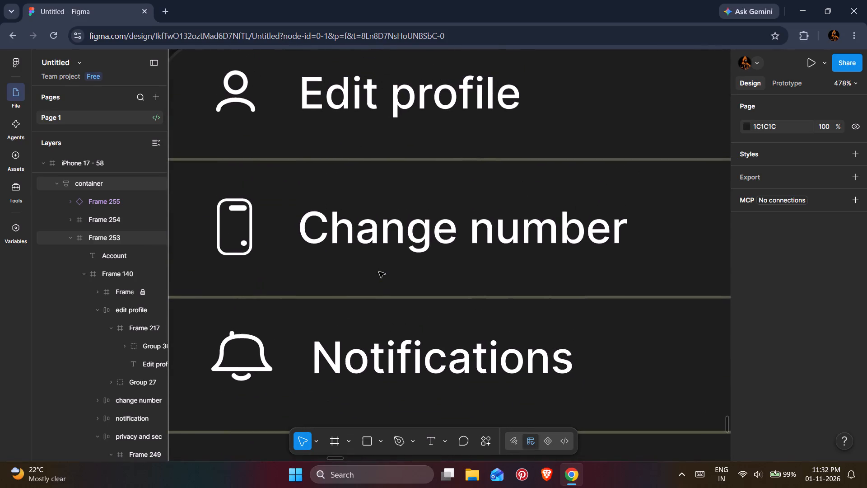
{"action": "scroll", "coordinate": [379, 272], "scroll_direction": "up", "scroll_amount": 1}
{"action": "scroll", "coordinate": [379, 272], "scroll_direction": "down", "scroll_amount": 2}
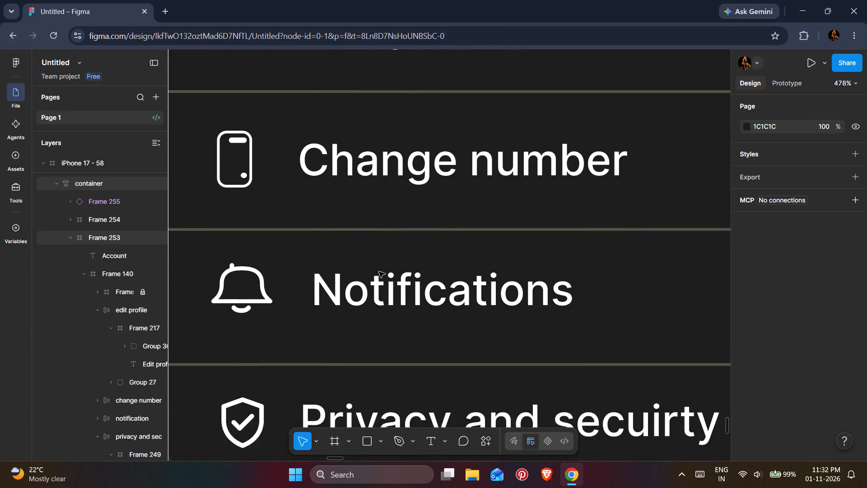
{"action": "scroll", "coordinate": [379, 272], "scroll_direction": "down", "scroll_amount": 1}
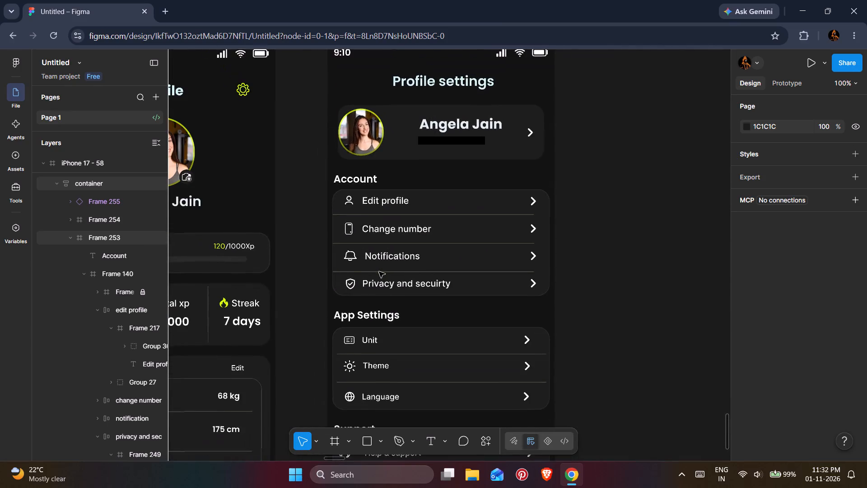
Widen Frame 249, which holds the icon and label of the privacy and security row, to 195.
{"action": "triple_click", "coordinate": [369, 296]}
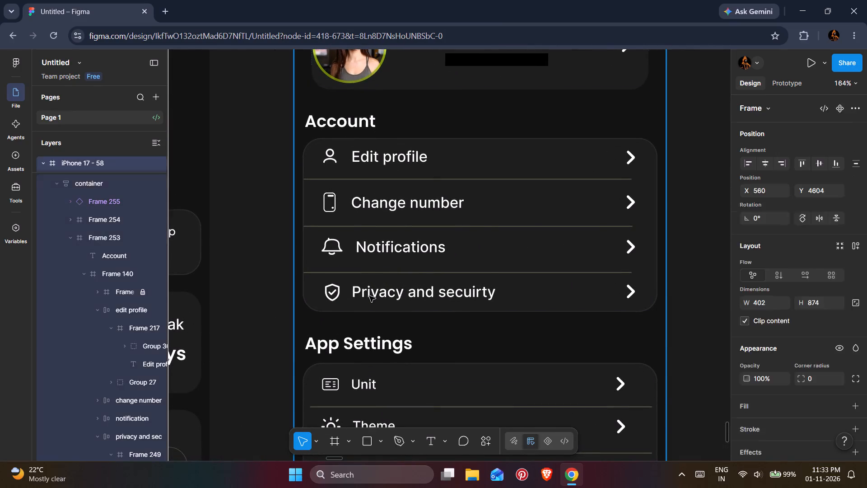
{"action": "left_click", "coordinate": [369, 296]}
{"action": "double_click", "coordinate": [369, 296]}
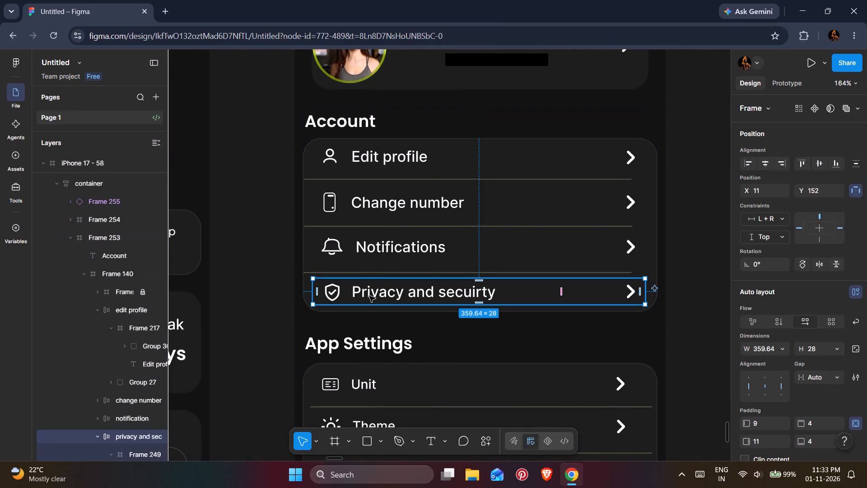
{"action": "double_click", "coordinate": [369, 296]}
{"action": "left_click", "coordinate": [498, 294]}
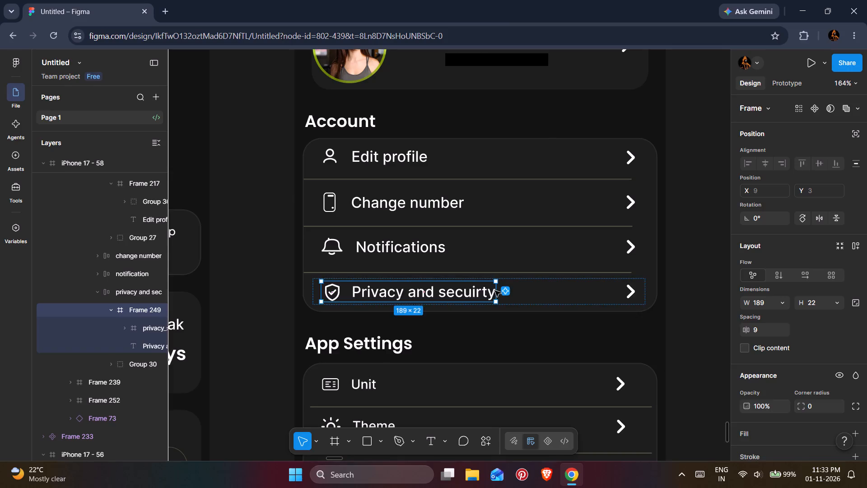
{"action": "left_click", "coordinate": [699, 284]}
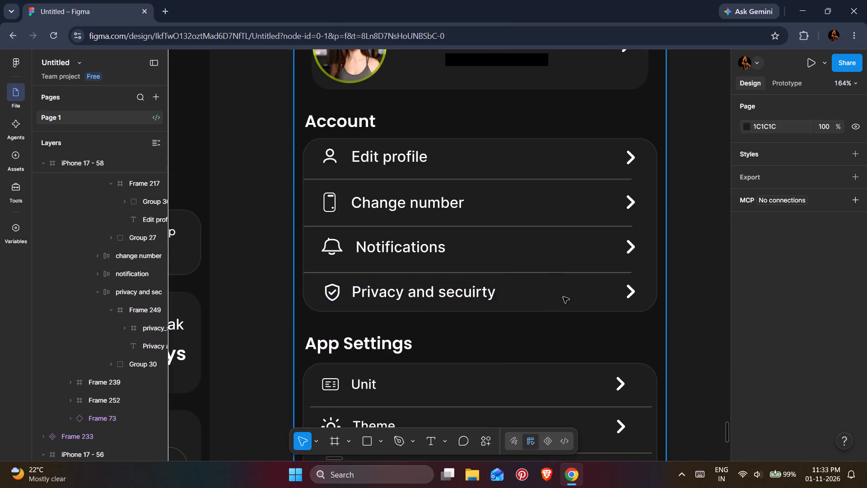
{"action": "triple_click", "coordinate": [472, 291]}
{"action": "left_click", "coordinate": [472, 291]}
{"action": "double_click", "coordinate": [472, 291]}
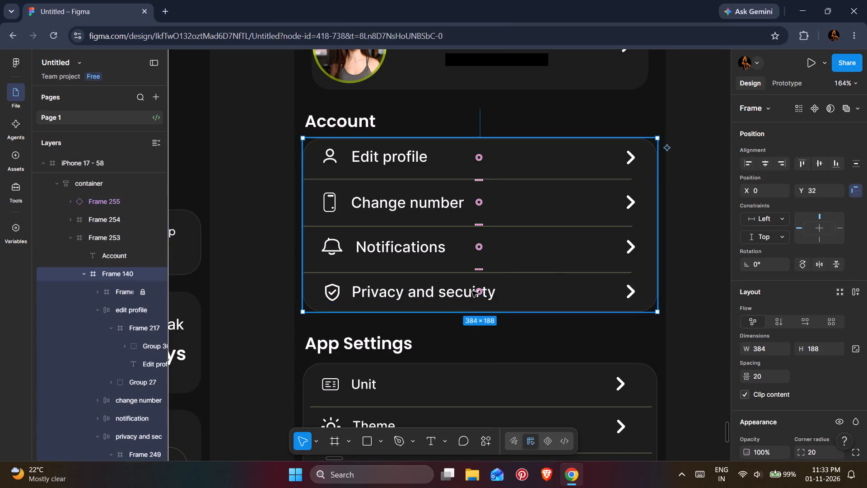
{"action": "double_click", "coordinate": [474, 292]}
{"action": "left_click_drag", "start_coordinate": [494, 295], "coordinate": [495, 295]}
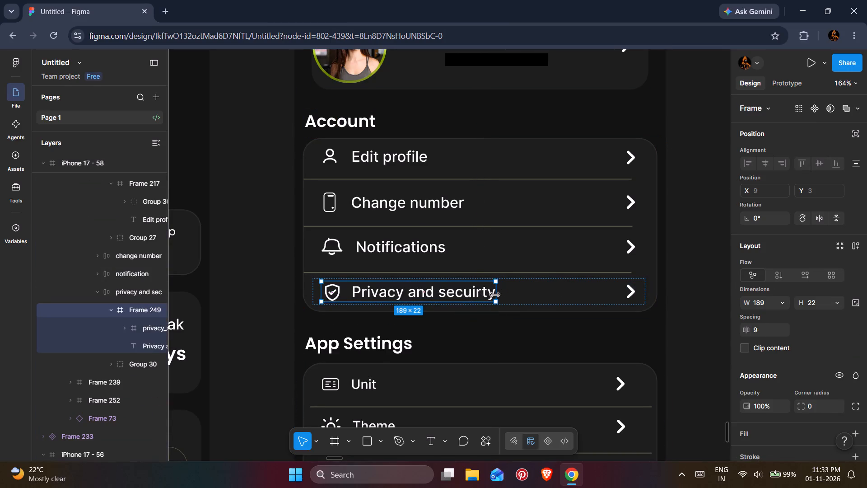
{"action": "left_click_drag", "start_coordinate": [495, 295], "coordinate": [501, 295]}
Nudge the privacy and security label in Frame 249 6 px away from its shield icon.
{"action": "double_click", "coordinate": [456, 293]}
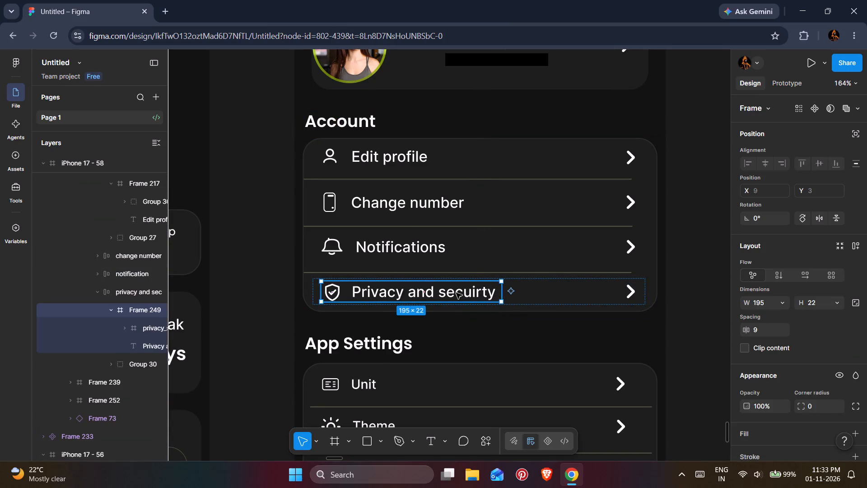
{"action": "key", "text": "Right"}
{"action": "key", "text": "Right"}
{"action": "key", "text": "Right"}
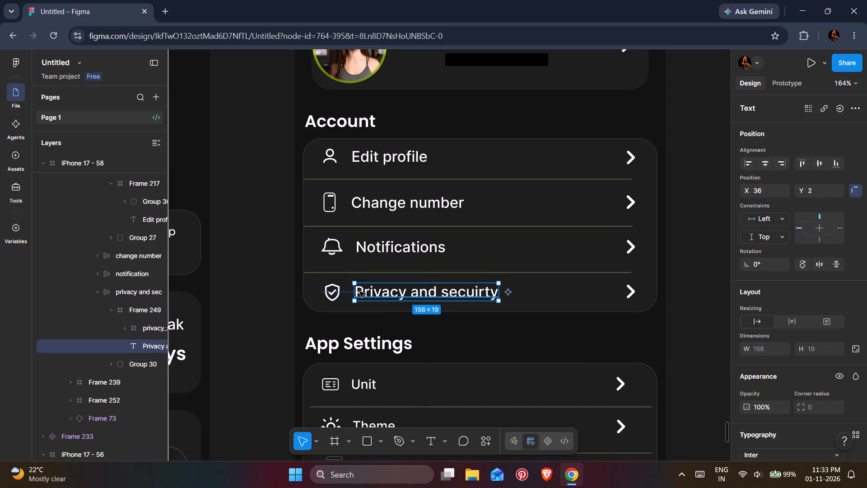
{"action": "key", "text": "Right"}
{"action": "key", "text": "Right"}
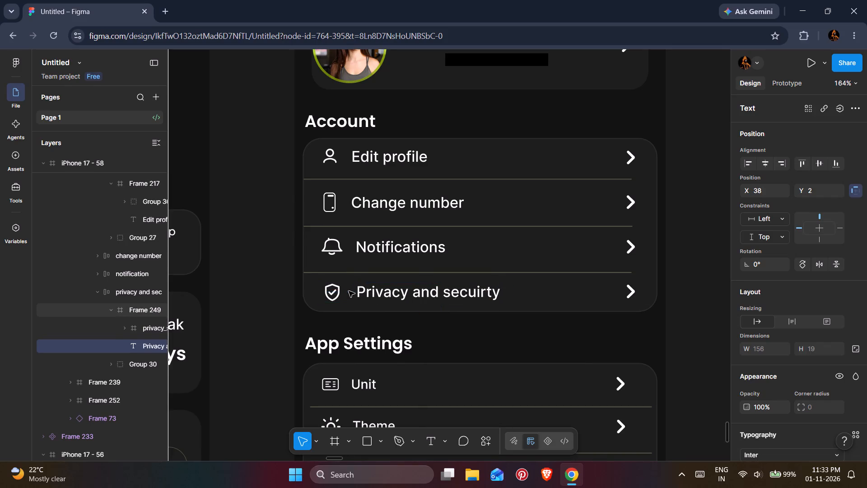
{"action": "key", "text": "Right"}
Nudge the shield icon in the privacy and security row 2 px toward its label.
{"action": "left_click", "coordinate": [335, 292]}
{"action": "key", "text": "Right"}
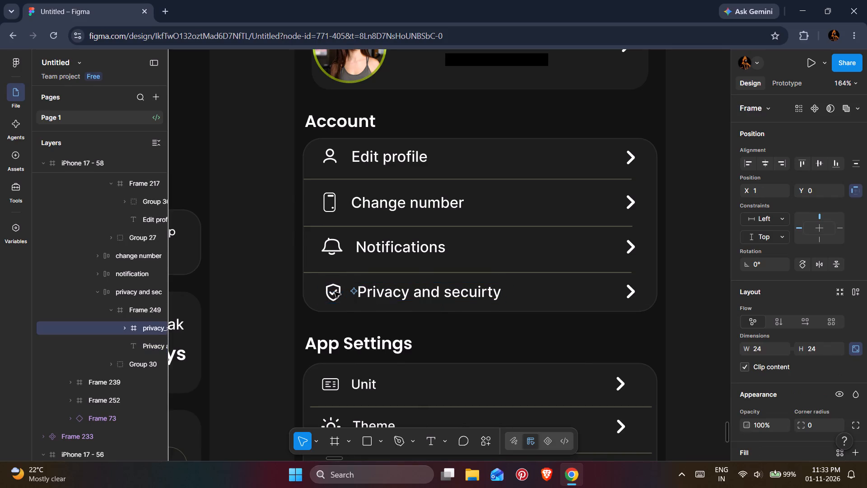
{"action": "key", "text": "Right"}
{"action": "left_click", "coordinate": [695, 267]}
Unlock Frame 251, the divider lines' frame in the Account card, and widen it to 383 to reach the card's right edge.
{"action": "scroll", "coordinate": [573, 353], "scroll_direction": "up", "scroll_amount": 2}
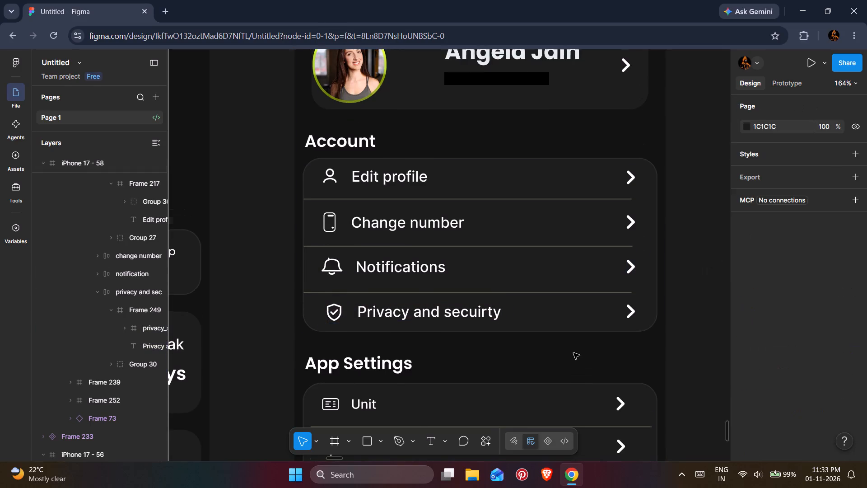
{"action": "key", "text": "ctrl+minus"}
{"action": "scroll", "coordinate": [578, 349], "scroll_direction": "down", "scroll_amount": 2}
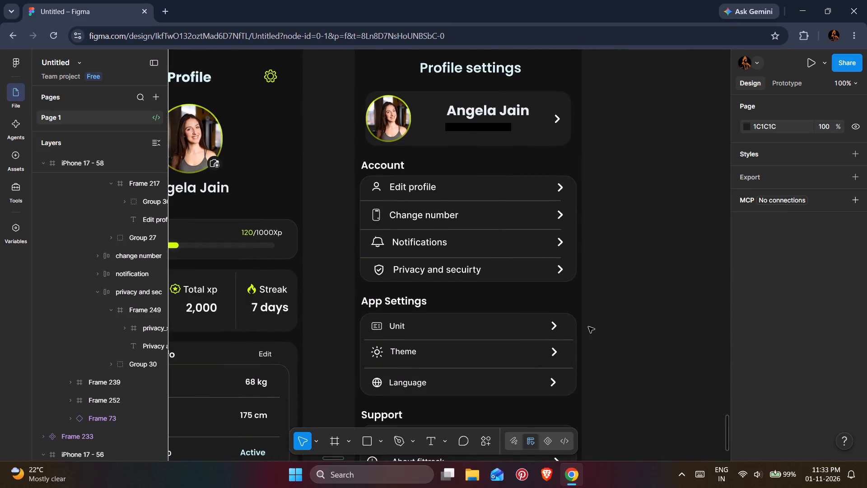
{"action": "scroll", "coordinate": [588, 327], "scroll_direction": "down", "scroll_amount": 2}
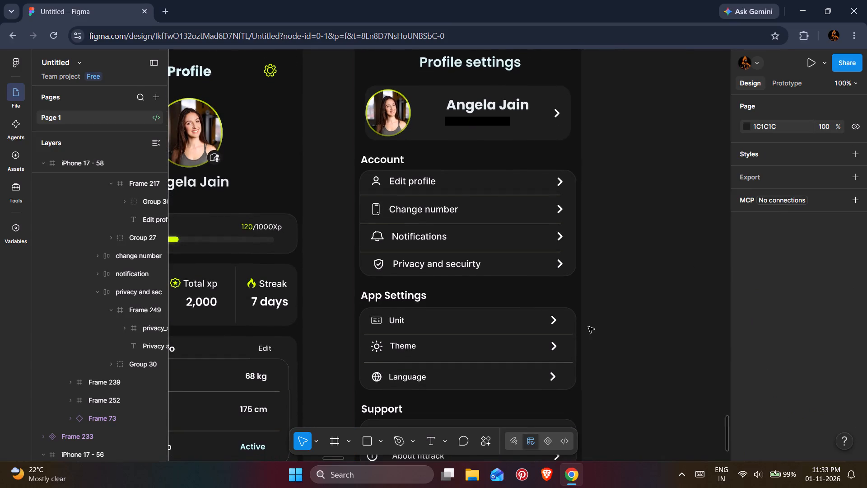
{"action": "triple_click", "coordinate": [486, 240]}
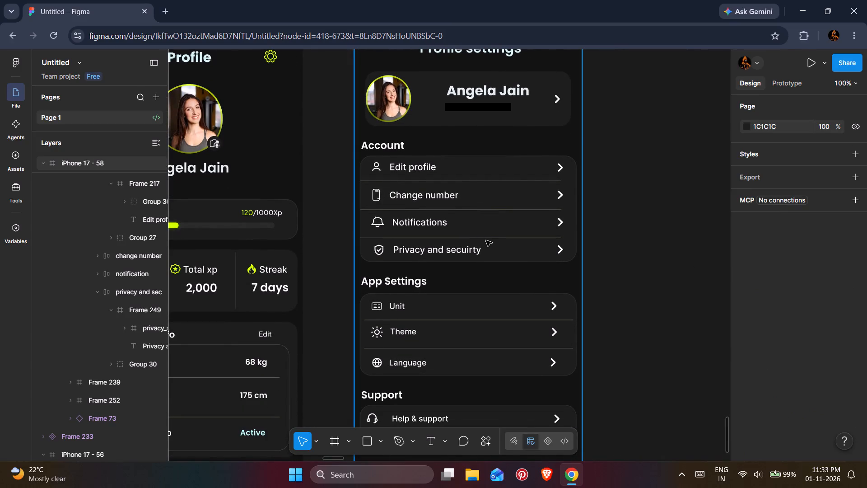
{"action": "left_click", "coordinate": [486, 240]}
{"action": "double_click", "coordinate": [487, 237]}
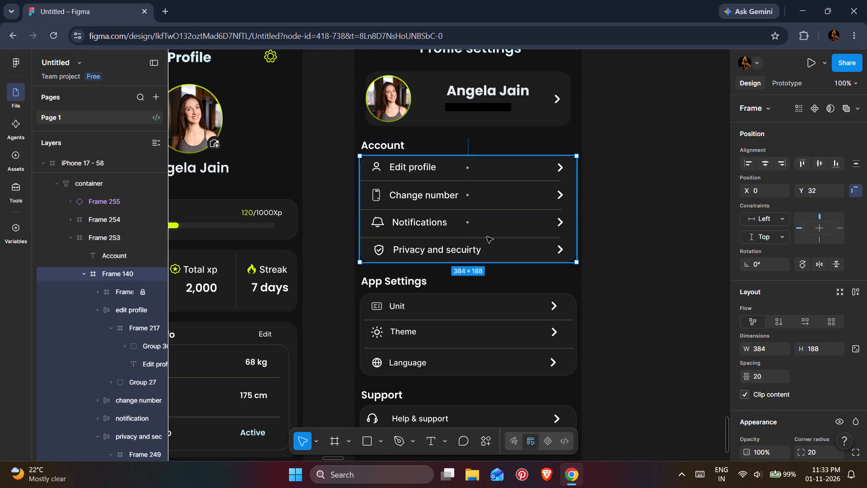
{"action": "left_click", "coordinate": [120, 289]}
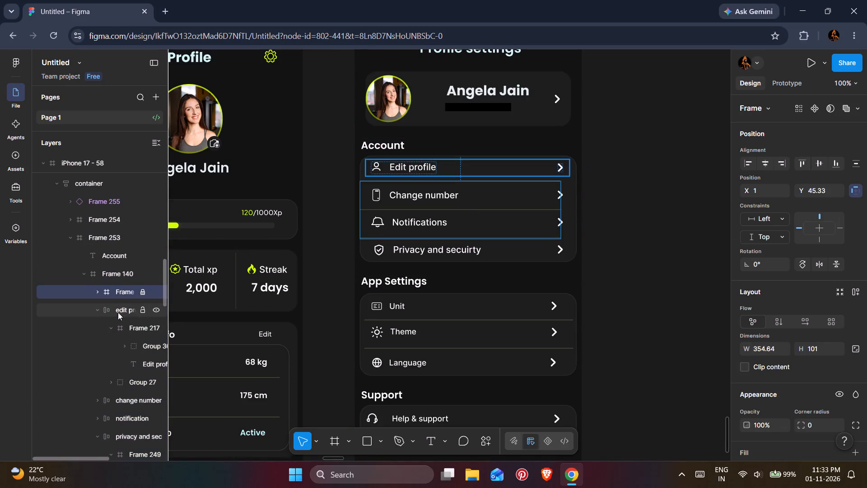
{"action": "left_click", "coordinate": [139, 295]}
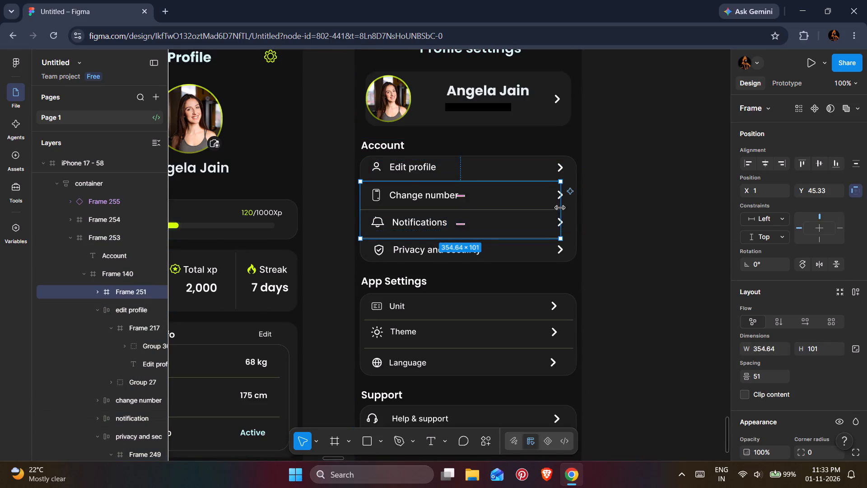
{"action": "left_click_drag", "start_coordinate": [560, 208], "coordinate": [575, 213]}
{"action": "left_click", "coordinate": [619, 215]}
Lengthen Line 17, the divider between Change number and Notifications, to 388 and shift it left to X -3.
{"action": "double_click", "coordinate": [534, 237]}
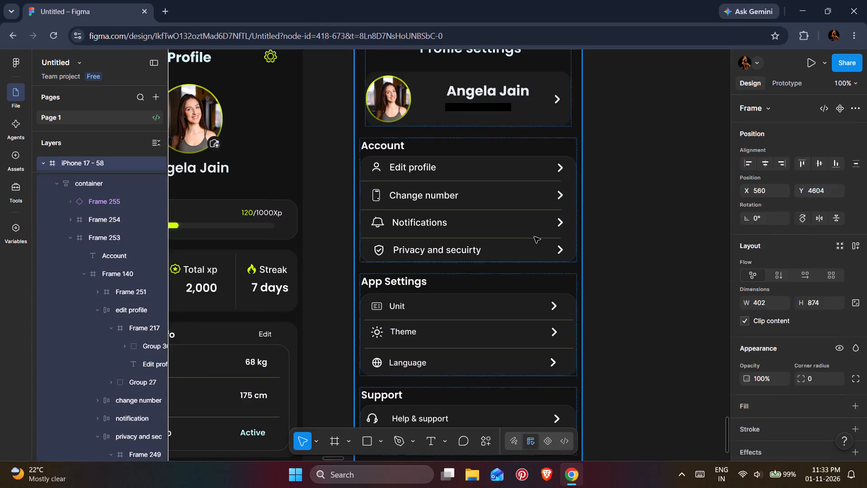
{"action": "double_click", "coordinate": [535, 239]}
{"action": "double_click", "coordinate": [535, 239]}
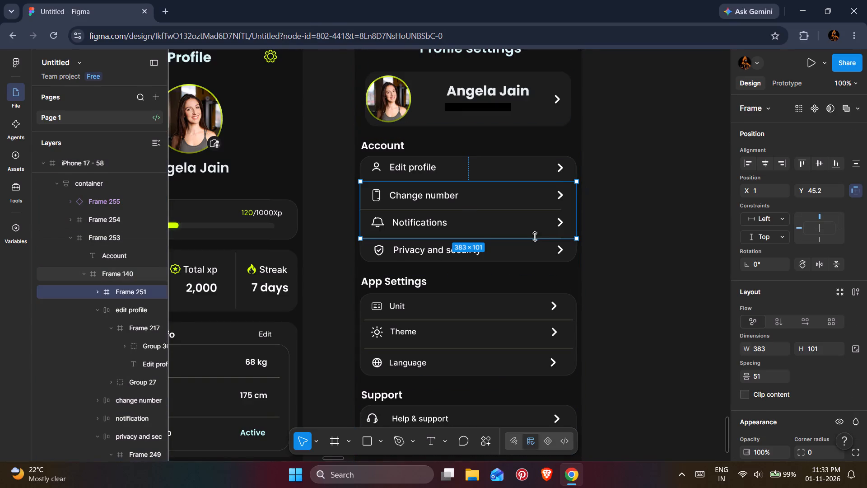
{"action": "left_click", "coordinate": [99, 288]}
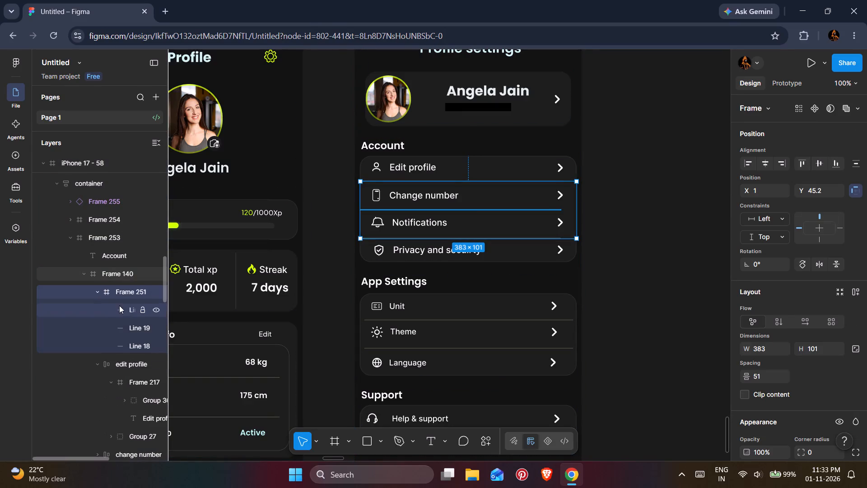
{"action": "left_click", "coordinate": [121, 307]}
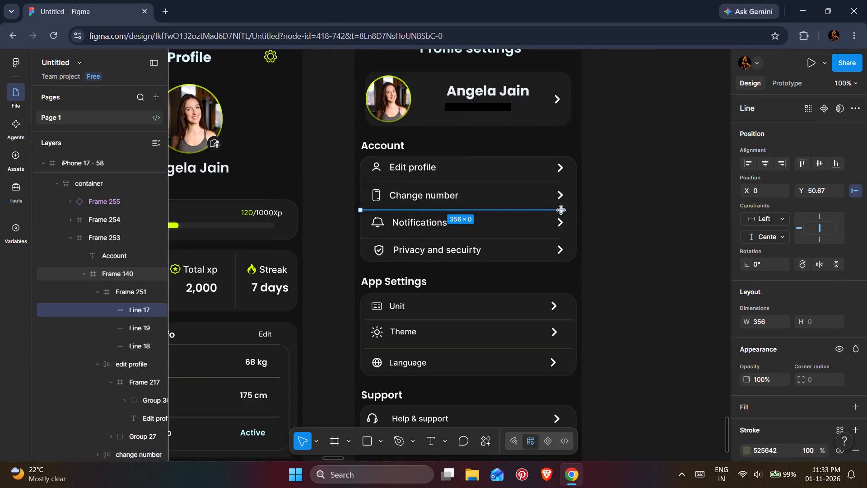
{"action": "left_click_drag", "start_coordinate": [561, 210], "coordinate": [578, 211]}
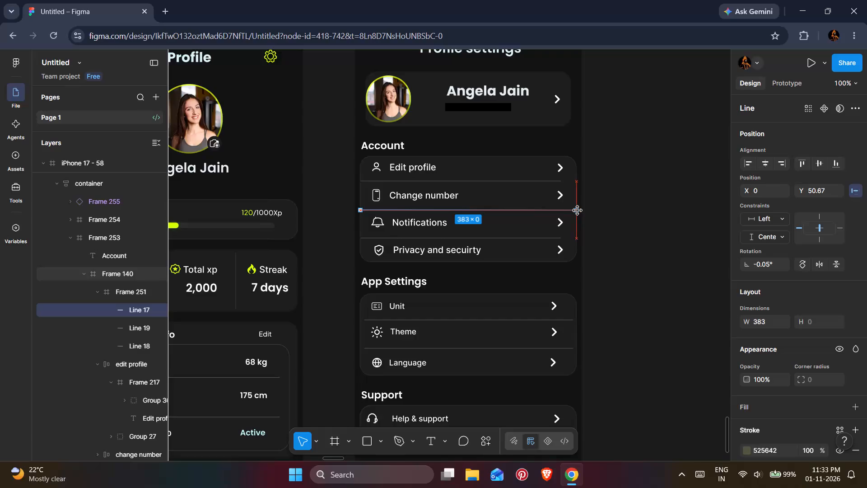
{"action": "left_click_drag", "start_coordinate": [578, 211], "coordinate": [579, 211]}
{"action": "key", "text": "Left"}
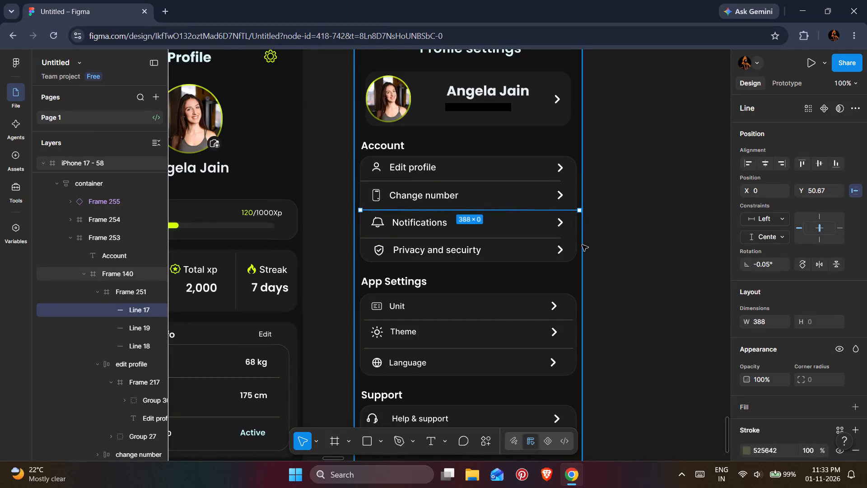
{"action": "key", "text": "Left"}
{"action": "key", "text": "Left"}
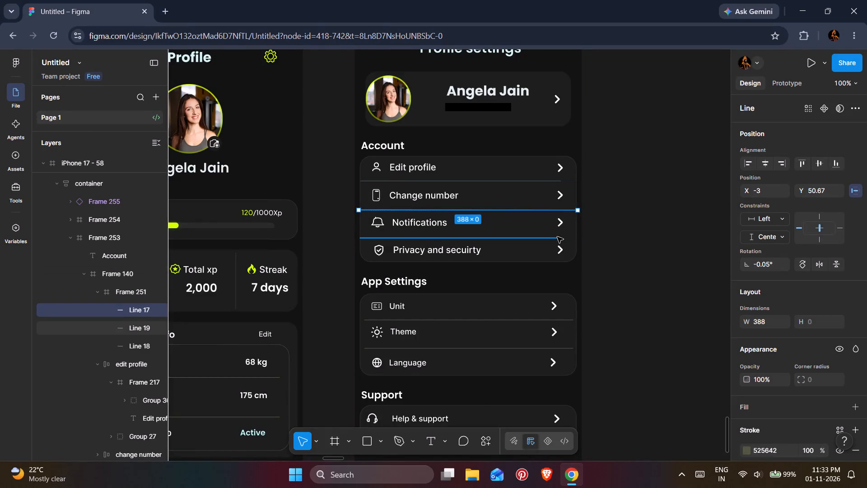
Lengthen Line 19 and Line 18, the other two Account dividers, together to 384.
{"action": "left_click", "coordinate": [557, 237]}
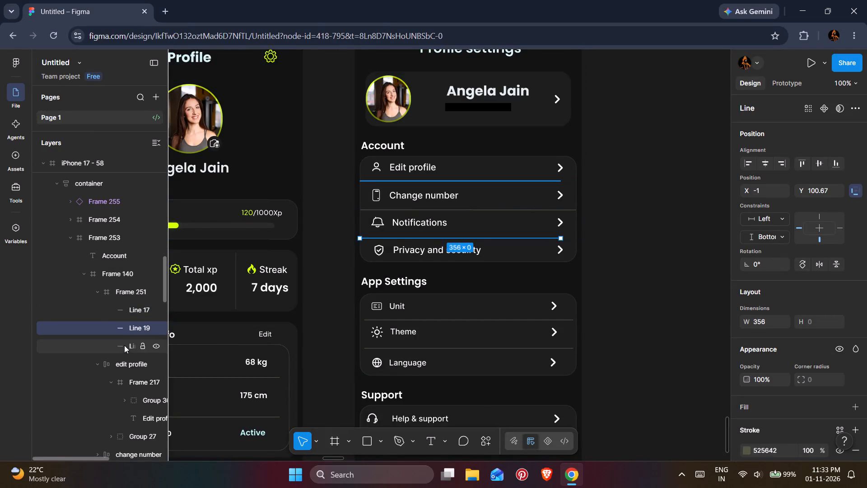
{"action": "left_click", "coordinate": [124, 345], "text": "shift"}
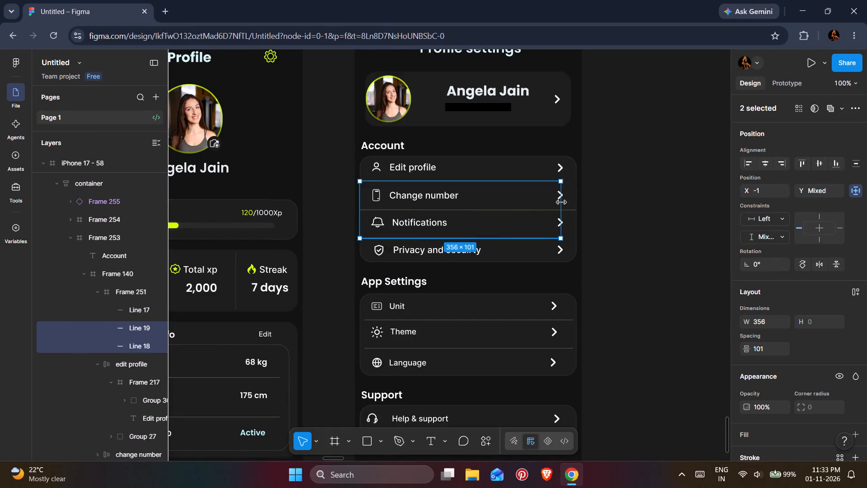
{"action": "left_click_drag", "start_coordinate": [561, 202], "coordinate": [576, 203]}
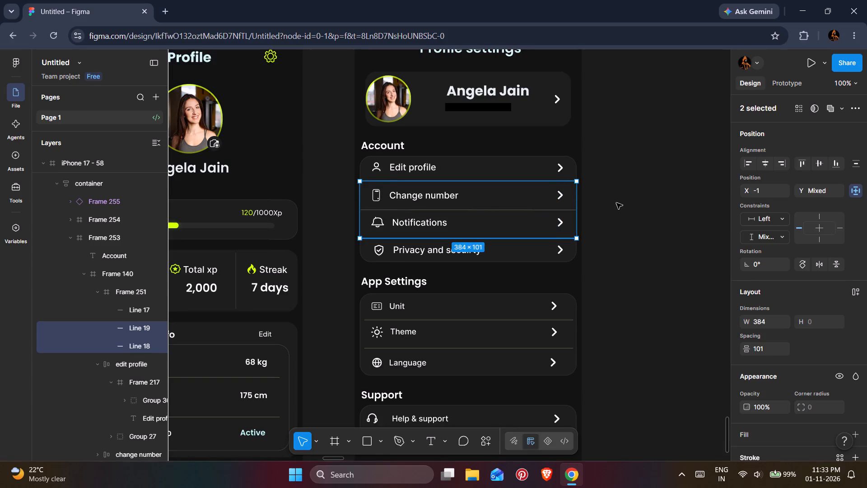
{"action": "left_click", "coordinate": [616, 203]}
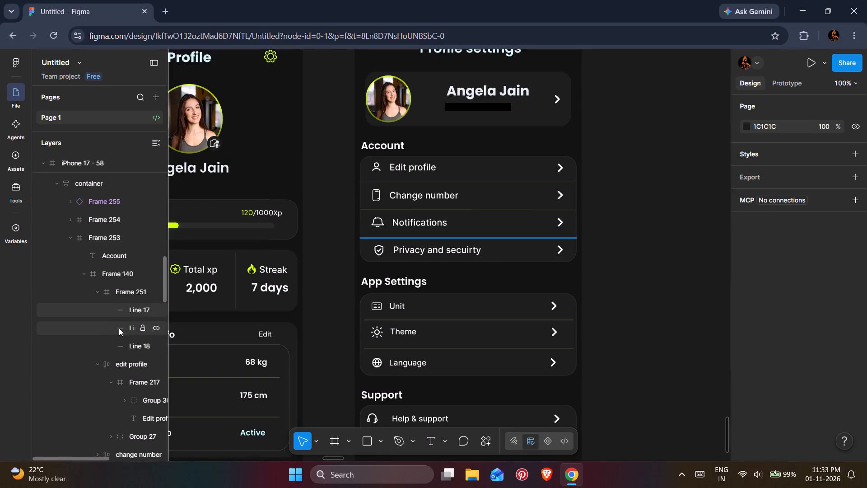
Reorder the divider layers in Frame 251 to Line 18, Line 17, Line 19, and collapse the frame.
{"action": "left_click", "coordinate": [119, 328]}
{"action": "left_click_drag", "start_coordinate": [119, 328], "coordinate": [120, 347]}
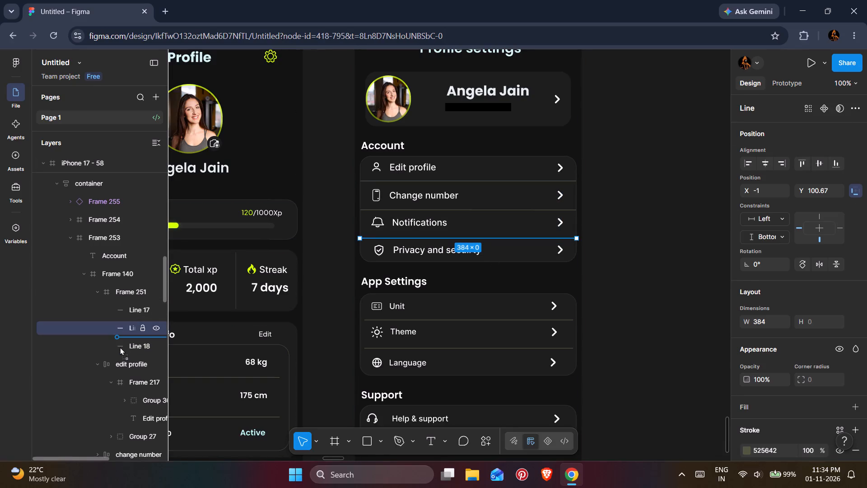
{"action": "left_click_drag", "start_coordinate": [120, 347], "coordinate": [120, 347]}
{"action": "left_click", "coordinate": [121, 310]}
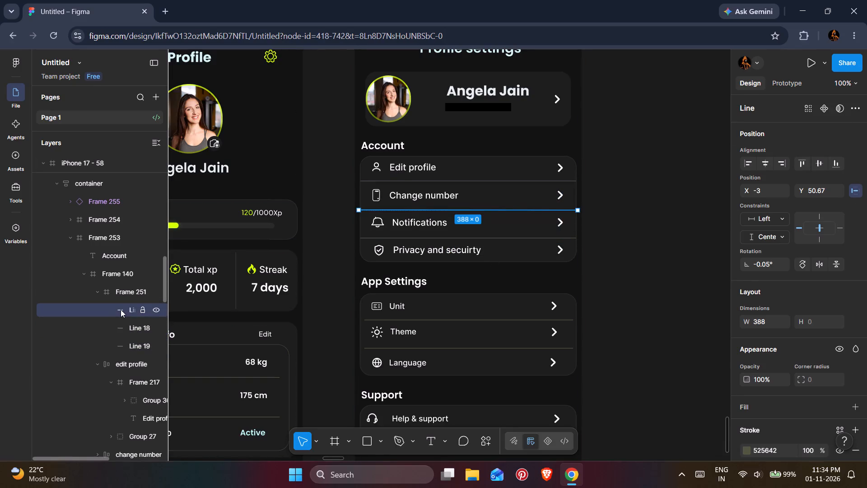
{"action": "left_click_drag", "start_coordinate": [121, 310], "coordinate": [123, 332]}
{"action": "left_click", "coordinate": [123, 313]}
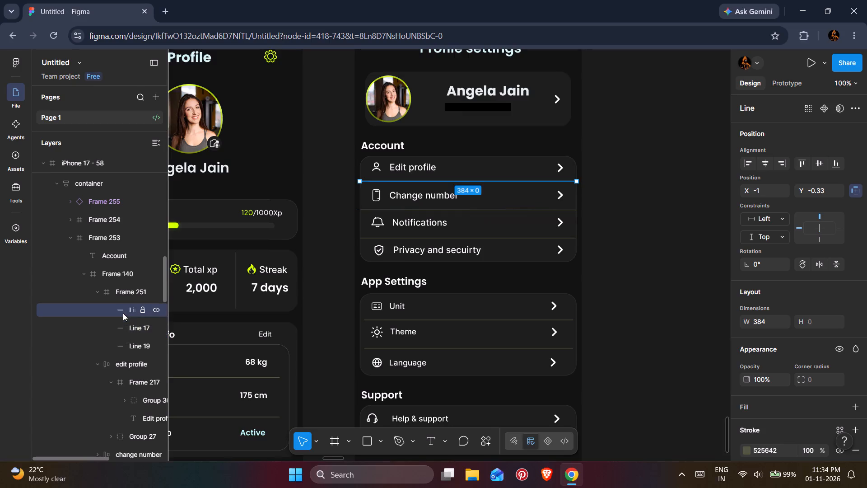
{"action": "left_click", "coordinate": [120, 328]}
{"action": "left_click", "coordinate": [120, 346]}
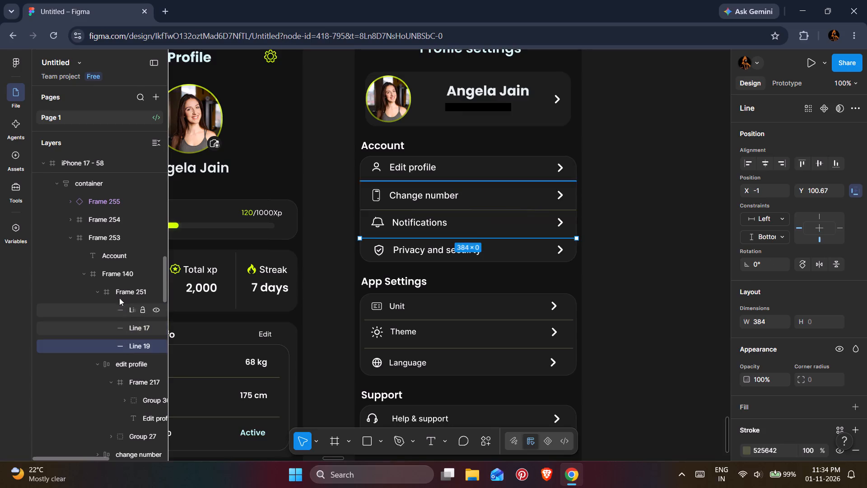
{"action": "left_click", "coordinate": [120, 283]}
{"action": "left_click", "coordinate": [98, 293]}
{"action": "left_click", "coordinate": [639, 233]}
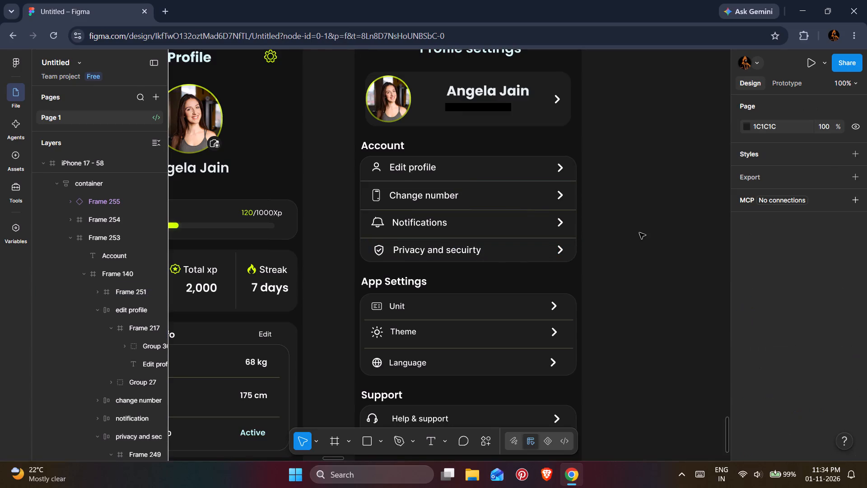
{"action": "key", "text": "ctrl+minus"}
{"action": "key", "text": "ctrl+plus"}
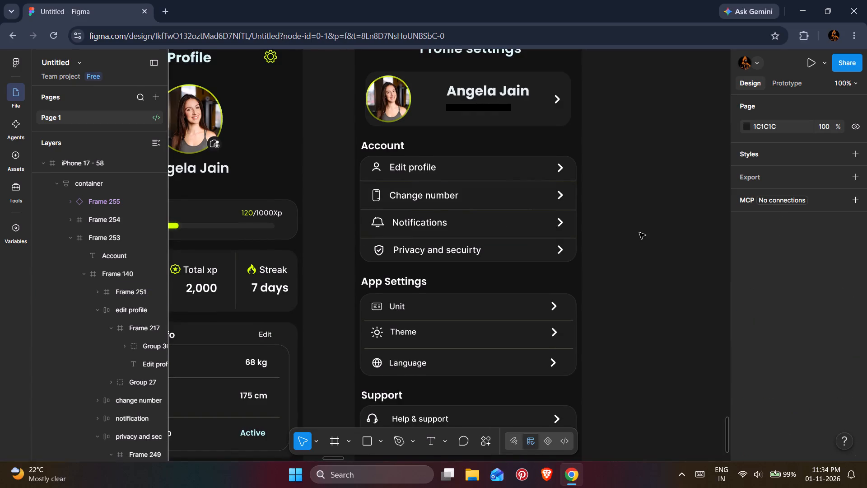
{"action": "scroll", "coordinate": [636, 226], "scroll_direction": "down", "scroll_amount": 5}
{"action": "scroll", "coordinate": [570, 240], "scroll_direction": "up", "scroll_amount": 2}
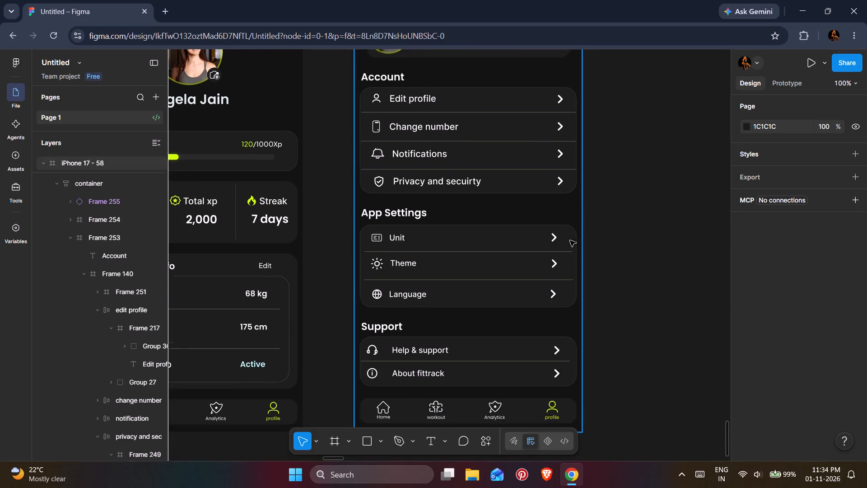
Look over the Account, App Settings and Support cards to compare their row labels, icons and dividers.
{"action": "scroll", "coordinate": [570, 240], "scroll_direction": "up", "scroll_amount": 1}
{"action": "scroll", "coordinate": [560, 242], "scroll_direction": "down", "scroll_amount": 1}
{"action": "scroll", "coordinate": [464, 237], "scroll_direction": "down", "scroll_amount": 1}
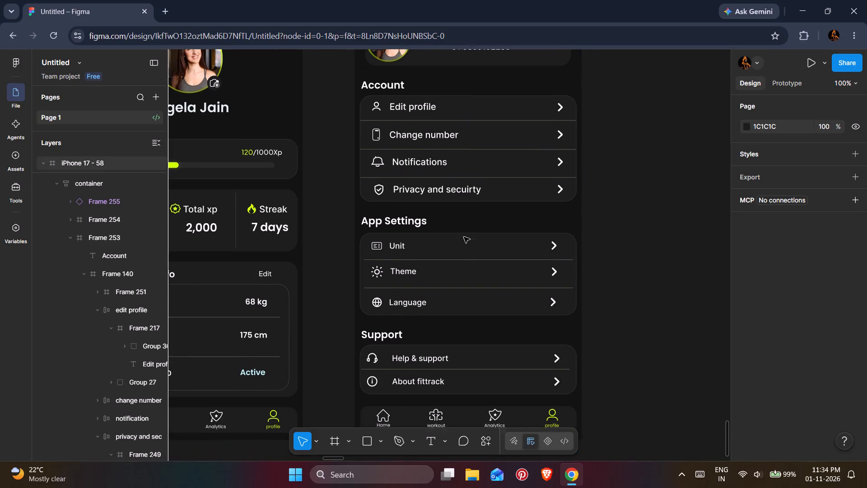
{"action": "scroll", "coordinate": [464, 237], "scroll_direction": "down", "scroll_amount": 1}
{"action": "key", "text": "ctrl+minus"}
{"action": "key", "text": "ctrl+plus"}
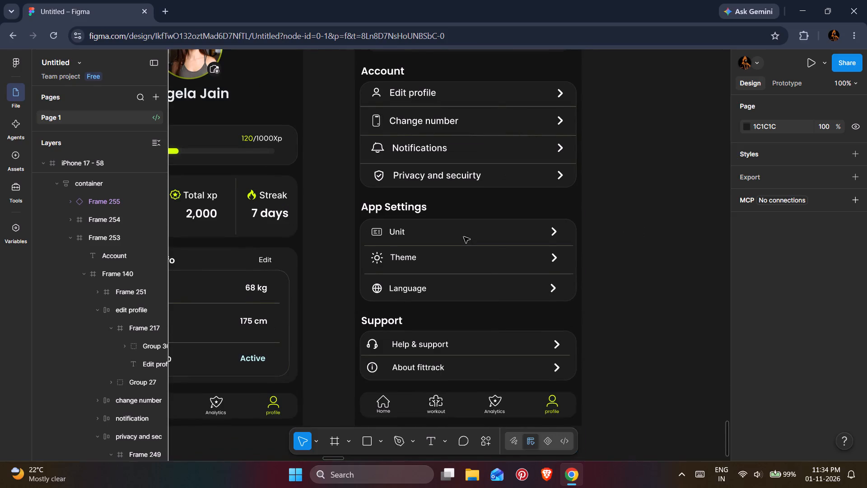
{"action": "scroll", "coordinate": [464, 237], "scroll_direction": "up", "scroll_amount": 7}
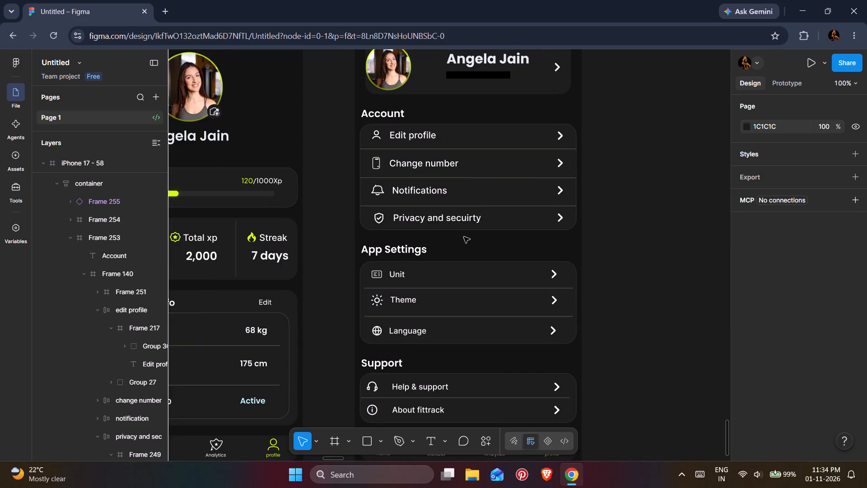
{"action": "scroll", "coordinate": [464, 237], "scroll_direction": "up", "scroll_amount": 2}
{"action": "scroll", "coordinate": [464, 237], "scroll_direction": "down", "scroll_amount": 2}
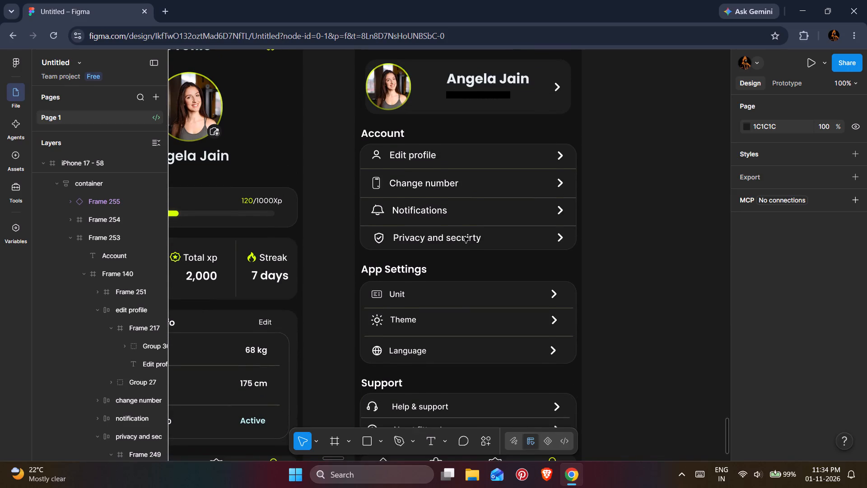
{"action": "scroll", "coordinate": [464, 237], "scroll_direction": "down", "scroll_amount": 2}
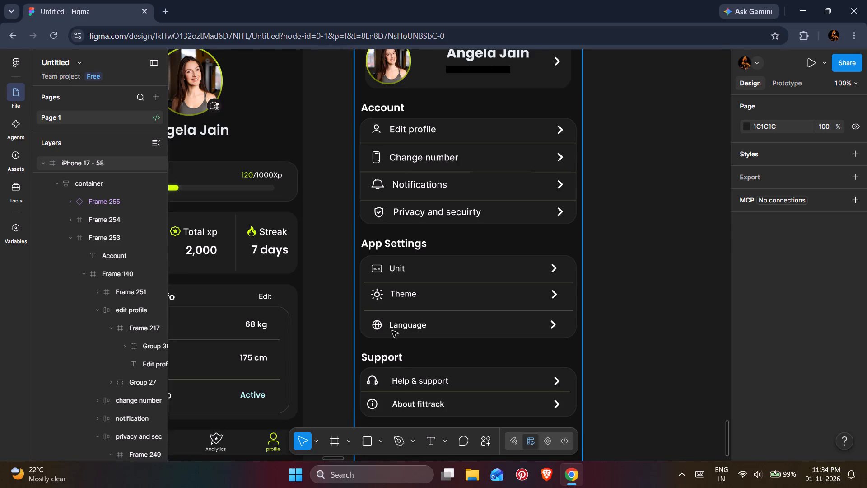
Set the Unit label in the App Settings card to font size 16.
{"action": "triple_click", "coordinate": [395, 274]}
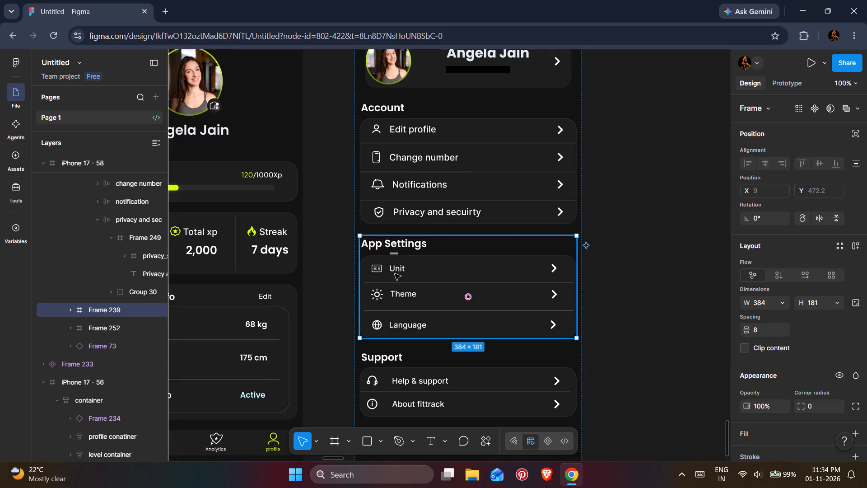
{"action": "triple_click", "coordinate": [402, 272]}
{"action": "triple_click", "coordinate": [402, 272]}
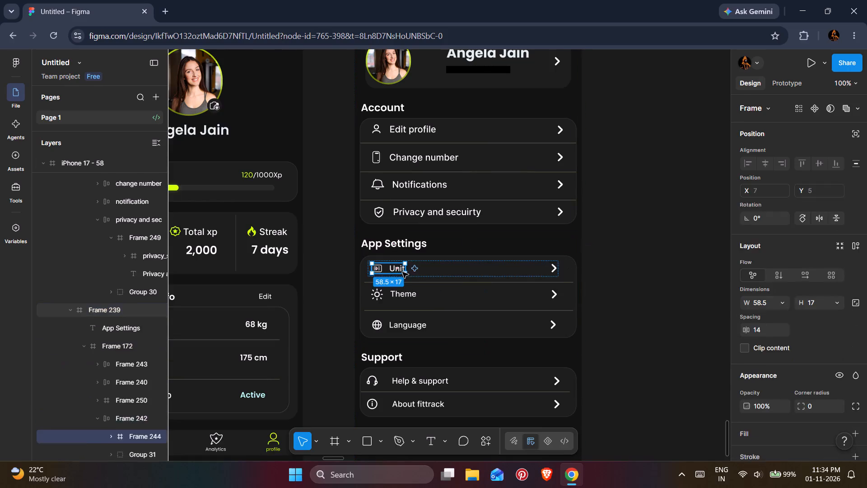
{"action": "scroll", "coordinate": [793, 399], "scroll_direction": "down", "scroll_amount": 2}
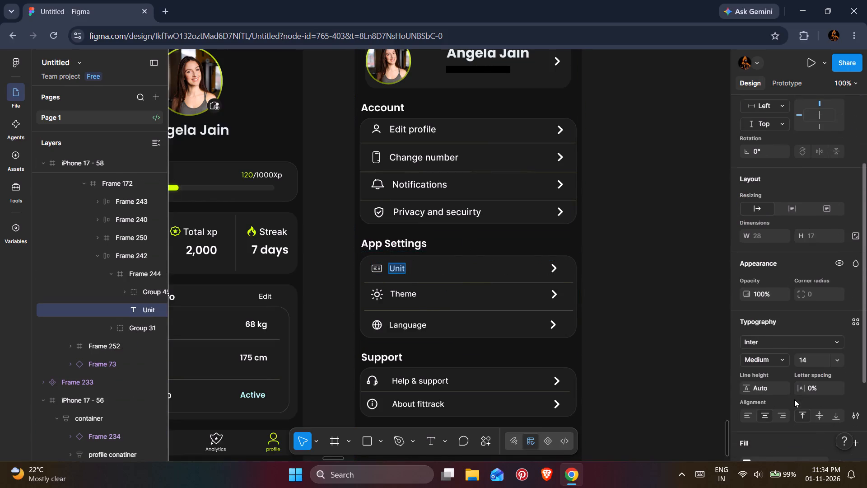
{"action": "left_click", "coordinate": [811, 354]}
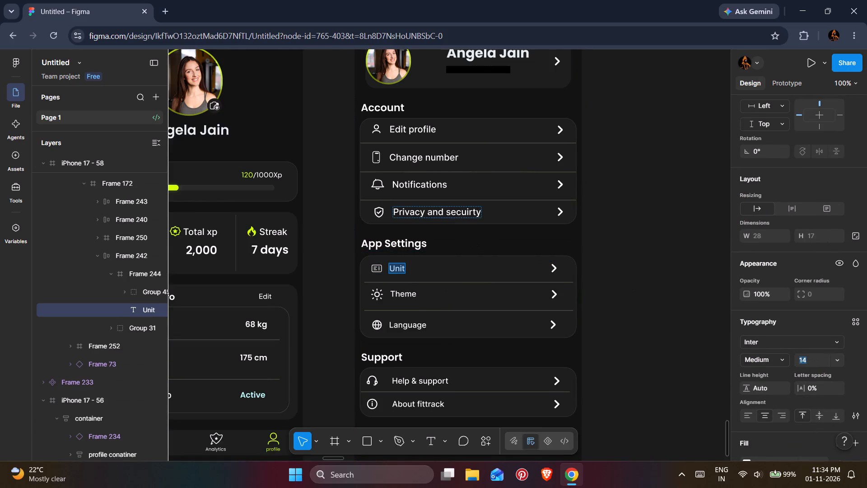
{"action": "double_click", "coordinate": [451, 208]}
{"action": "double_click", "coordinate": [399, 272]}
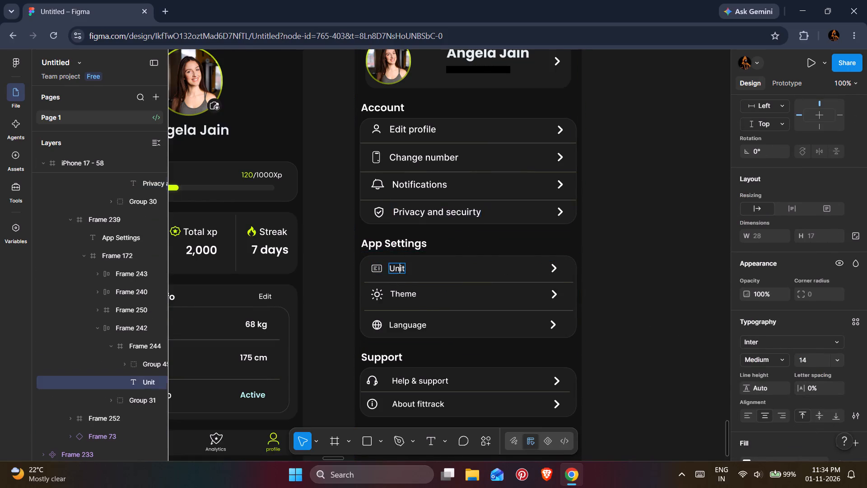
{"action": "left_click", "coordinate": [809, 358]}
{"action": "type", "text": "16"}
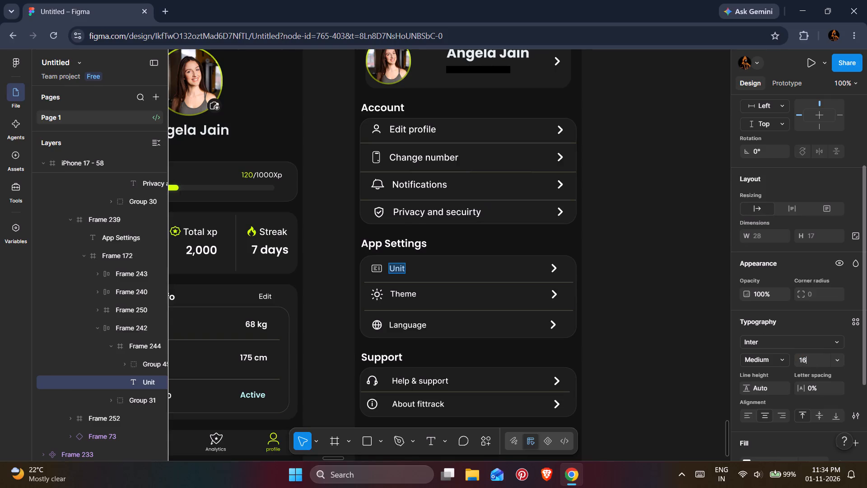
{"action": "key", "text": "Return"}
{"action": "left_click", "coordinate": [750, 277]}
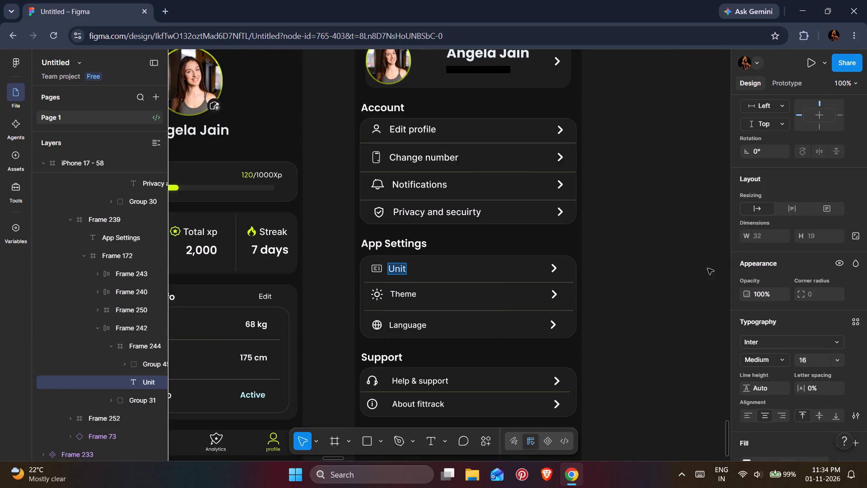
{"action": "left_click", "coordinate": [674, 281]}
Nudge the Unit label 3 px to the right, away from its icon, keeping its vertical position.
{"action": "left_click", "coordinate": [398, 269]}
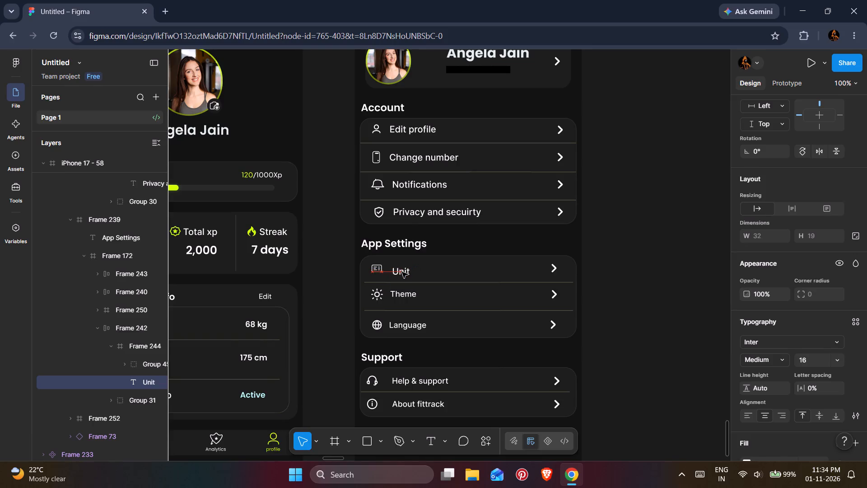
{"action": "key", "text": "ctrl+z"}
{"action": "key", "text": "Right"}
{"action": "key", "text": "Right"}
{"action": "key", "text": "Right"}
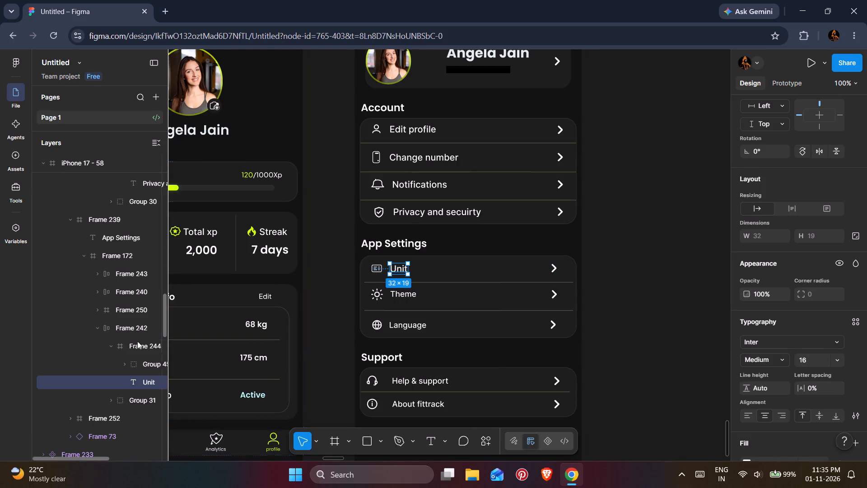
{"action": "left_click", "coordinate": [128, 351]}
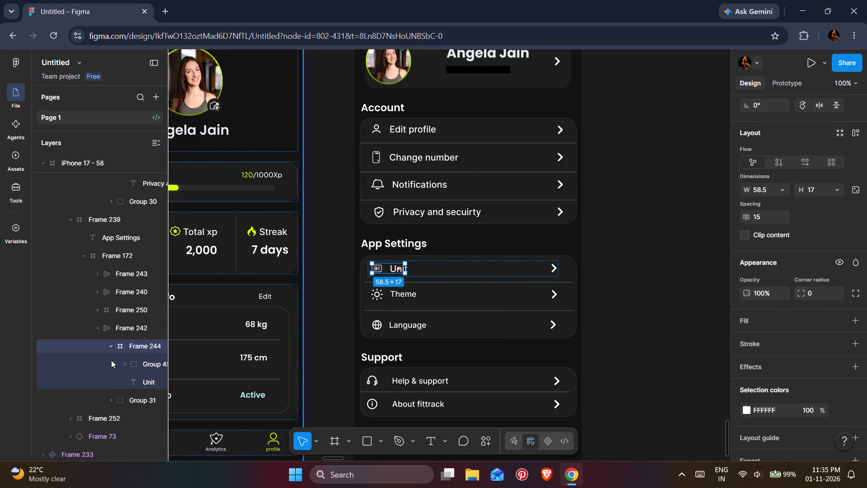
{"action": "left_click", "coordinate": [110, 330]}
{"action": "left_click", "coordinate": [116, 345]}
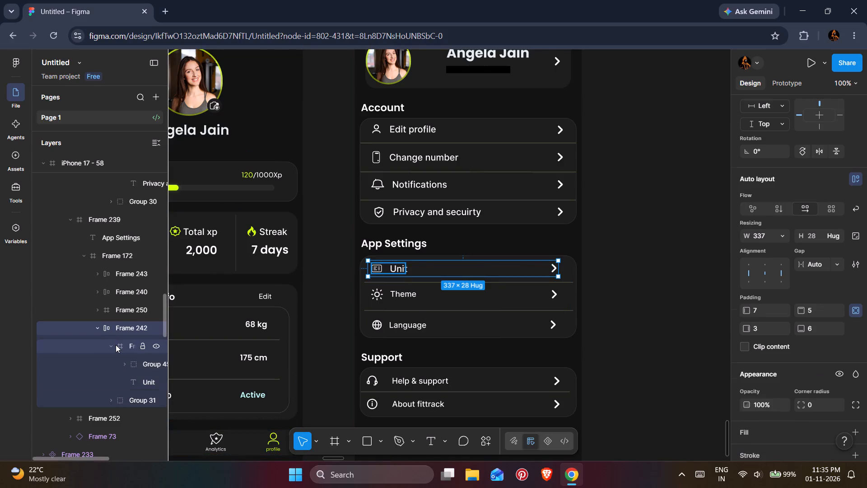
Set the Theme label in the App Settings card to font size 16.
{"action": "double_click", "coordinate": [401, 292]}
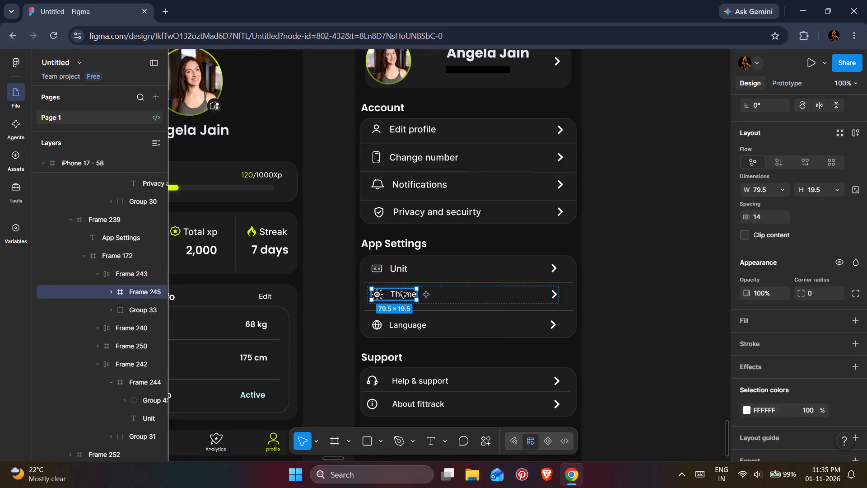
{"action": "double_click", "coordinate": [396, 295]}
{"action": "double_click", "coordinate": [396, 295]}
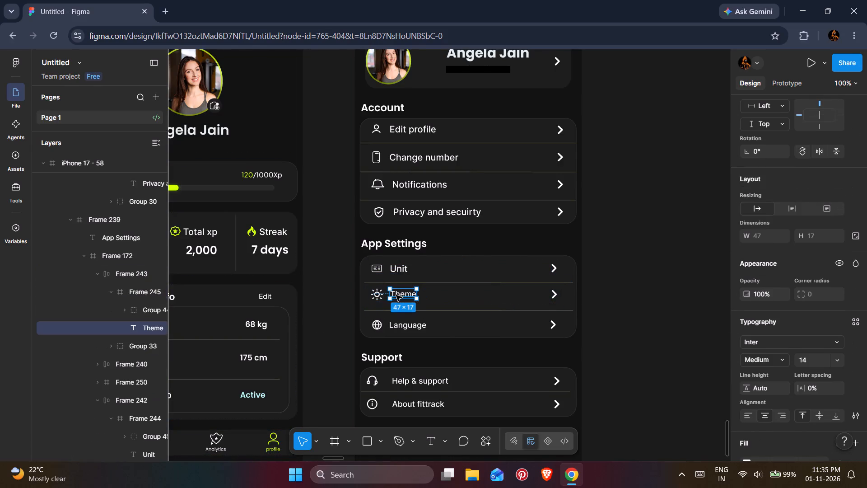
{"action": "left_click", "coordinate": [815, 358]}
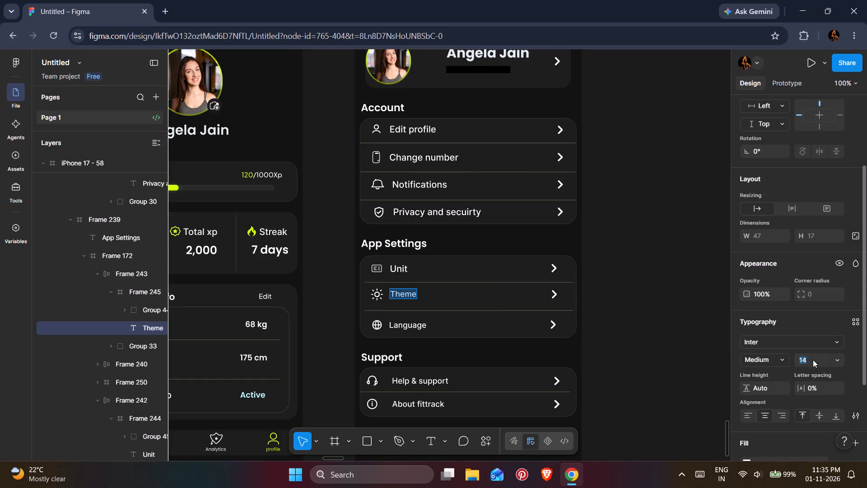
{"action": "key", "text": "1"}
{"action": "key", "text": "6"}
{"action": "key", "text": "Return"}
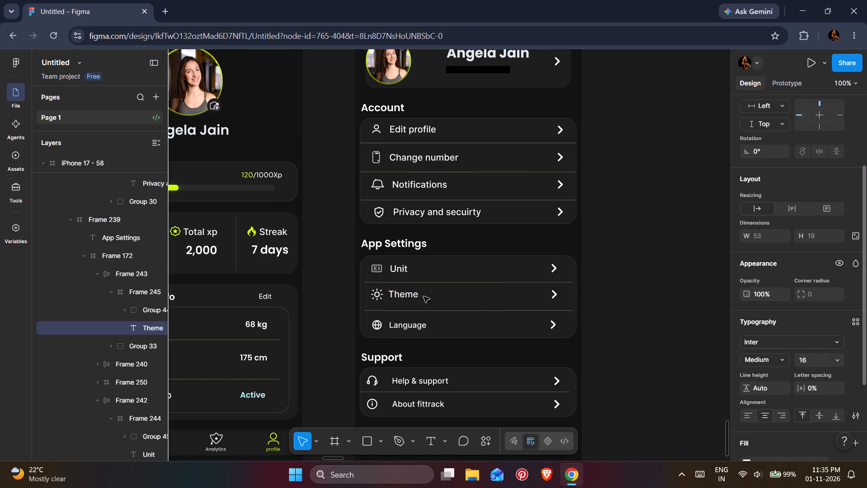
{"action": "left_click", "coordinate": [407, 272]}
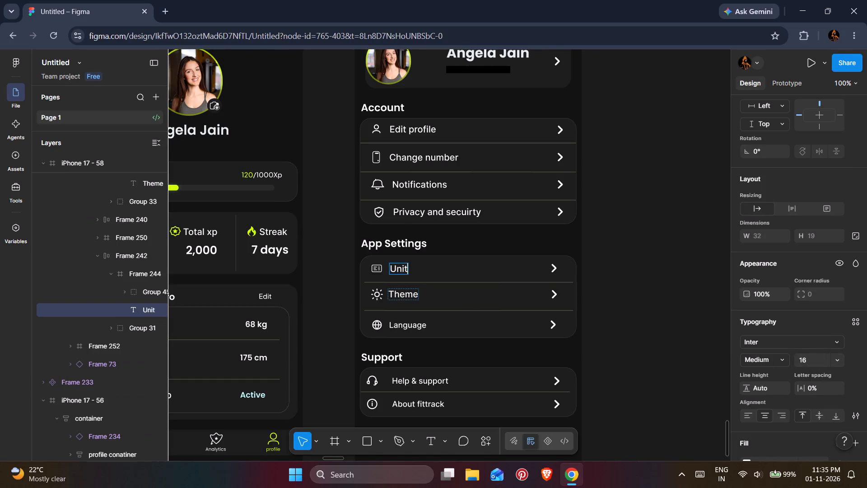
{"action": "left_click", "coordinate": [403, 295]}
Set the Language label in the App Settings card to font size 16.
{"action": "double_click", "coordinate": [406, 330]}
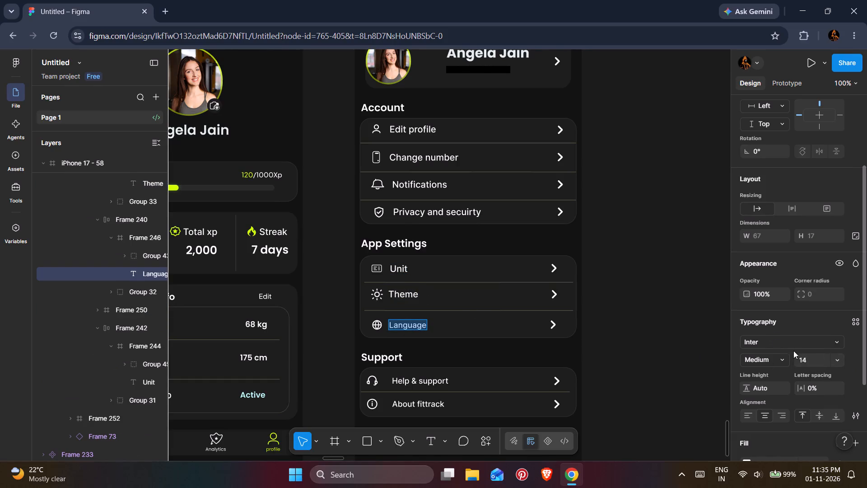
{"action": "left_click", "coordinate": [803, 359]}
{"action": "key", "text": "1"}
{"action": "key", "text": "6"}
{"action": "key", "text": "Return"}
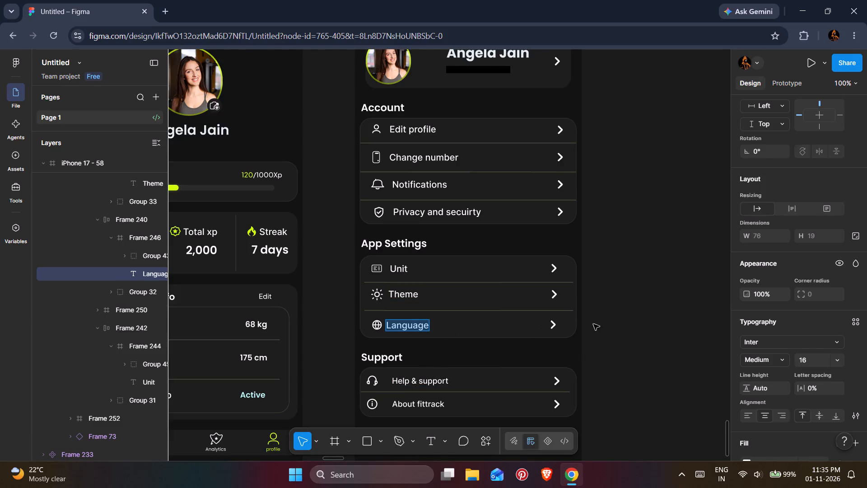
{"action": "left_click", "coordinate": [635, 323]}
Nudge the Language label 6 px to the right so it lines up with the Unit label above.
{"action": "key", "text": "Right"}
{"action": "key", "text": "Right"}
{"action": "key", "text": "Right"}
{"action": "key", "text": "Right"}
{"action": "key", "text": "Right"}
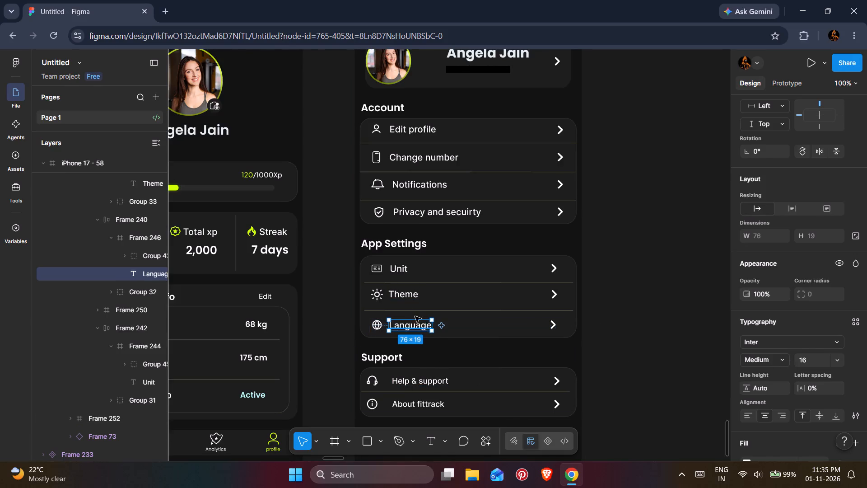
{"action": "key", "text": "Right"}
Widen Frame 246 around the Language icon and label to 106, and Frame 245 around Theme slightly to enclose its text.
{"action": "left_click", "coordinate": [122, 238]}
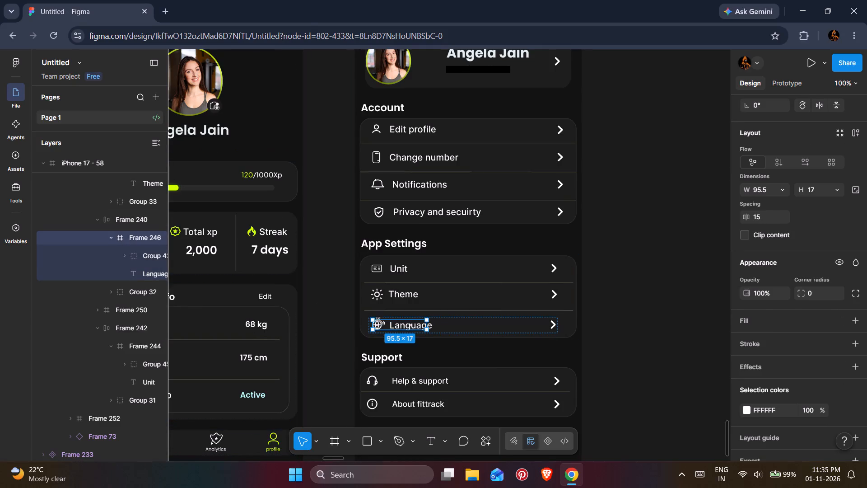
{"action": "left_click", "coordinate": [426, 325]}
{"action": "left_click_drag", "start_coordinate": [428, 324], "coordinate": [436, 324]}
{"action": "left_click", "coordinate": [436, 324]}
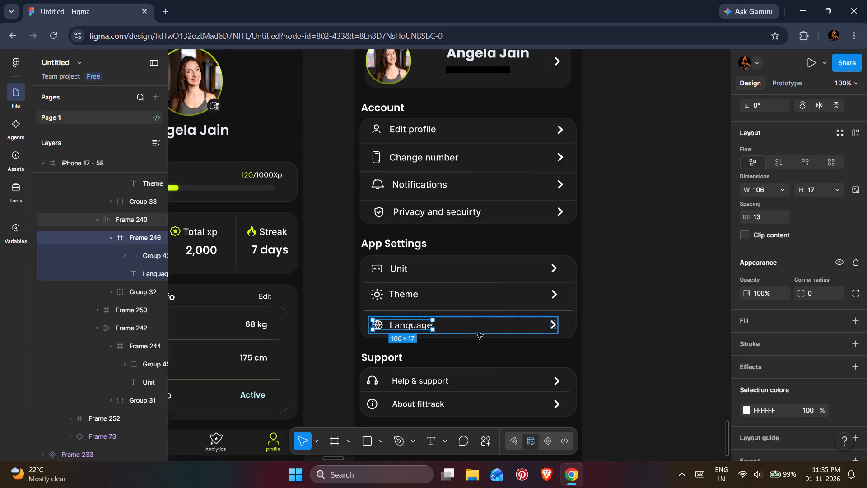
{"action": "double_click", "coordinate": [398, 292]}
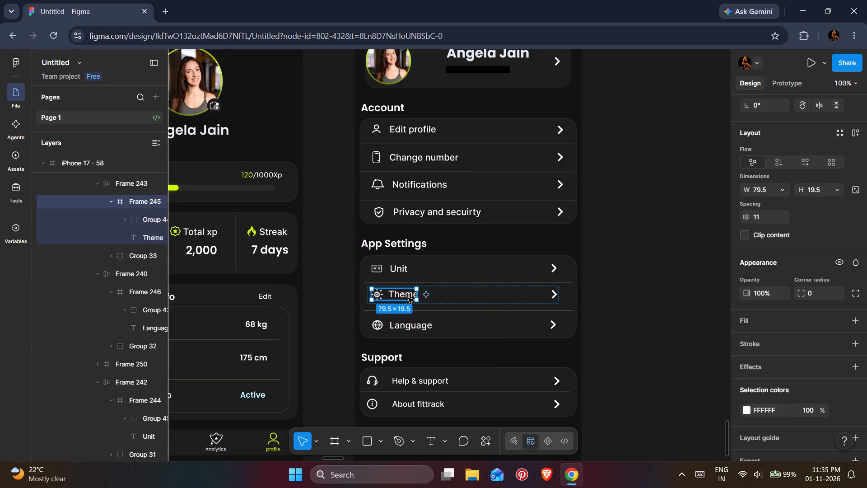
{"action": "left_click_drag", "start_coordinate": [417, 294], "coordinate": [421, 294]}
Nudge the Theme label 3 px to the right to line it up with the Unit and Language labels.
{"action": "left_click", "coordinate": [401, 296]}
{"action": "left_click", "coordinate": [401, 296]}
{"action": "key", "text": "Right"}
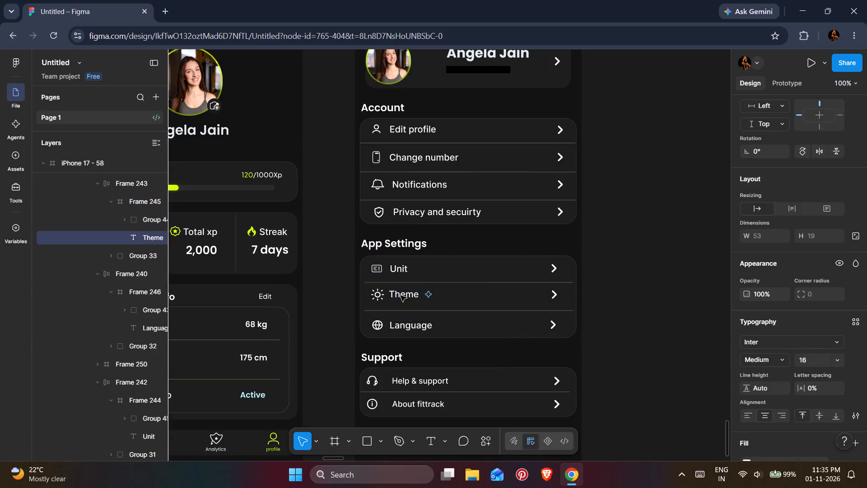
{"action": "key", "text": "Right"}
{"action": "key", "text": "Right"}
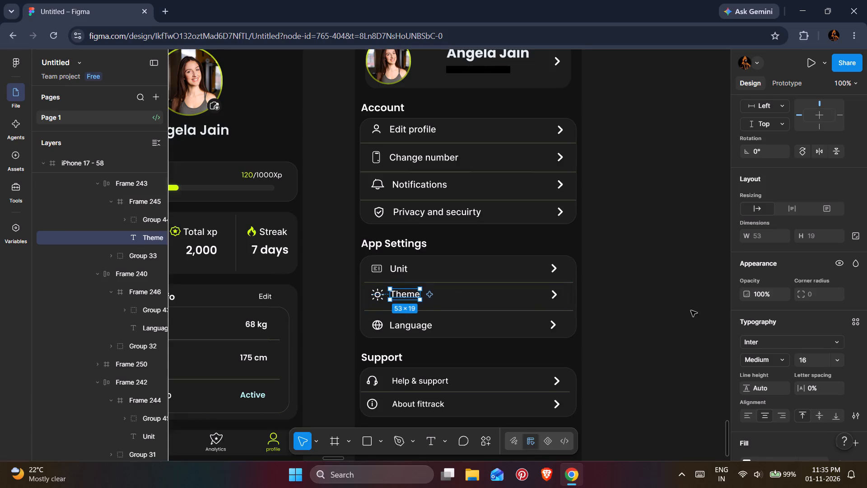
{"action": "left_click", "coordinate": [699, 310]}
Widen Frame 244 around the Unit icon and label in the App Settings card to 63.
{"action": "scroll", "coordinate": [514, 317], "scroll_direction": "down", "scroll_amount": 5}
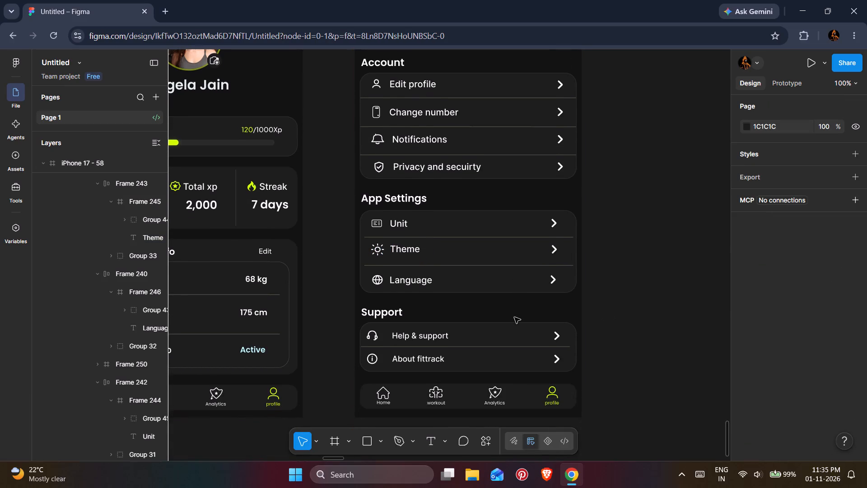
{"action": "scroll", "coordinate": [514, 317], "scroll_direction": "down", "scroll_amount": 2}
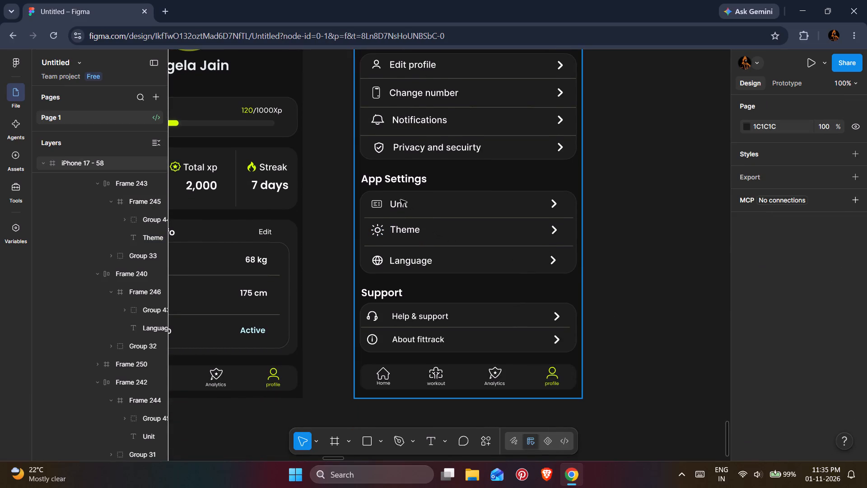
{"action": "triple_click", "coordinate": [401, 200]}
{"action": "left_click", "coordinate": [401, 200]}
{"action": "double_click", "coordinate": [398, 203]}
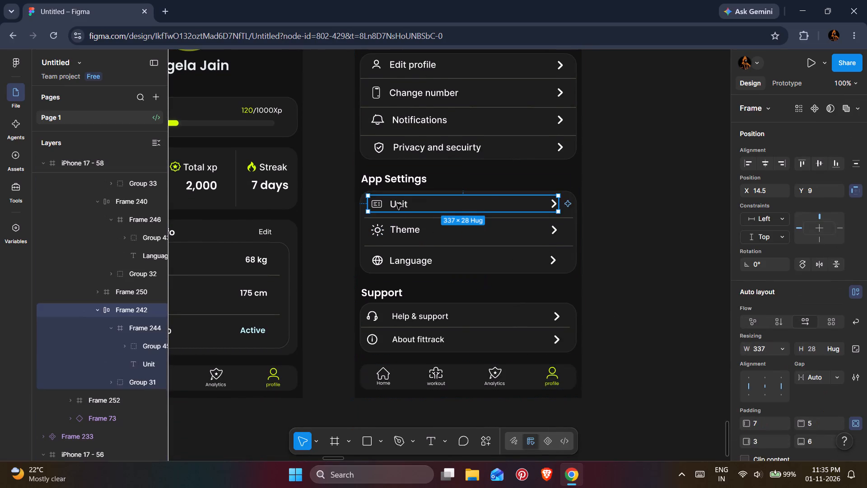
{"action": "double_click", "coordinate": [396, 203]}
{"action": "left_click", "coordinate": [403, 204]}
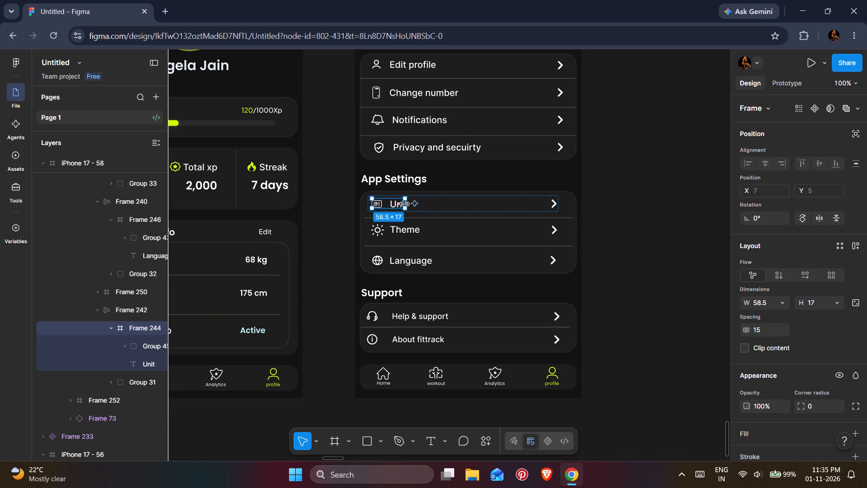
{"action": "left_click_drag", "start_coordinate": [405, 204], "coordinate": [409, 206]}
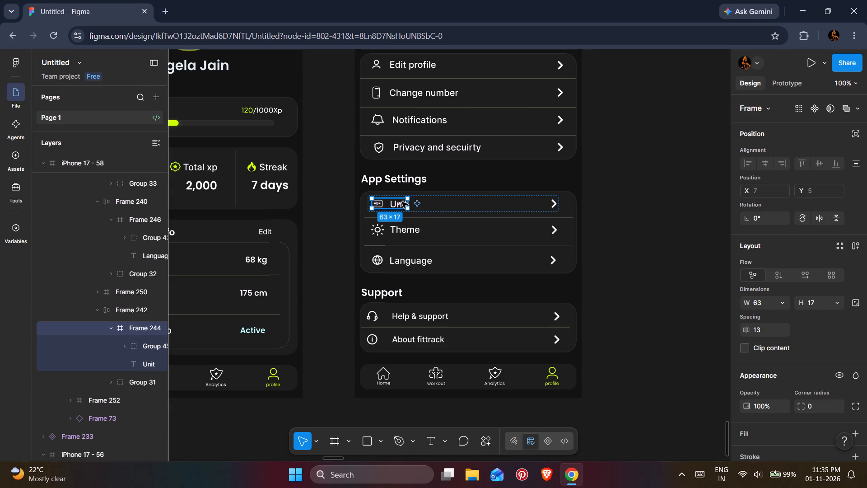
Nudge the Unit label 1 px to the right to line it up with the Theme label below.
{"action": "double_click", "coordinate": [400, 202]}
{"action": "key", "text": "Right"}
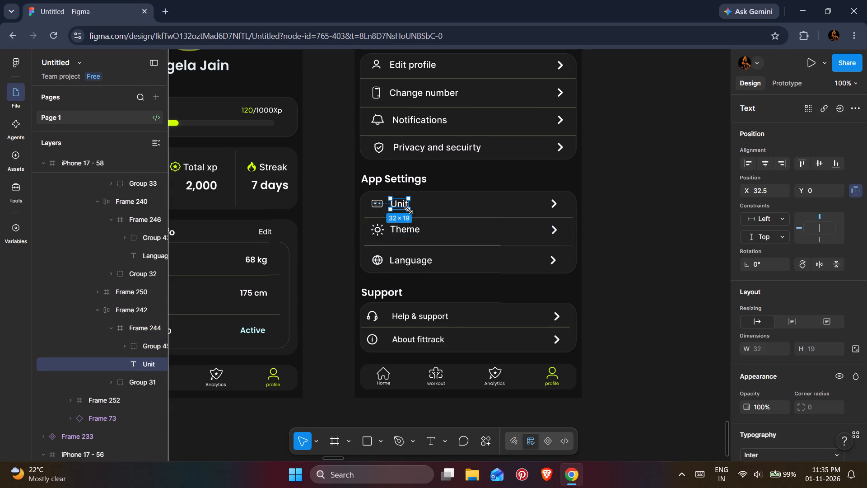
{"action": "left_click", "coordinate": [403, 233]}
{"action": "double_click", "coordinate": [403, 233]}
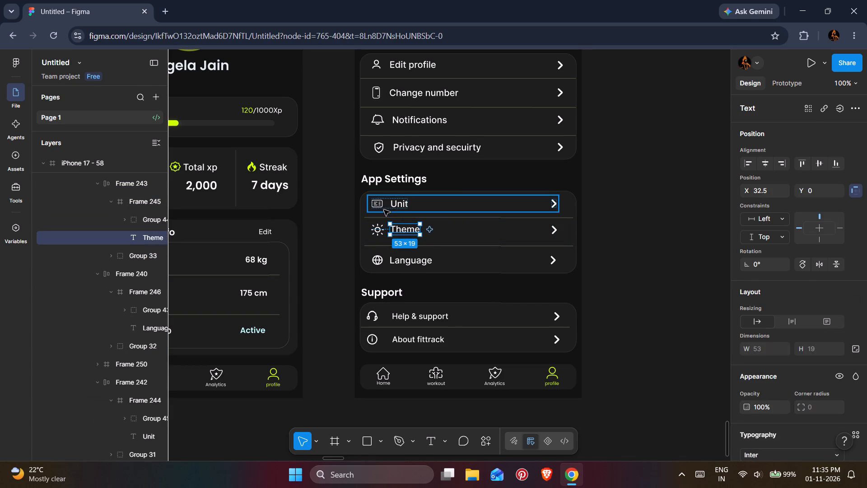
{"action": "double_click", "coordinate": [386, 206]}
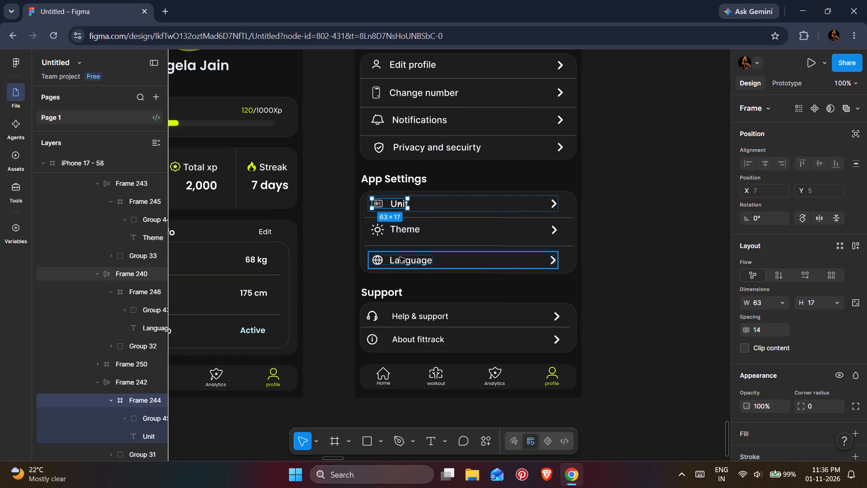
{"action": "double_click", "coordinate": [400, 258]}
{"action": "left_click", "coordinate": [643, 267]}
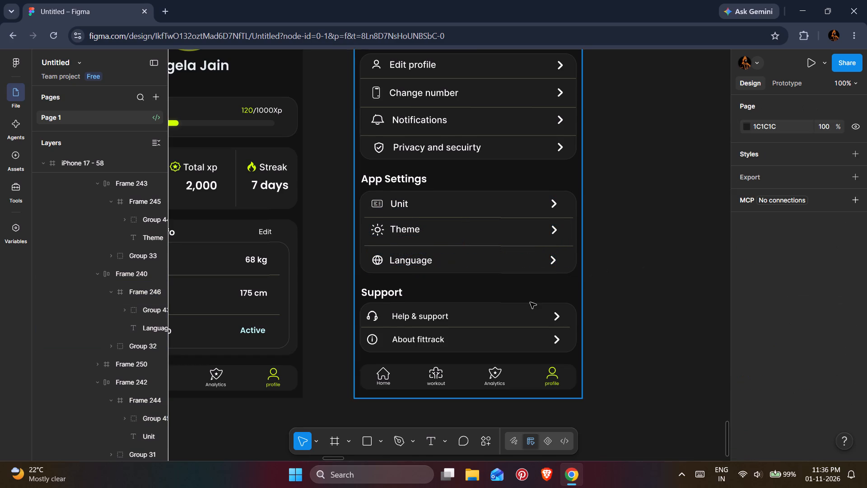
Stretch Frame 250 with its two divider lines on both sides so they span the full width of the App Settings card.
{"action": "scroll", "coordinate": [517, 311], "scroll_direction": "down", "scroll_amount": 1}
{"action": "left_click", "coordinate": [429, 239]}
{"action": "triple_click", "coordinate": [429, 239]}
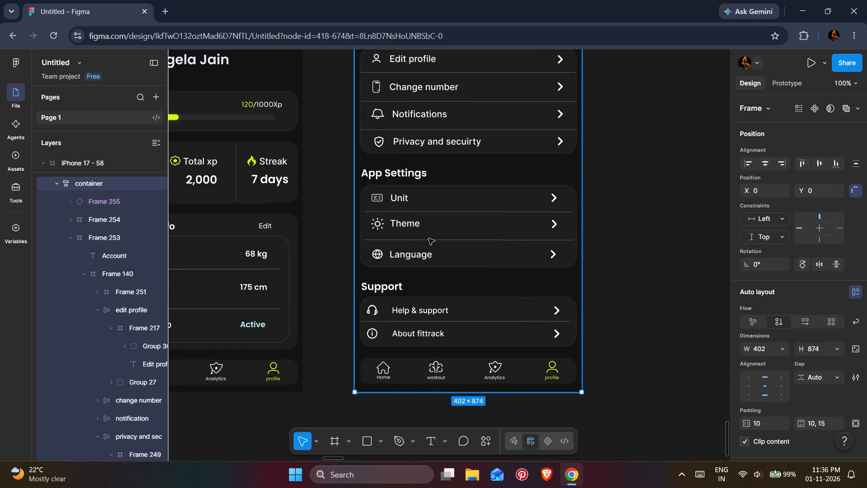
{"action": "double_click", "coordinate": [429, 239]}
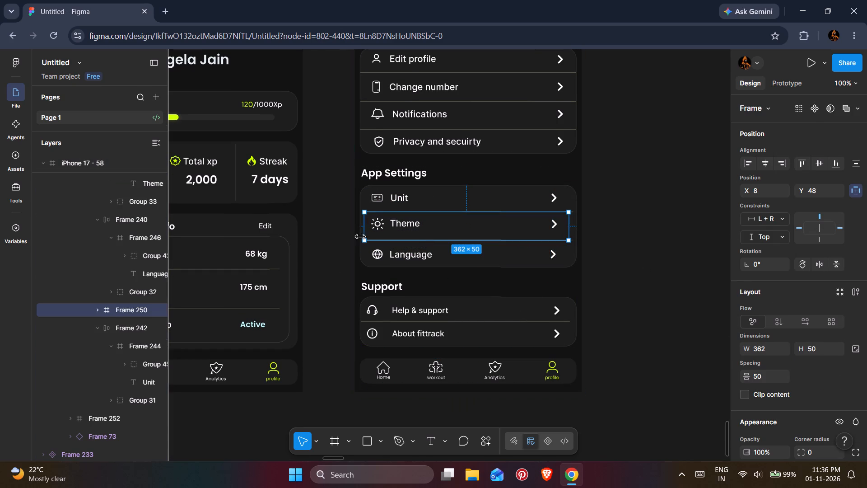
{"action": "left_click_drag", "start_coordinate": [364, 231], "coordinate": [359, 231]}
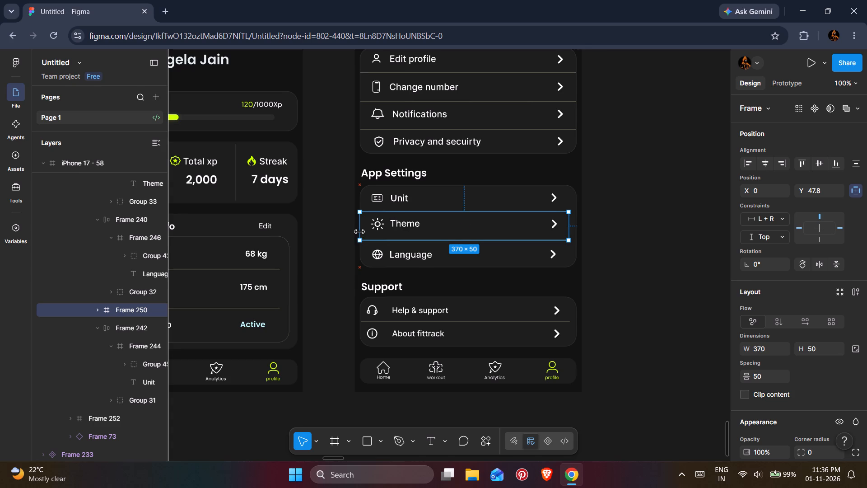
{"action": "left_click", "coordinate": [98, 310]}
{"action": "left_click", "coordinate": [115, 333]}
{"action": "left_click", "coordinate": [116, 327]}
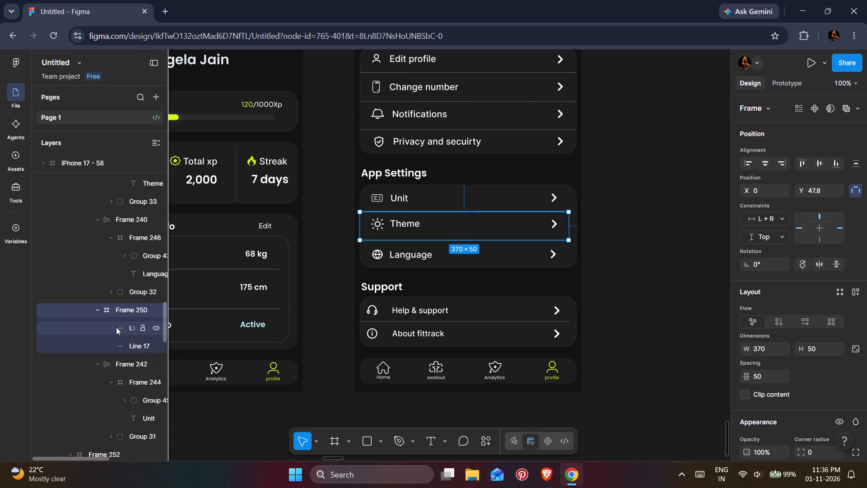
{"action": "left_click", "coordinate": [117, 343], "text": "shift"}
{"action": "left_click_drag", "start_coordinate": [570, 225], "coordinate": [577, 227]}
{"action": "left_click", "coordinate": [617, 228]}
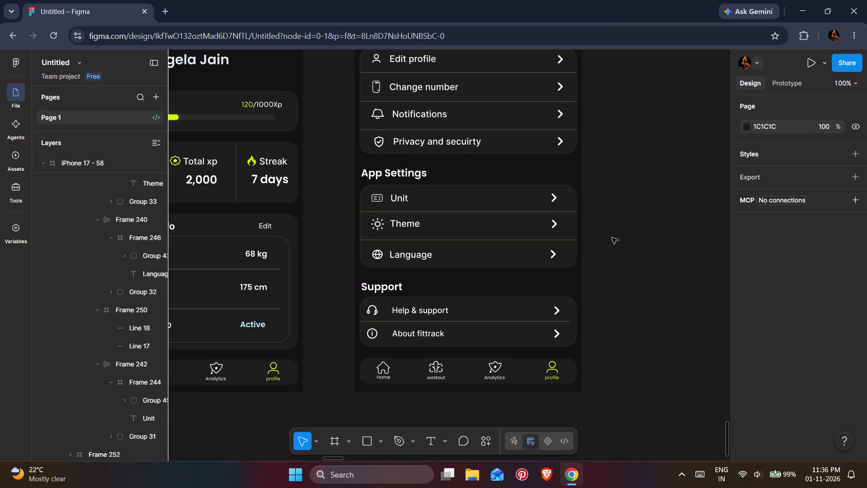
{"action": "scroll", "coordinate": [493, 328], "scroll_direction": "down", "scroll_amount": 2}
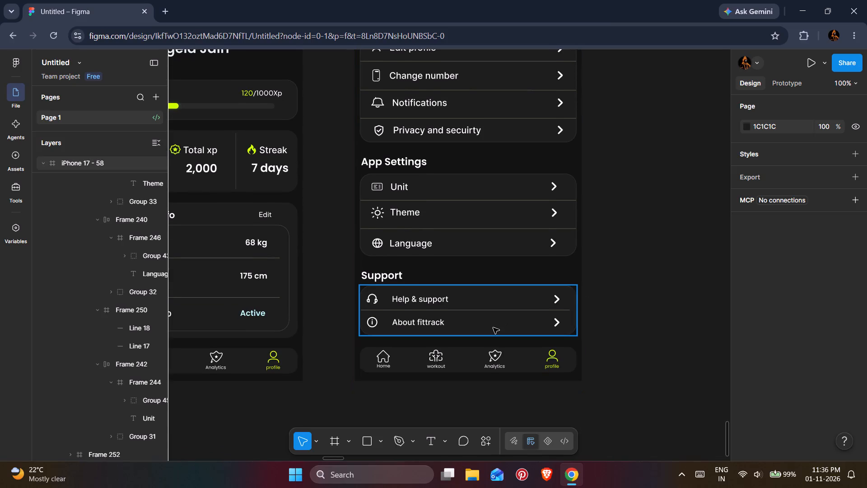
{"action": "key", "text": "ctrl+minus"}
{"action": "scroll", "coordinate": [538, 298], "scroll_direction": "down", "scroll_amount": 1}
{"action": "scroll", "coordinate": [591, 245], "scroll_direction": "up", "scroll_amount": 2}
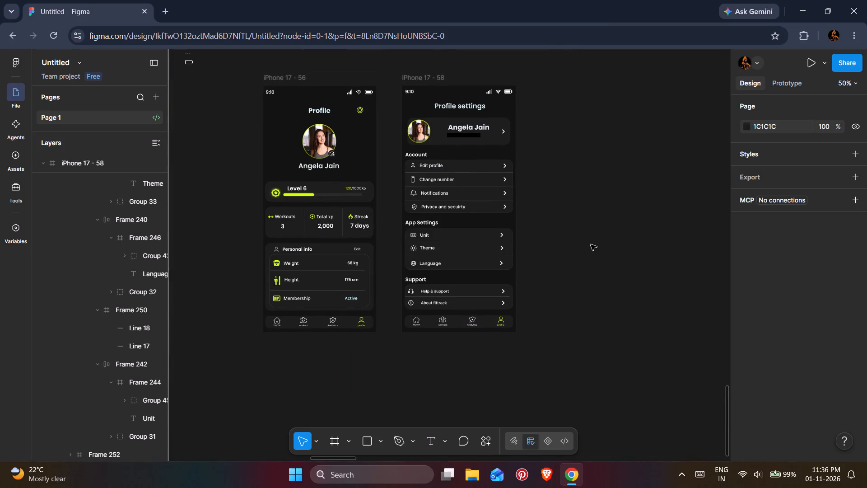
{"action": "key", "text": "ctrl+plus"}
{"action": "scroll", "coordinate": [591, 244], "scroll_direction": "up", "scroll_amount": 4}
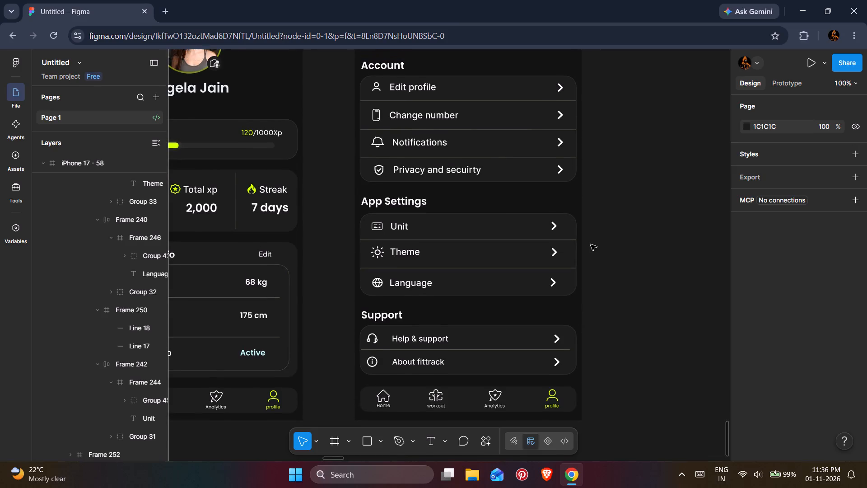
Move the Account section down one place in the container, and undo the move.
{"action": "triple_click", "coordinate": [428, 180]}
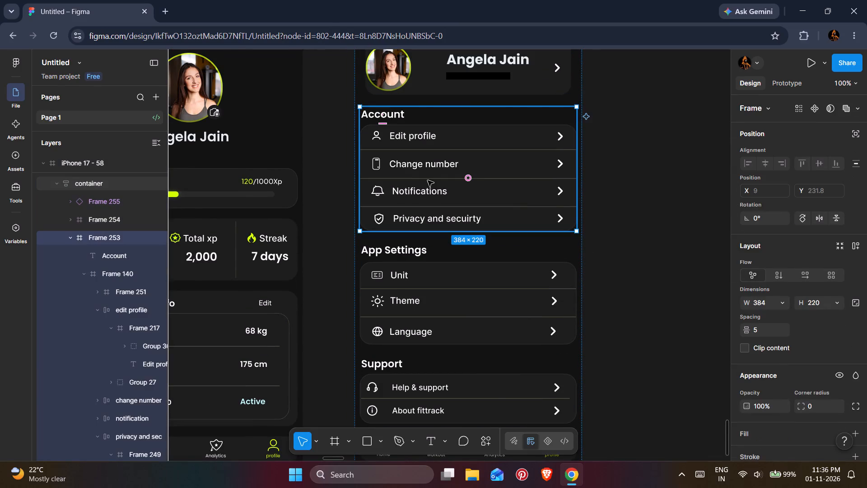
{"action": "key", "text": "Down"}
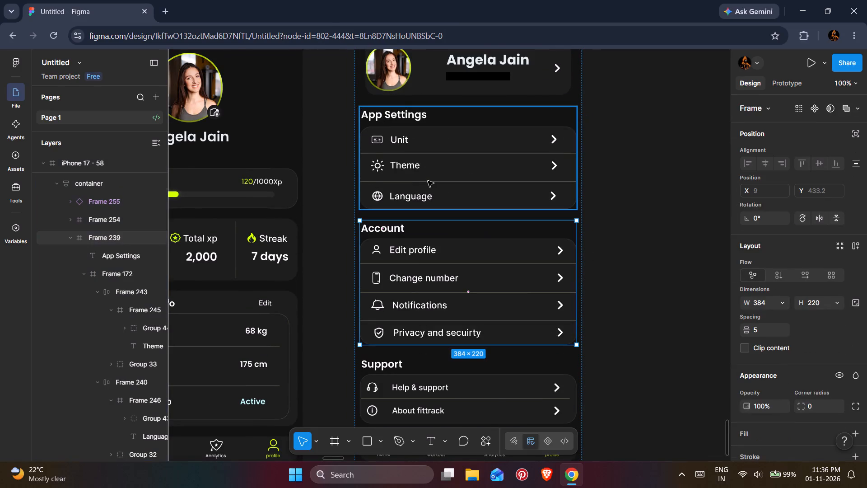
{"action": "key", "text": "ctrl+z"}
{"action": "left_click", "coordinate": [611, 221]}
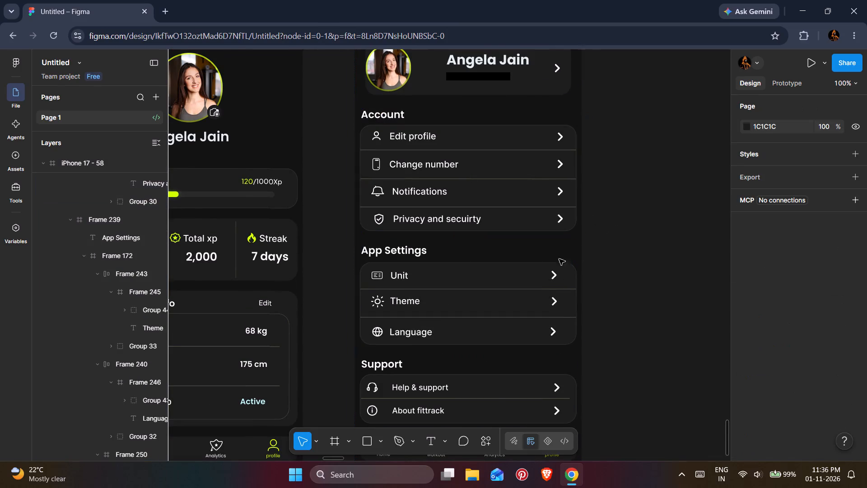
Set the Help & support label in the Support card to font size 15.
{"action": "scroll", "coordinate": [425, 181], "scroll_direction": "down", "scroll_amount": 1}
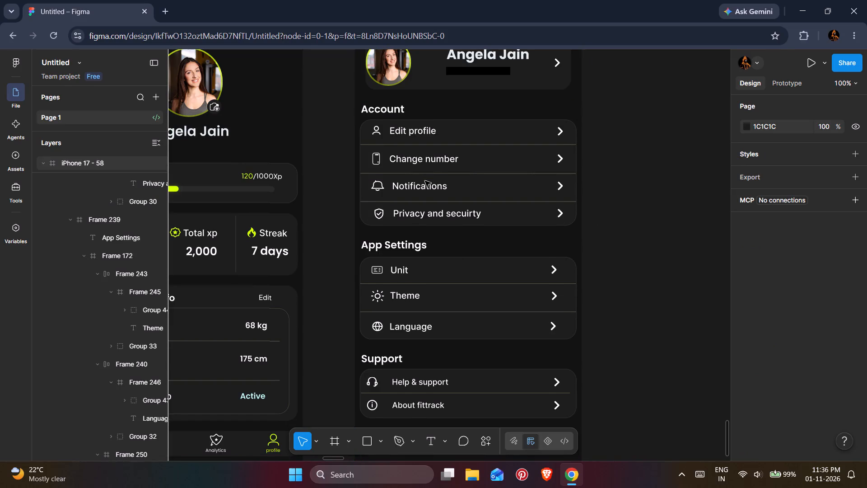
{"action": "scroll", "coordinate": [425, 181], "scroll_direction": "down", "scroll_amount": 4}
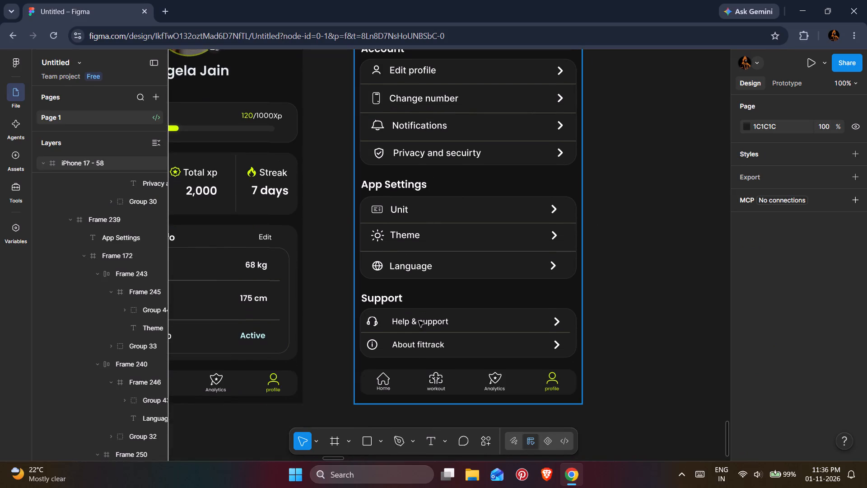
{"action": "triple_click", "coordinate": [418, 320]}
{"action": "triple_click", "coordinate": [416, 320]}
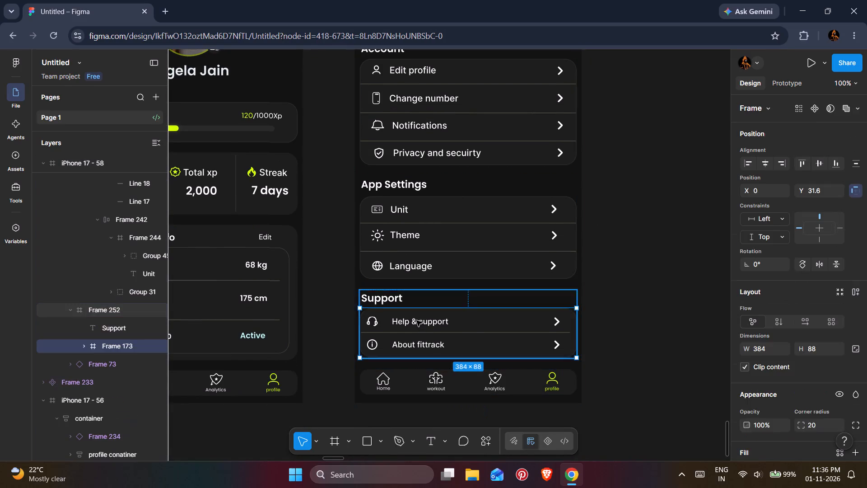
{"action": "left_click", "coordinate": [416, 320]}
{"action": "scroll", "coordinate": [788, 339], "scroll_direction": "down", "scroll_amount": 2}
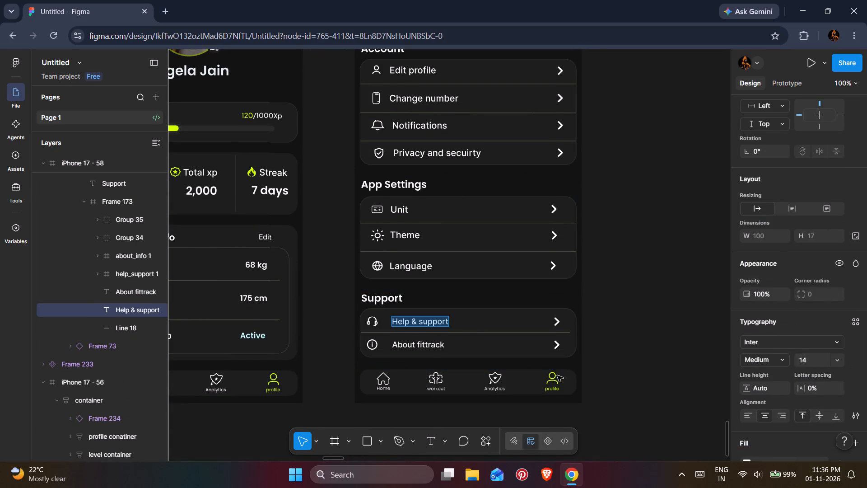
{"action": "double_click", "coordinate": [411, 344], "text": "shift"}
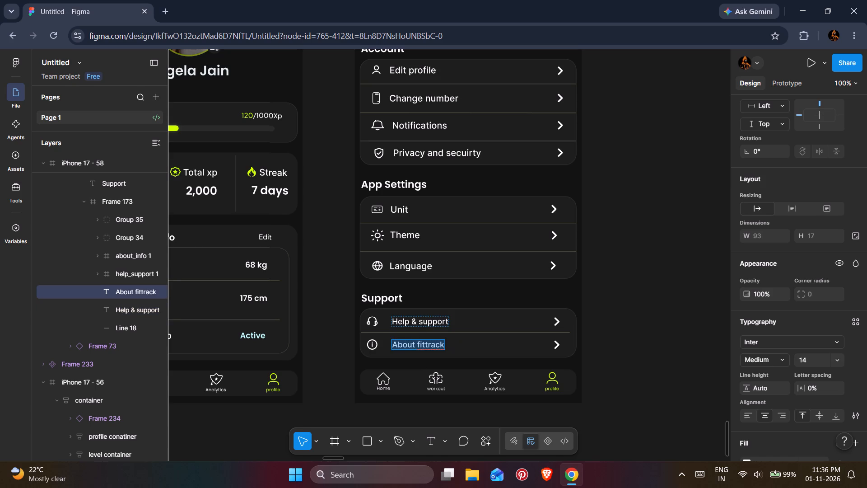
{"action": "double_click", "coordinate": [416, 321], "text": "shift"}
{"action": "left_click", "coordinate": [804, 362]}
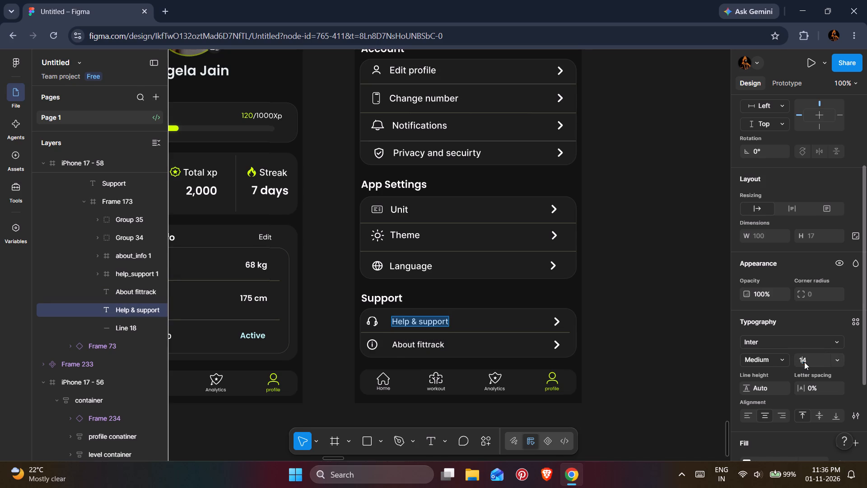
{"action": "key", "text": "1"}
{"action": "key", "text": "5"}
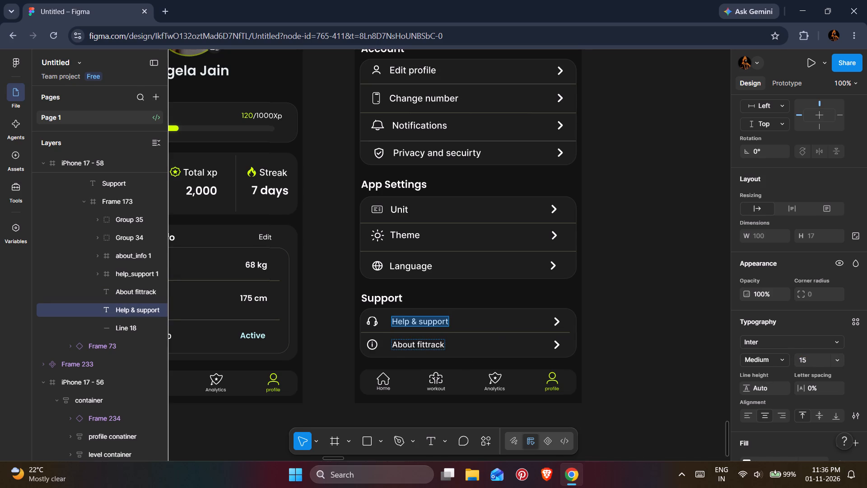
Set the About fittrack label in the Support card to font size 16.
{"action": "double_click", "coordinate": [426, 344]}
{"action": "key", "text": "ctrl+a"}
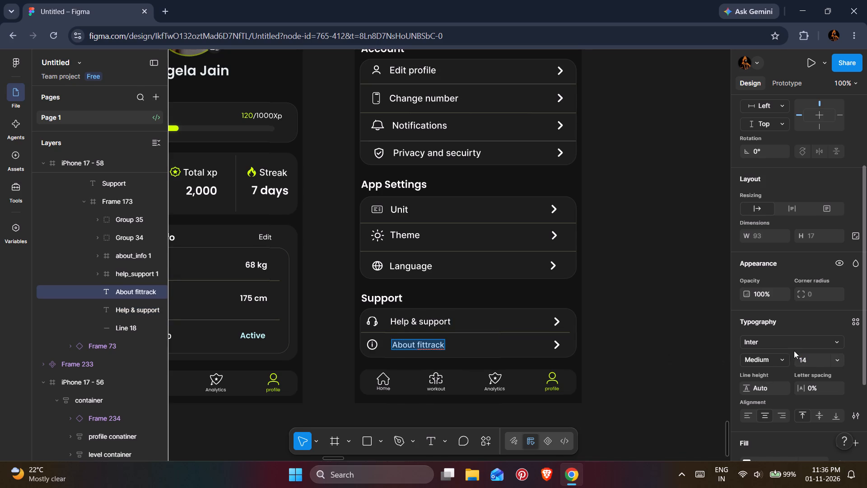
{"action": "left_click", "coordinate": [800, 356]}
{"action": "type", "text": "16"}
{"action": "key", "text": "Return"}
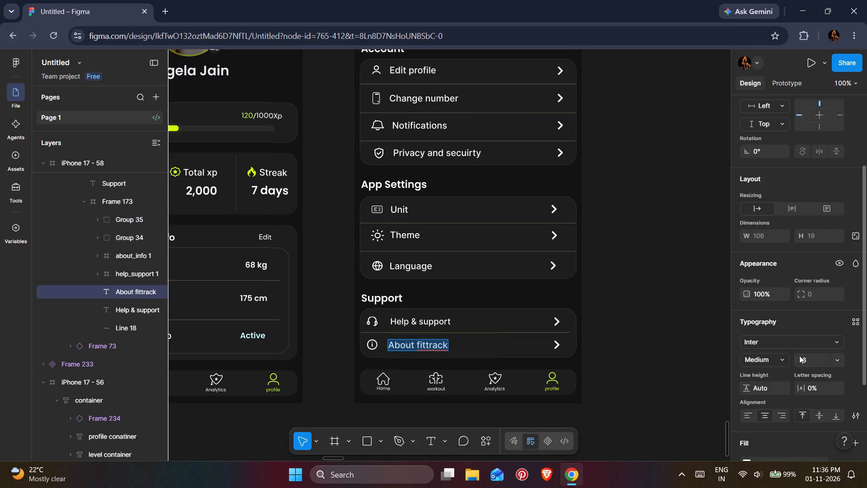
{"action": "left_click", "coordinate": [640, 329]}
Nudge the About fittrack label 4 px to the right to line it up with the Help & support label.
{"action": "key", "text": "Right"}
{"action": "key", "text": "Right"}
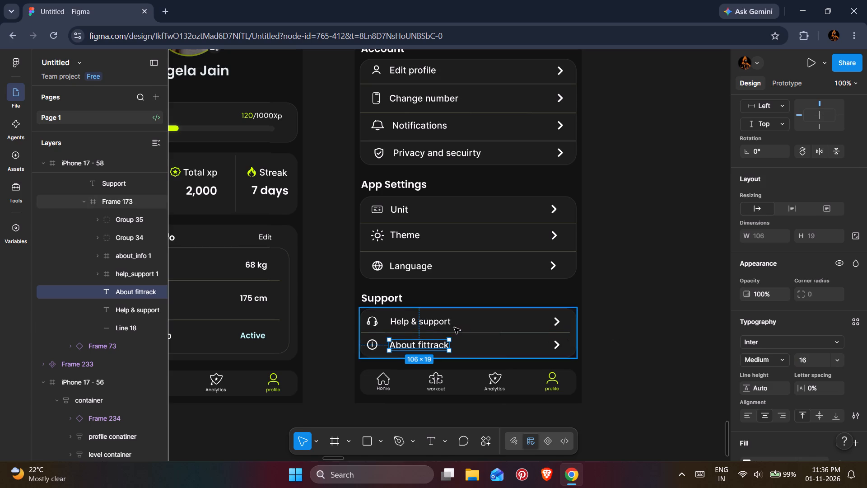
{"action": "key", "text": "Right"}
{"action": "key", "text": "Right"}
{"action": "left_click", "coordinate": [416, 320]}
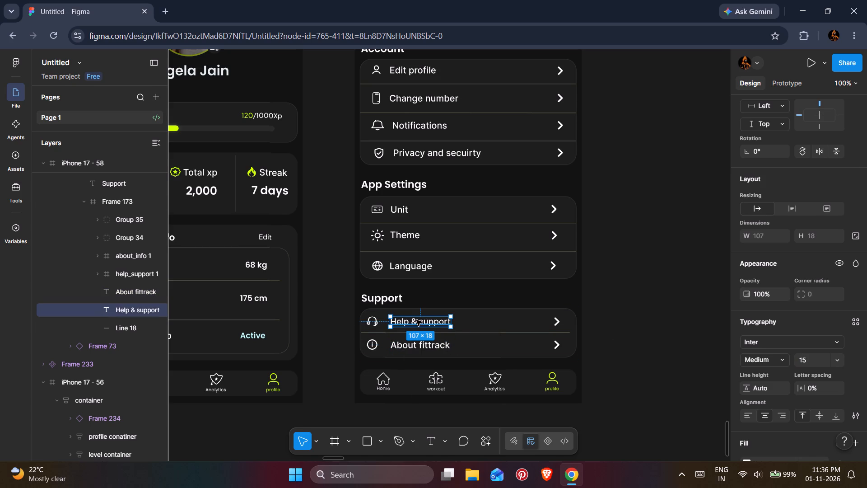
{"action": "left_click", "coordinate": [733, 348]}
Nudge the Help & support and About fittrack icons in the Support card 13 px to the right together.
{"action": "left_click", "coordinate": [506, 337]}
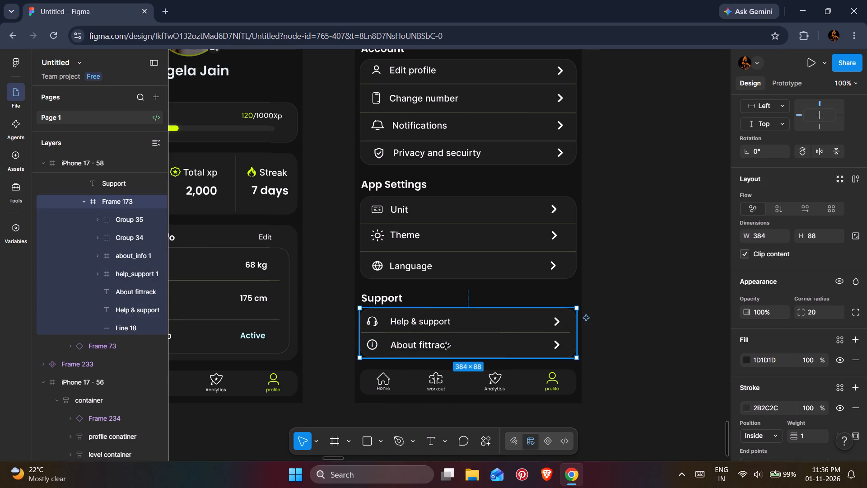
{"action": "scroll", "coordinate": [122, 280], "scroll_direction": "up", "scroll_amount": 2}
{"action": "left_click", "coordinate": [119, 278]}
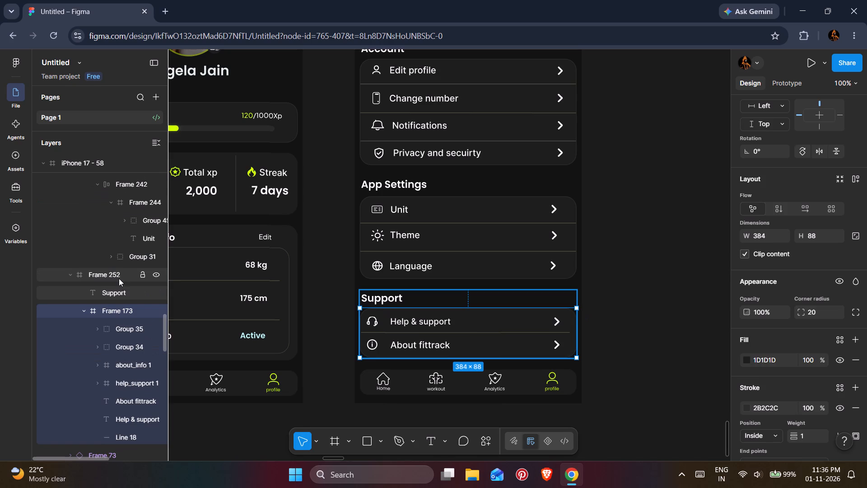
{"action": "double_click", "coordinate": [455, 327]}
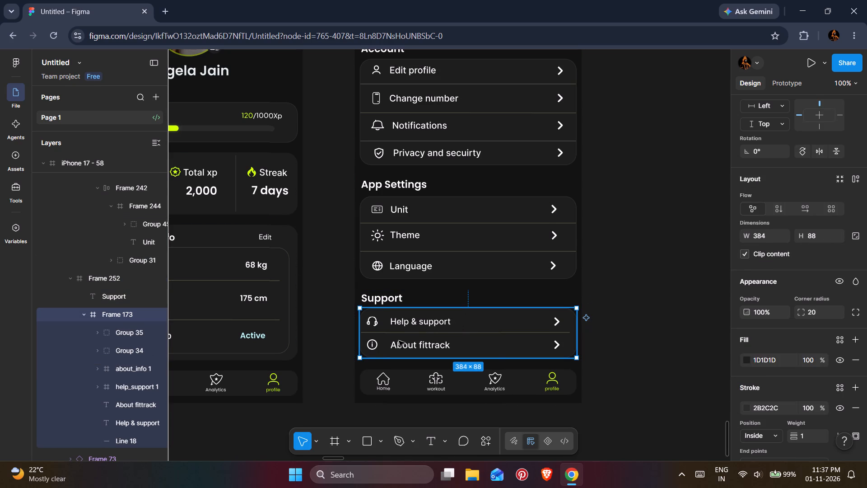
{"action": "double_click", "coordinate": [374, 319]}
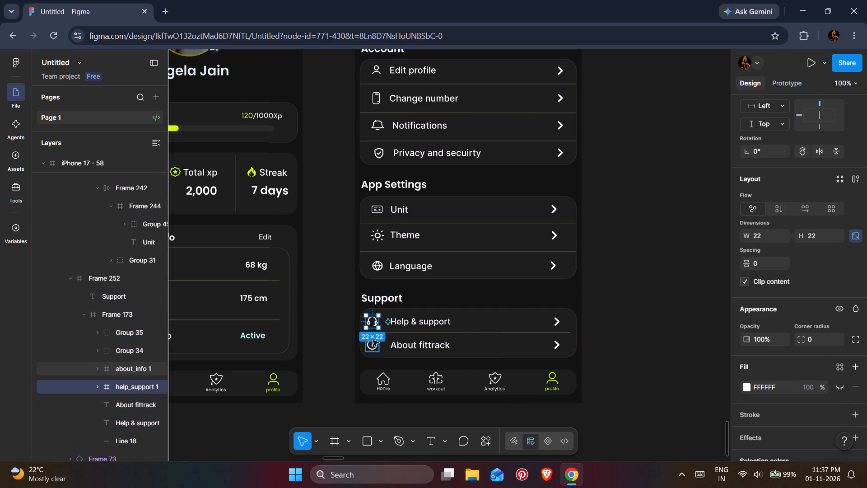
{"action": "left_click", "coordinate": [373, 340], "text": "shift"}
{"action": "key", "text": "Right"}
{"action": "key", "text": "Right"}
{"action": "key", "text": "Right"}
{"action": "key", "text": "Right"}
{"action": "key", "text": "Right"}
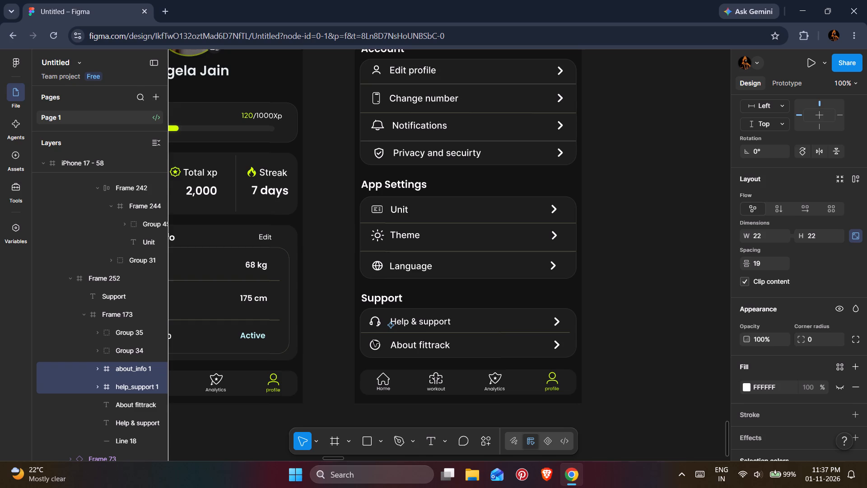
{"action": "key", "text": "Right"}
{"action": "key", "text": "Right"}
{"action": "key", "text": "Right"}
{"action": "key", "text": "Right"}
{"action": "key", "text": "Right"}
{"action": "key", "text": "Right"}
{"action": "key", "text": "Right"}
{"action": "key", "text": "Right"}
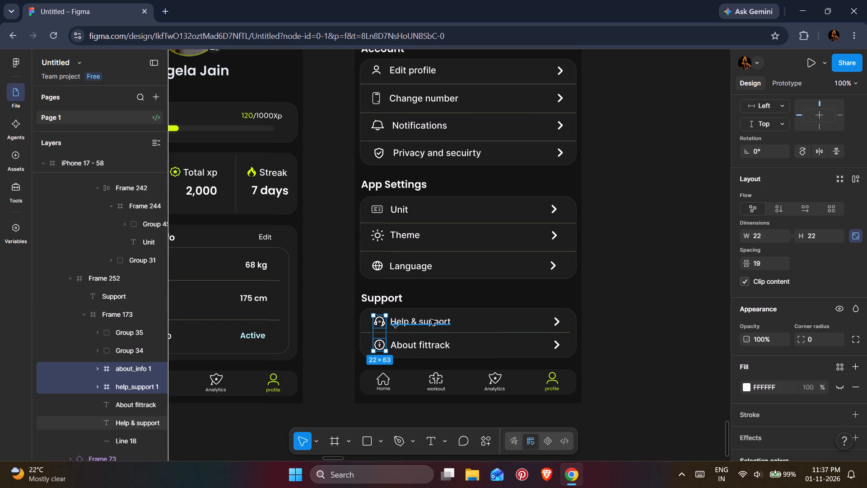
Nudge the Help & support and About fittrack labels together 2 px to the right.
{"action": "left_click", "coordinate": [431, 319]}
{"action": "left_click", "coordinate": [425, 345], "text": "shift"}
{"action": "key", "text": "Right"}
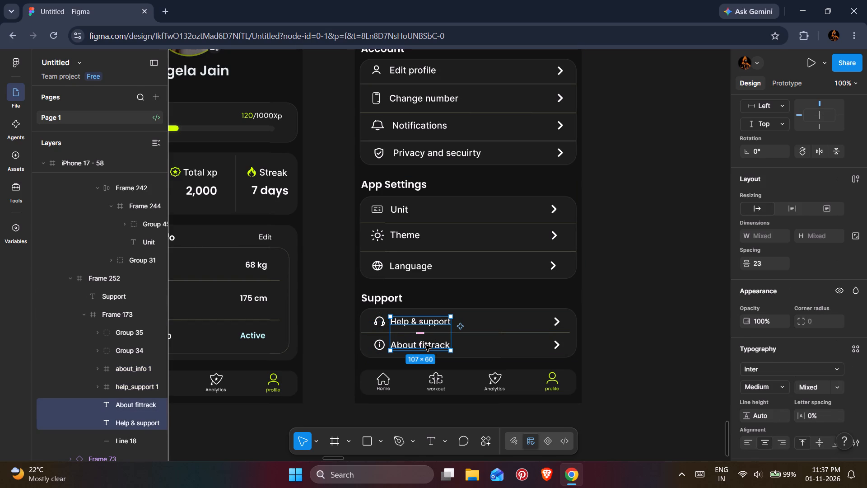
{"action": "key", "text": "Right"}
{"action": "left_click", "coordinate": [697, 317]}
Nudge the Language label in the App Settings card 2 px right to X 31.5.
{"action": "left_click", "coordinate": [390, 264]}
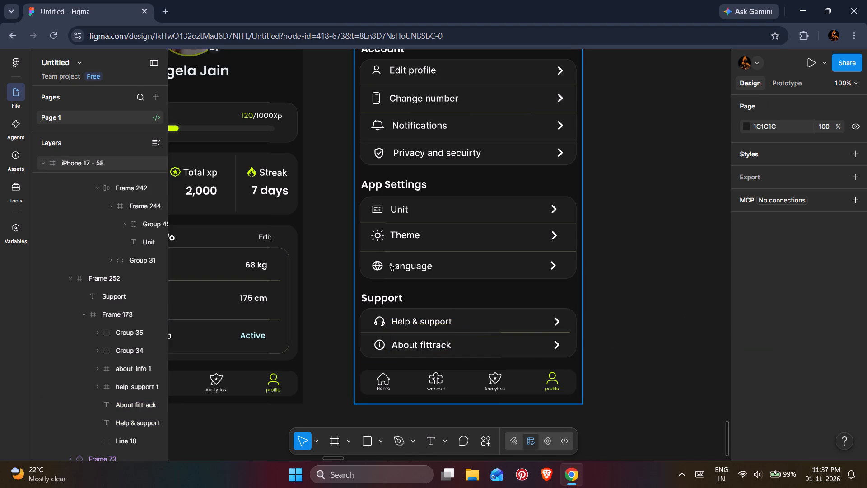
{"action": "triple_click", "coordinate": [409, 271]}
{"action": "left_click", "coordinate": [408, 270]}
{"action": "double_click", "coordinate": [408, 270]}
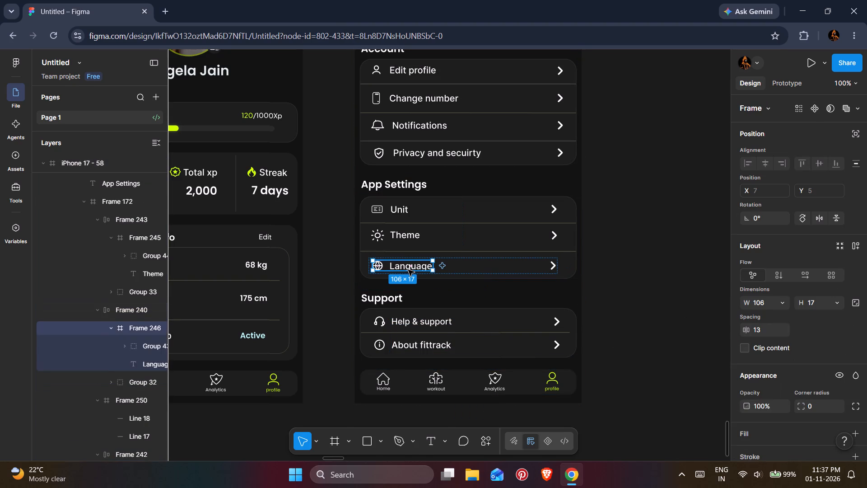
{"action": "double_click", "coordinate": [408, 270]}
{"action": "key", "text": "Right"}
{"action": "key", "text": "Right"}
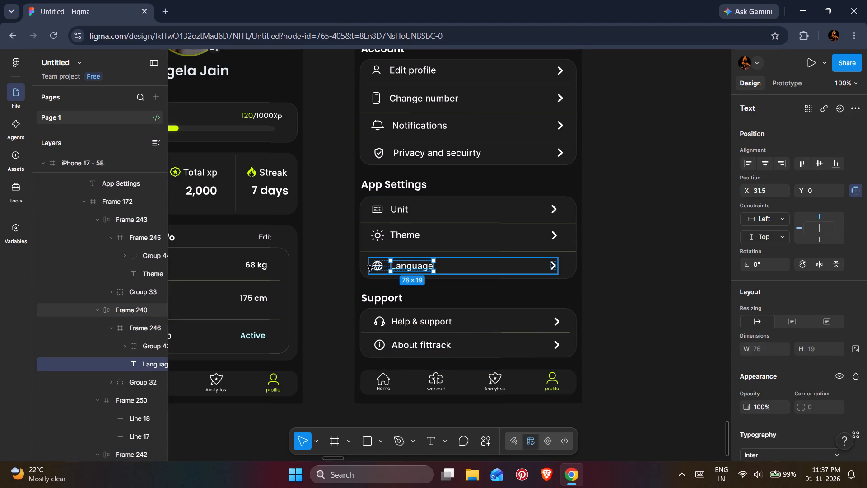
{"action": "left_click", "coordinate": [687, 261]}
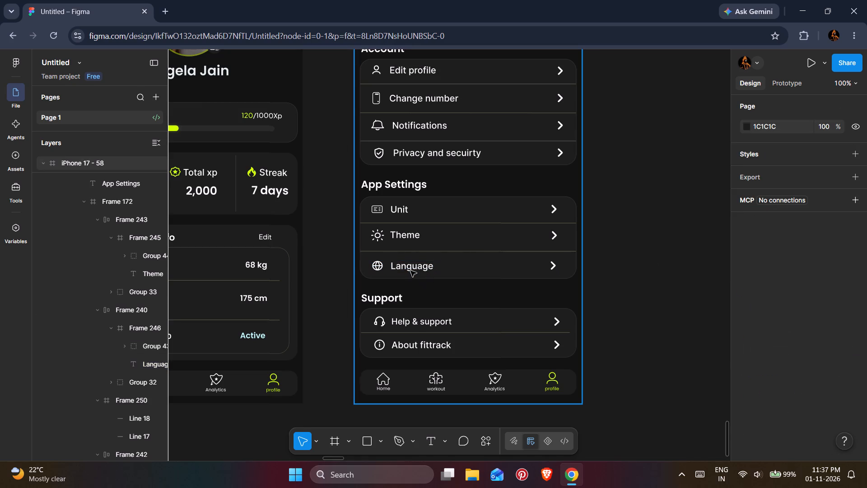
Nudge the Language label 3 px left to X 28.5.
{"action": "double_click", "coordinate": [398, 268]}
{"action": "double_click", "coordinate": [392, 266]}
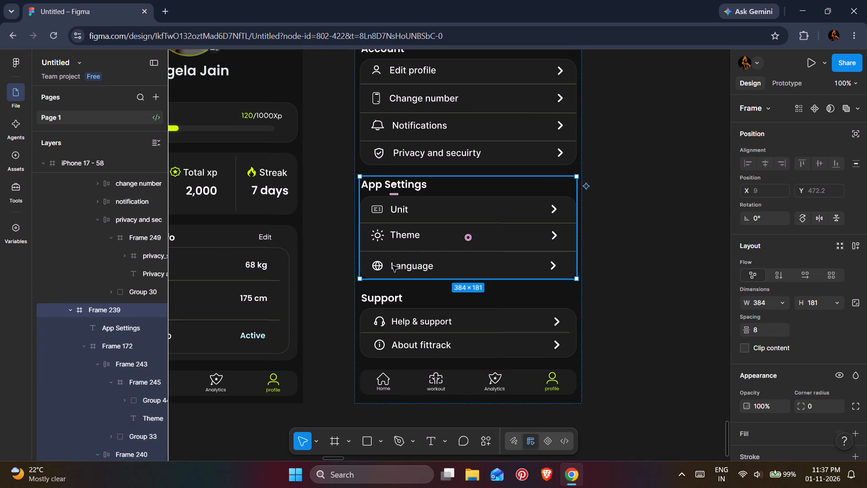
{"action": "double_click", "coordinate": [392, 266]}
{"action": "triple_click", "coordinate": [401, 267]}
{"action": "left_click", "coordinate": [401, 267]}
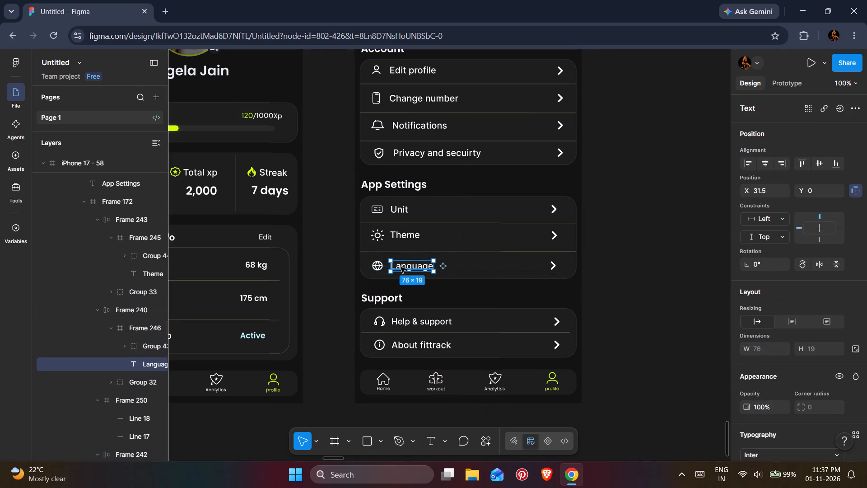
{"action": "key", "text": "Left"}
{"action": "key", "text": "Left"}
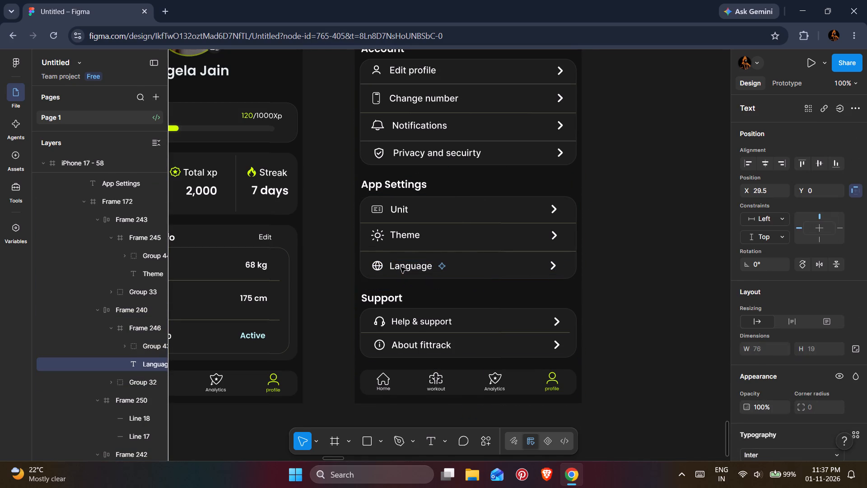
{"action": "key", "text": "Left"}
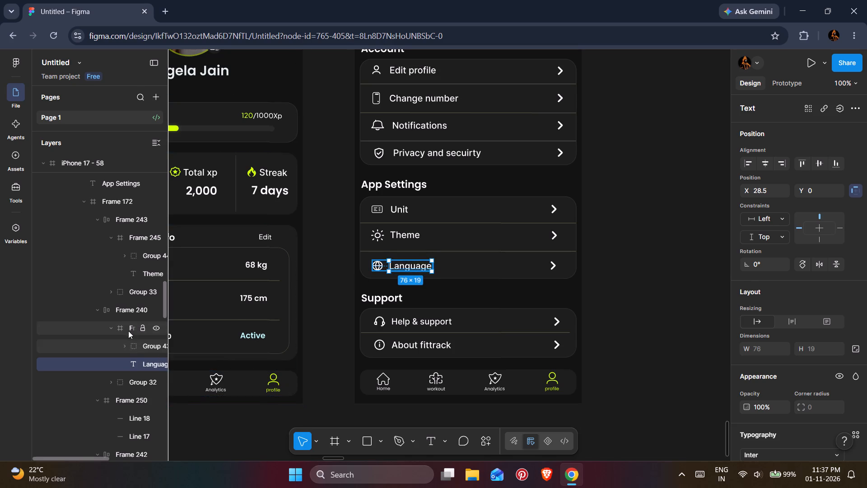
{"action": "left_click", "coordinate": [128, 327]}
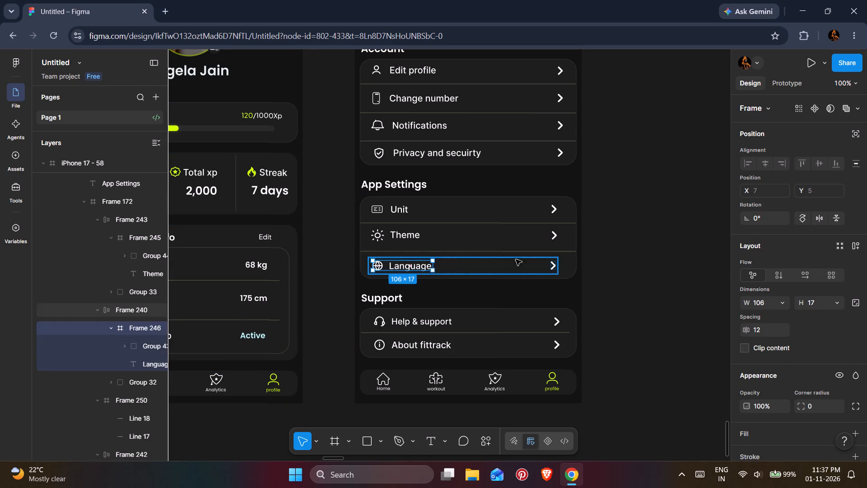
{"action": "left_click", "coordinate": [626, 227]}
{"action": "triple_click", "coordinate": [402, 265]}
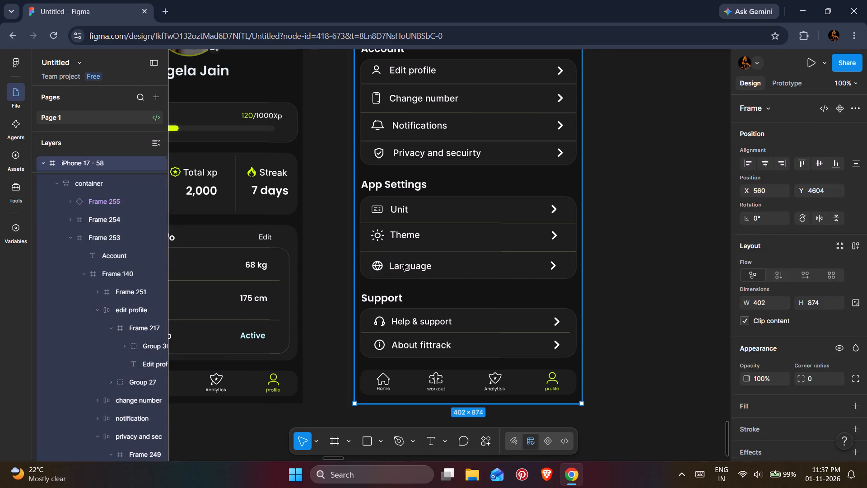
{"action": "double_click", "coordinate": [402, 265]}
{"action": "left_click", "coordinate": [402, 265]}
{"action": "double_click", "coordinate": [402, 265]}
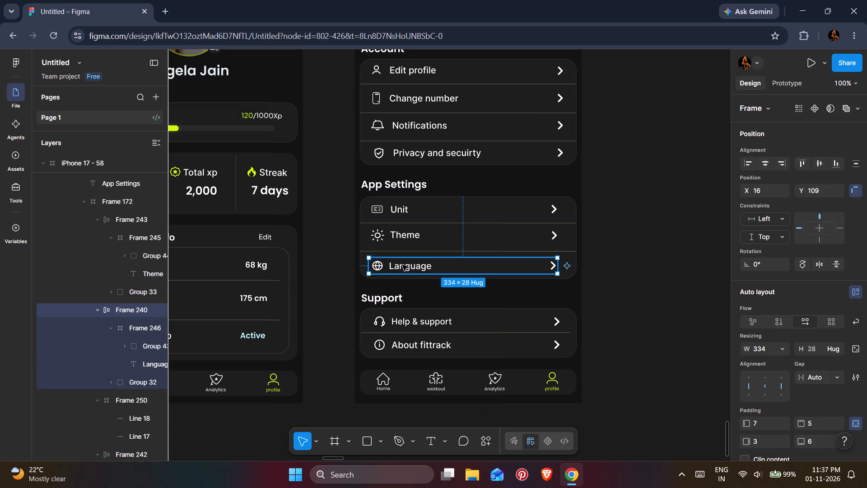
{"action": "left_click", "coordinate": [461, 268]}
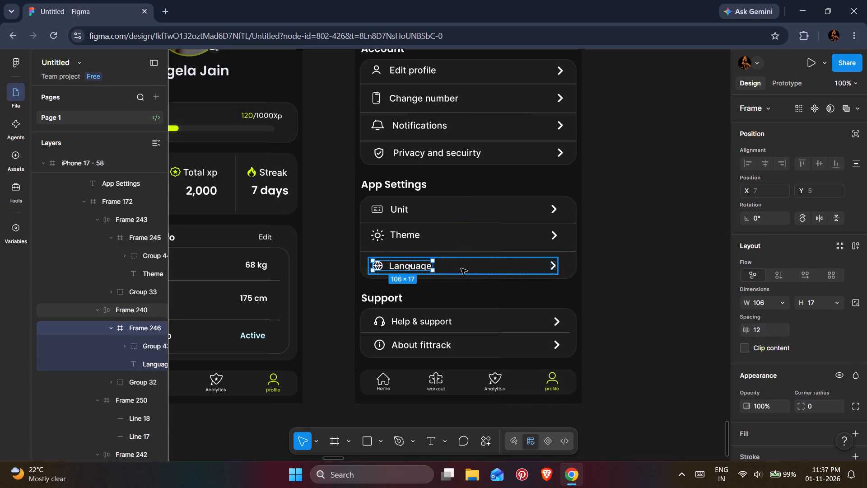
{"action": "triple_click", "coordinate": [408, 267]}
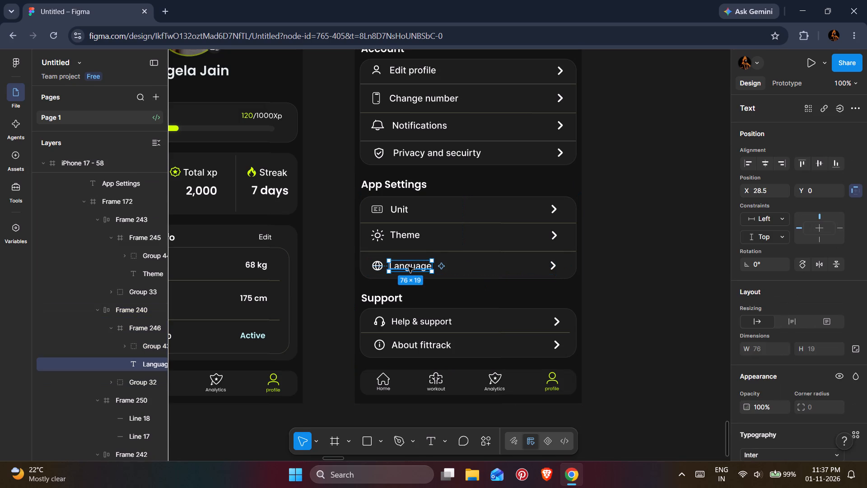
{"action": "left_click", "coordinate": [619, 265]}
Move the Theme label in the App Settings card to X 33.5 and nudge it 1 px down.
{"action": "triple_click", "coordinate": [406, 234]}
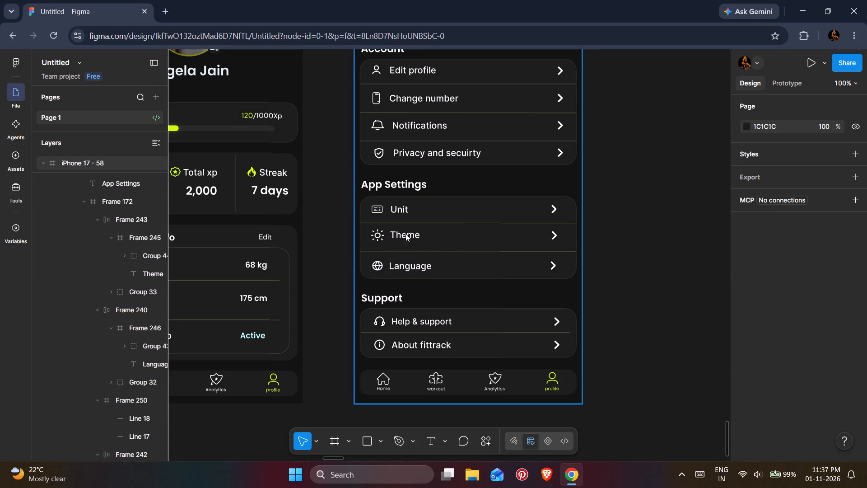
{"action": "triple_click", "coordinate": [406, 234]}
{"action": "left_click", "coordinate": [406, 234]}
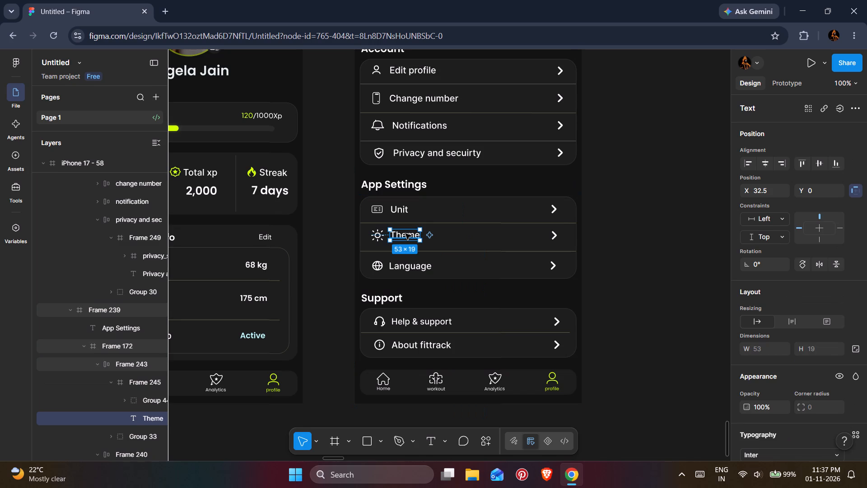
{"action": "key", "text": "Left"}
{"action": "key", "text": "Right"}
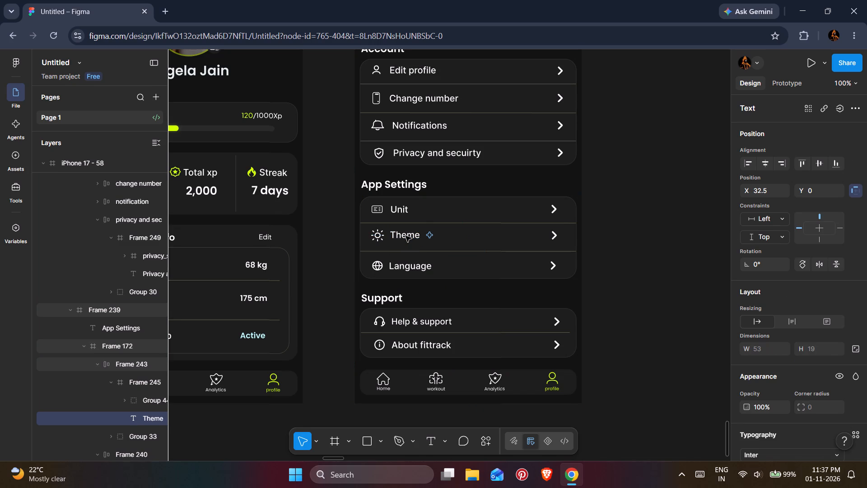
{"action": "key", "text": "Right"}
{"action": "key", "text": "Right"}
{"action": "key", "text": "Left"}
{"action": "key", "text": "Down"}
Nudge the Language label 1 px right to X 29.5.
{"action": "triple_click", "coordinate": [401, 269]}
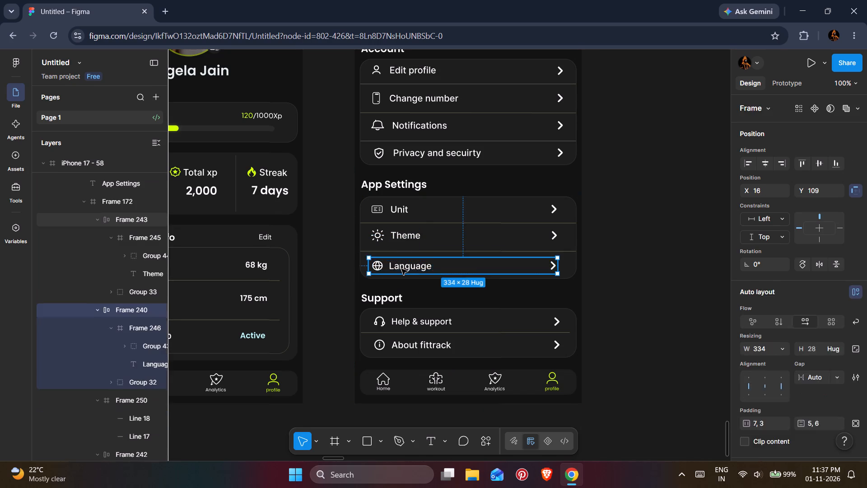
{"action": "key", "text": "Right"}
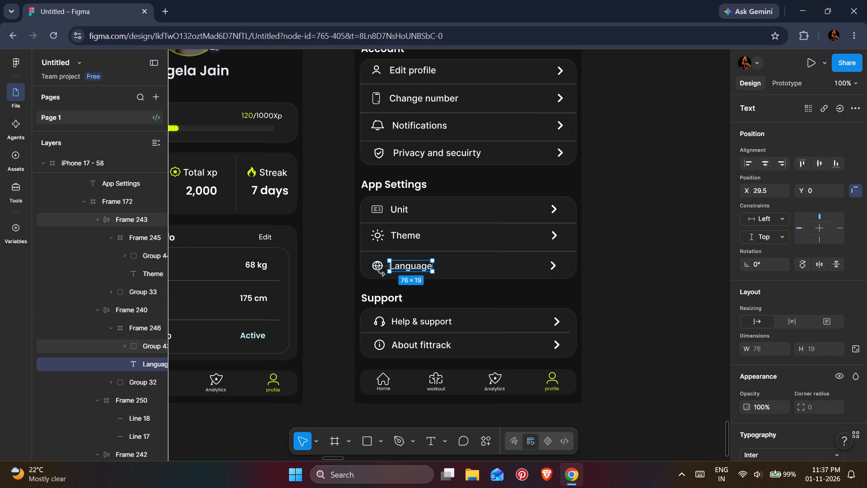
Widen the frame around the Language icon and label (Frame 246) from its right edge to about 109 px.
{"action": "left_click", "coordinate": [127, 327]}
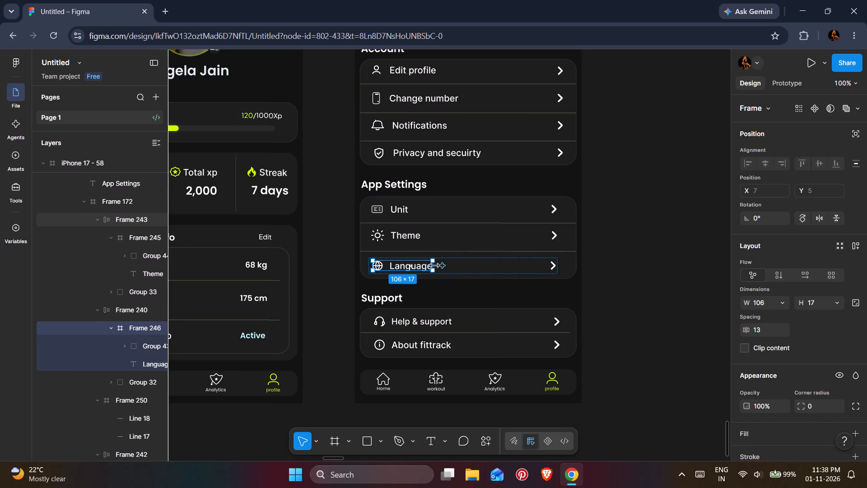
{"action": "left_click", "coordinate": [432, 267]}
{"action": "left_click", "coordinate": [670, 260]}
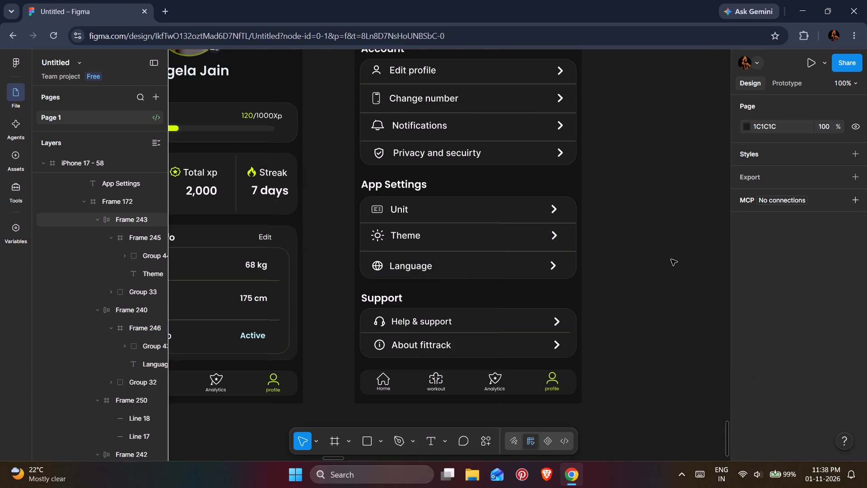
{"action": "key", "text": "ctrl+plus"}
{"action": "triple_click", "coordinate": [360, 282]}
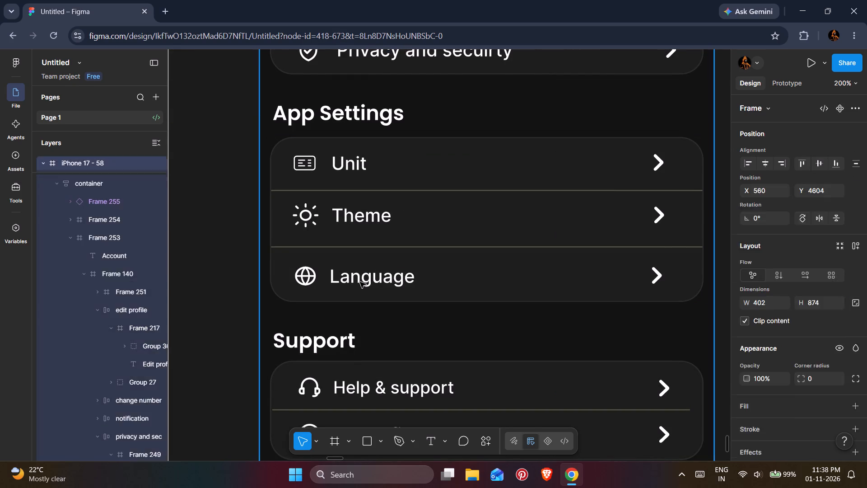
{"action": "triple_click", "coordinate": [360, 282]}
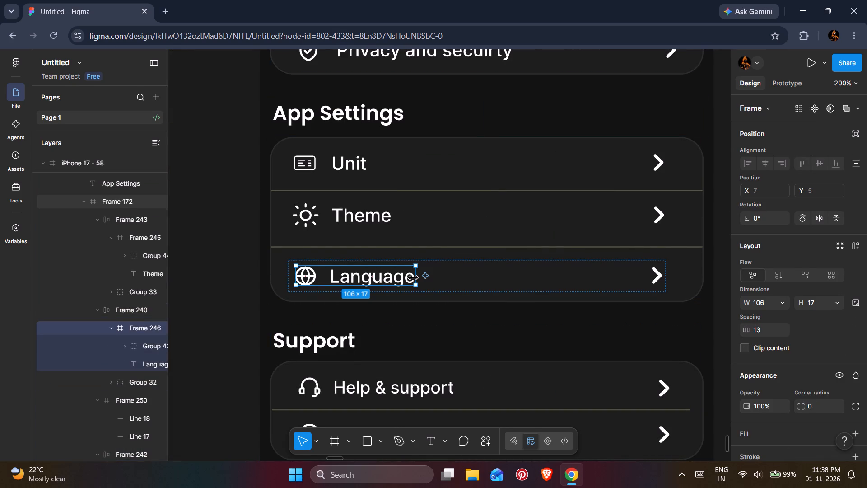
{"action": "left_click_drag", "start_coordinate": [413, 278], "coordinate": [420, 278]}
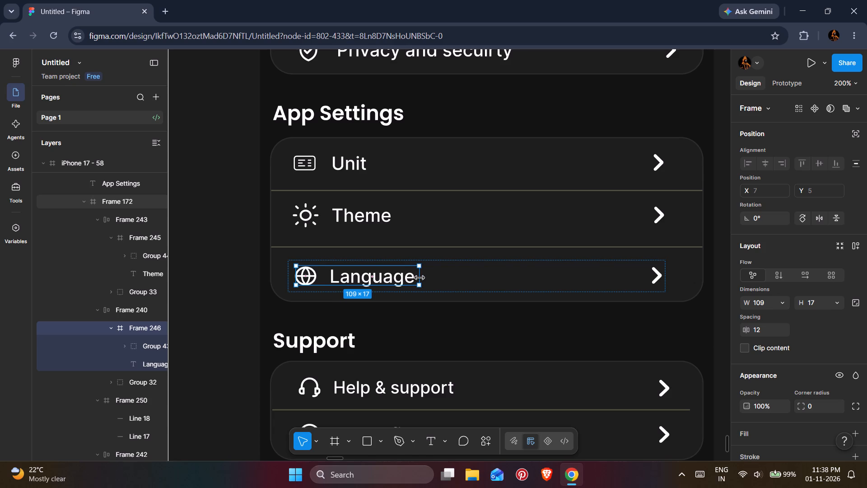
{"action": "left_click_drag", "start_coordinate": [420, 278], "coordinate": [420, 278]}
Nudge the Language label 2 px right to X 31.5, in line with the Unit and Theme labels.
{"action": "double_click", "coordinate": [397, 276]}
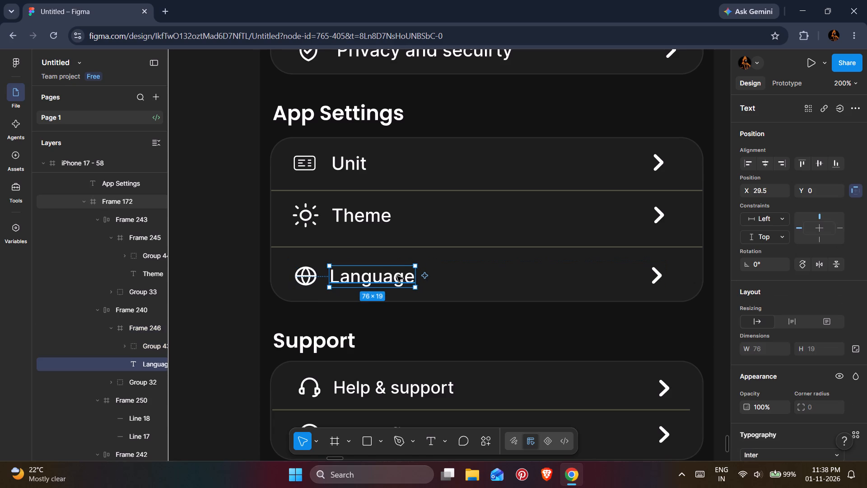
{"action": "key", "text": "Right"}
{"action": "key", "text": "Right"}
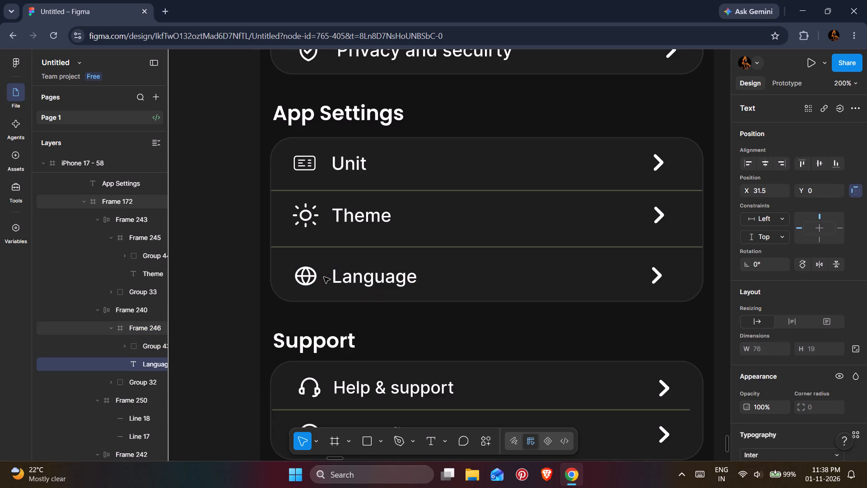
Remove auto layout from the Language row frame (Frame 240) in the App Settings card.
{"action": "left_click", "coordinate": [121, 328]}
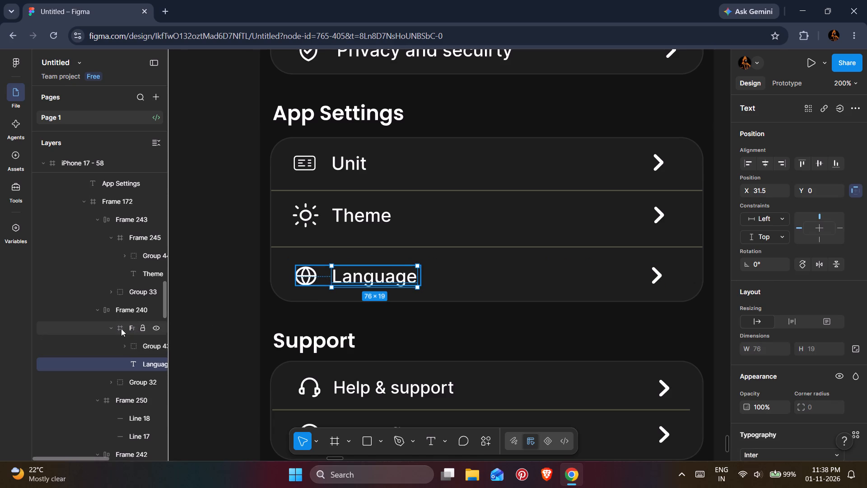
{"action": "left_click", "coordinate": [119, 313]}
{"action": "left_click", "coordinate": [858, 291]}
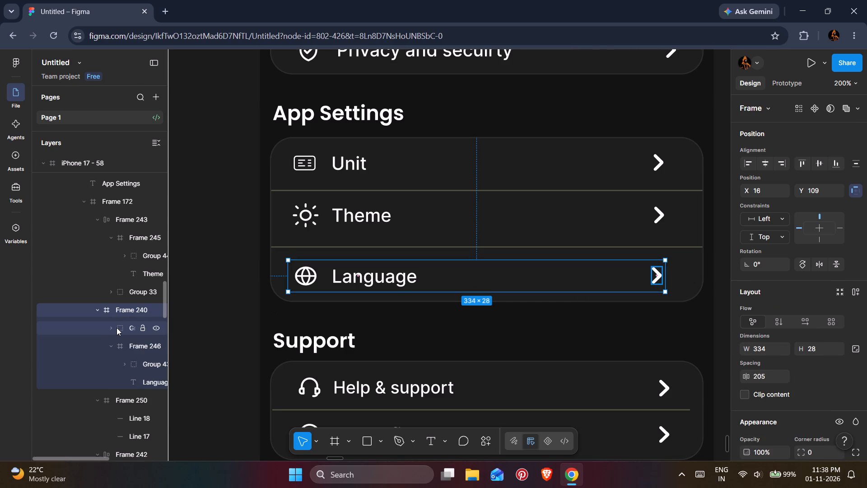
{"action": "key", "text": "ctrl+z"}
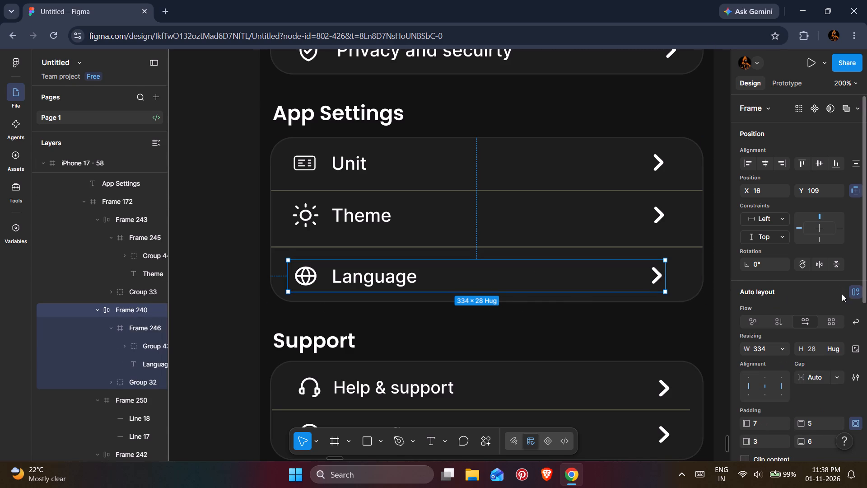
{"action": "left_click", "coordinate": [856, 293]}
Ungroup Frame 246 around the Language icon and label, and wrap the two in a new frame.
{"action": "left_click", "coordinate": [117, 330]}
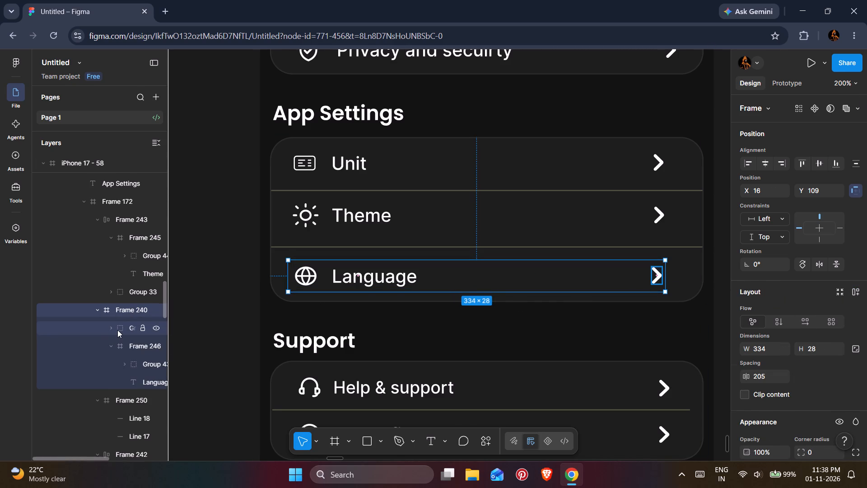
{"action": "left_click", "coordinate": [124, 343]}
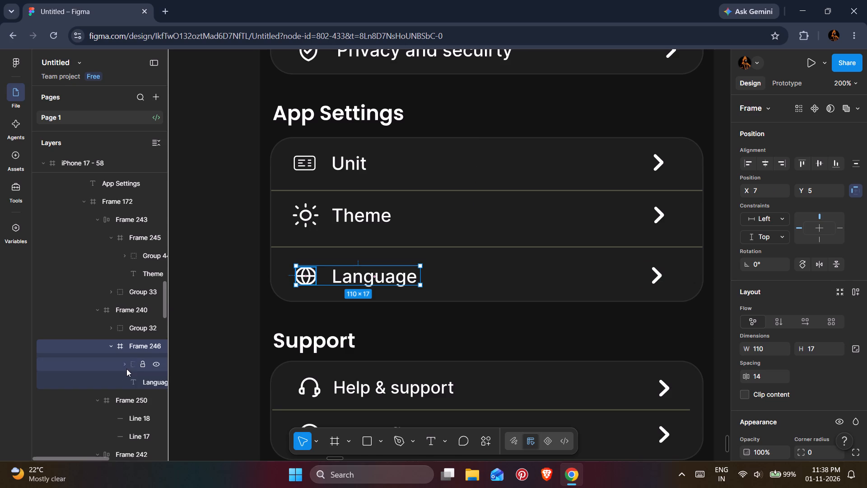
{"action": "right_click", "coordinate": [122, 343]}
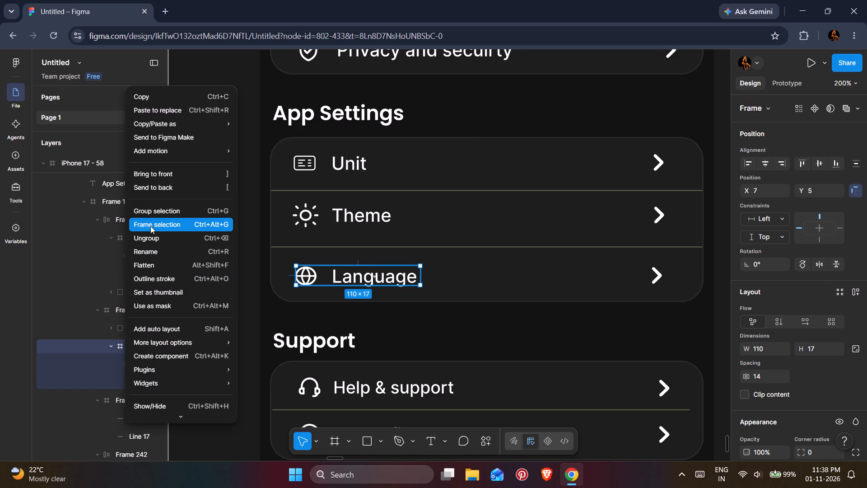
{"action": "left_click", "coordinate": [150, 237]}
{"action": "right_click", "coordinate": [122, 344]}
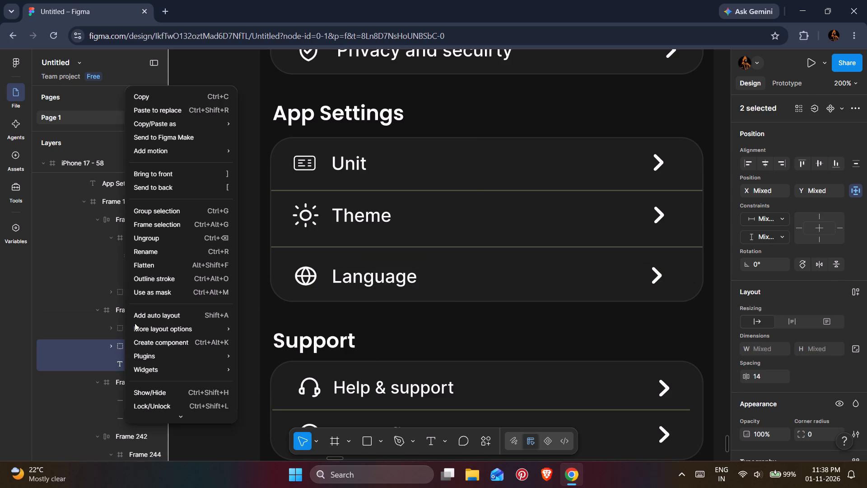
{"action": "left_click", "coordinate": [152, 225]}
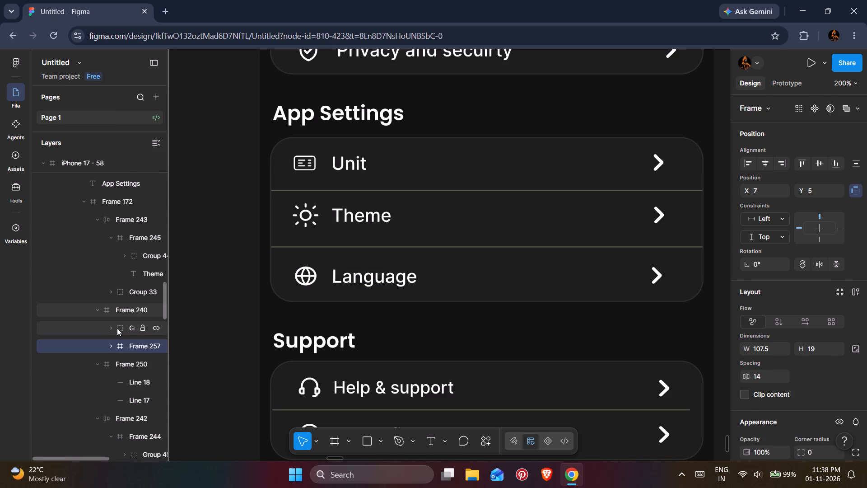
Apply auto layout to the Language row frame (Frame 240) again.
{"action": "left_click", "coordinate": [130, 328]}
{"action": "left_click", "coordinate": [126, 307]}
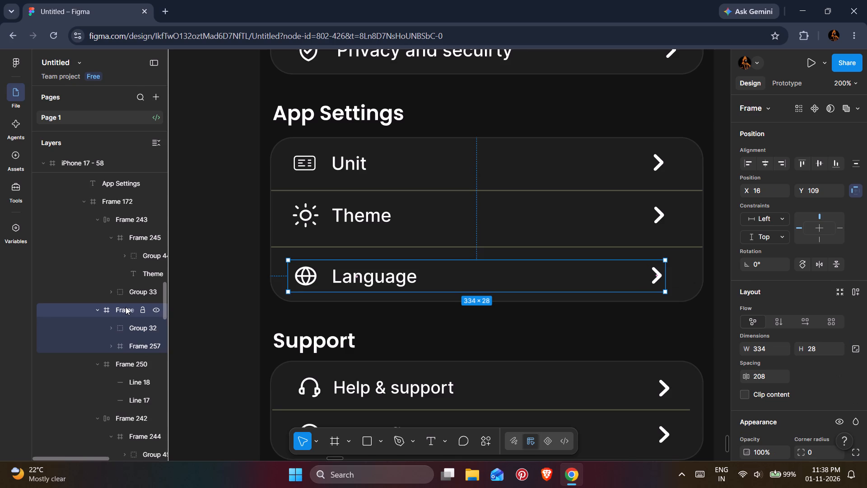
{"action": "left_click", "coordinate": [856, 291]}
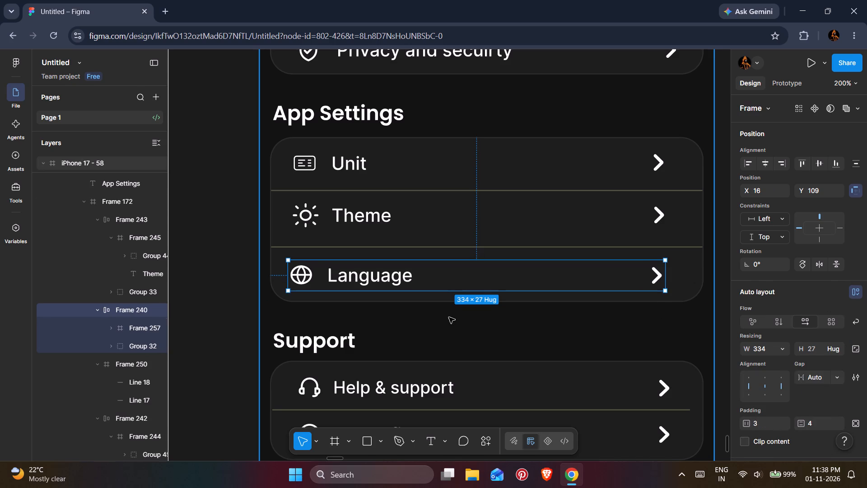
{"action": "left_click", "coordinate": [201, 322]}
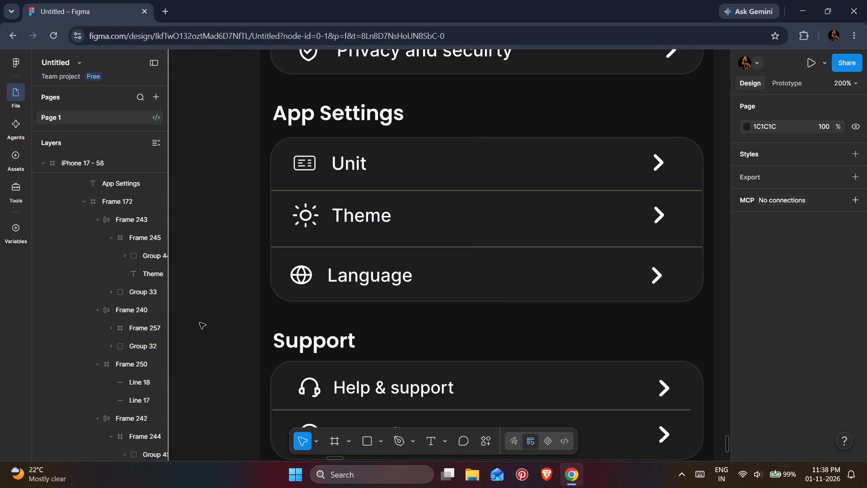
{"action": "key", "text": "ctrl+minus"}
{"action": "scroll", "coordinate": [499, 299], "scroll_direction": "up", "scroll_amount": 2}
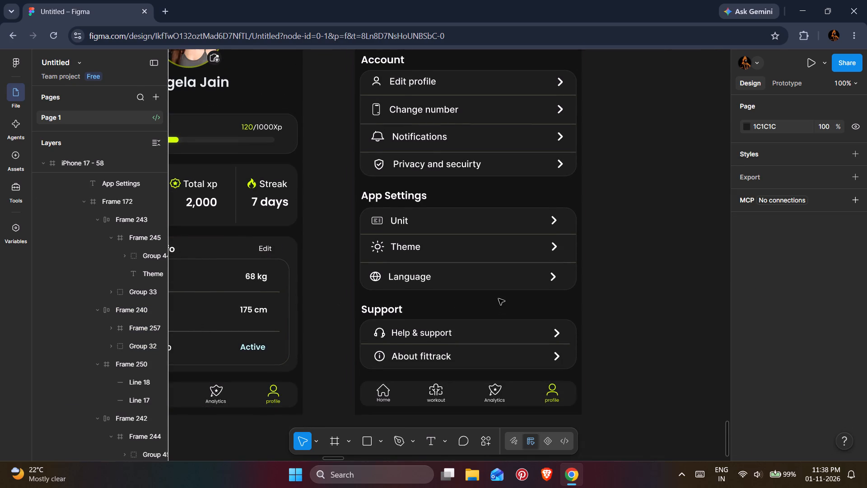
Widen the frame around the Language icon and label from its right edge to 113 px.
{"action": "key", "text": "ctrl+plus"}
{"action": "double_click", "coordinate": [389, 300]}
{"action": "triple_click", "coordinate": [387, 300]}
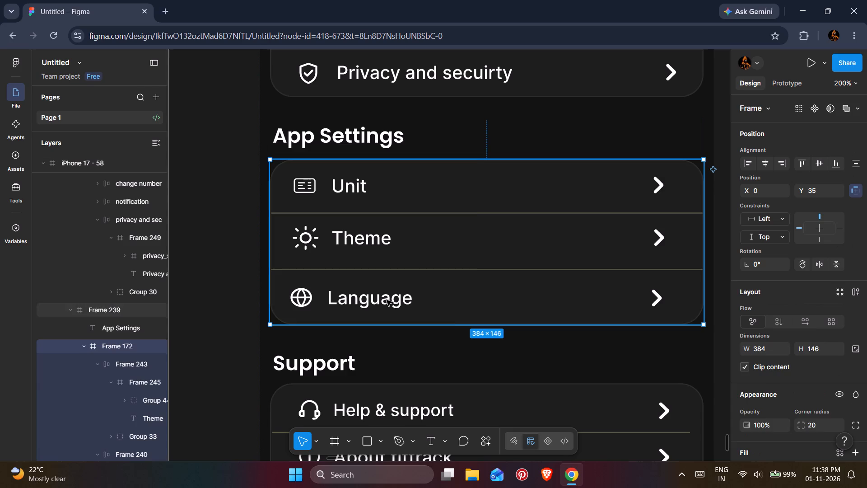
{"action": "left_click", "coordinate": [387, 300]}
{"action": "left_click_drag", "start_coordinate": [413, 300], "coordinate": [414, 300]}
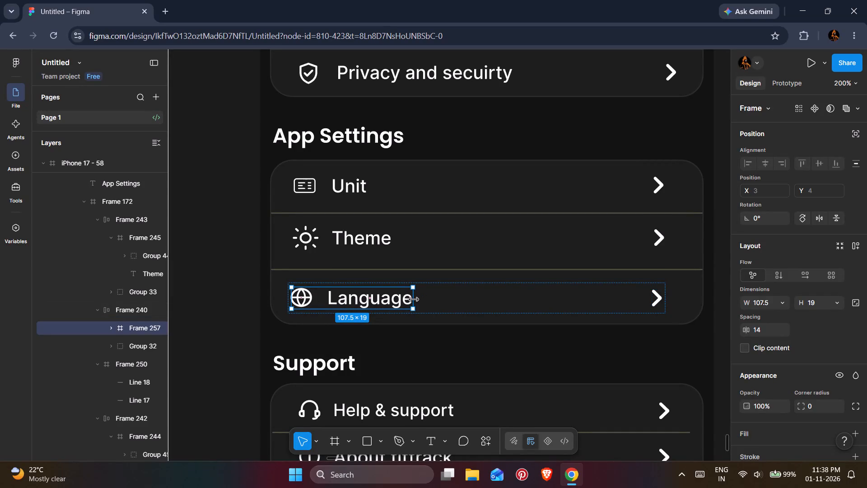
{"action": "left_click_drag", "start_coordinate": [414, 300], "coordinate": [419, 300]}
Nudge the Language label 4 px right to X 35.5, in line with the Unit and Theme labels.
{"action": "left_click", "coordinate": [397, 298]}
{"action": "left_click", "coordinate": [397, 298]}
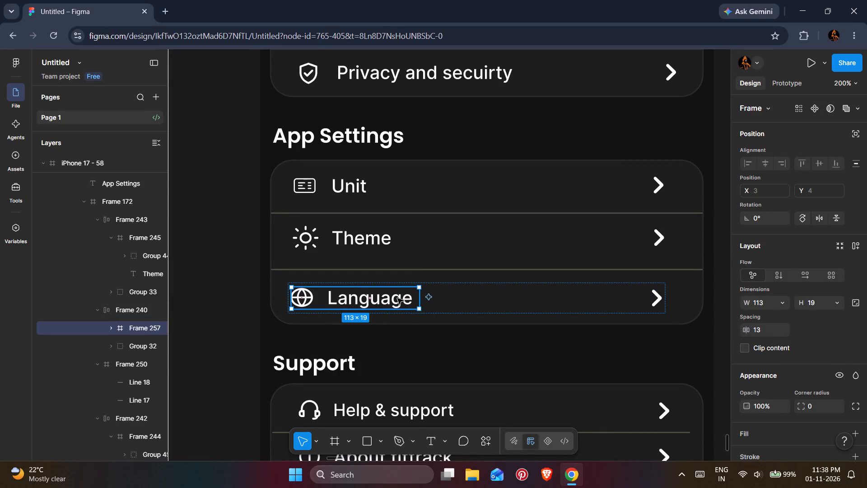
{"action": "key", "text": "Right"}
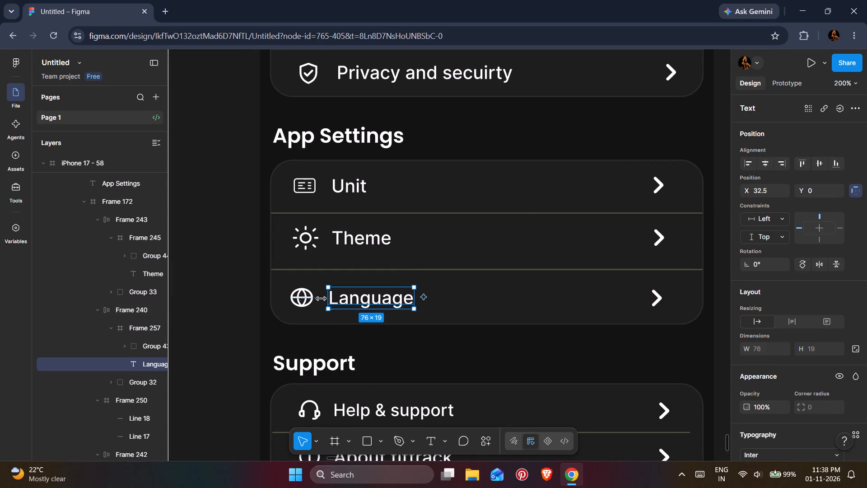
{"action": "key", "text": "Right"}
{"action": "key", "text": "Right"}
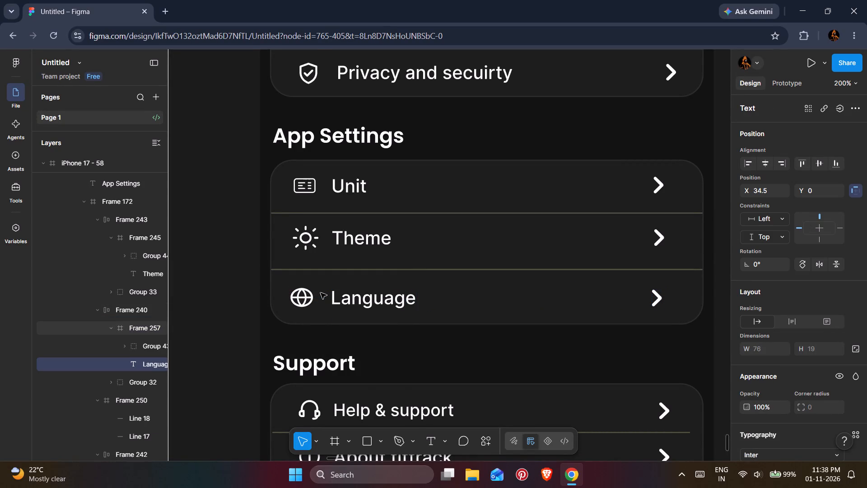
{"action": "key", "text": "Right"}
Nudge the globe icon in the Language row 3 px right to X 3.
{"action": "left_click", "coordinate": [310, 297]}
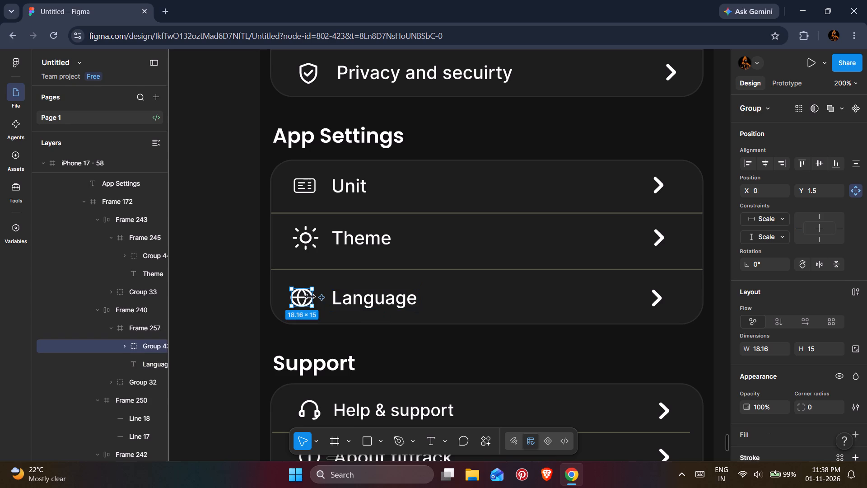
{"action": "key", "text": "Right"}
{"action": "key", "text": "Right"}
{"action": "key", "text": "Right"}
Stretch the globe icon upward from its top edge to a height of 16.7 px.
{"action": "left_click_drag", "start_coordinate": [307, 289], "coordinate": [307, 284]}
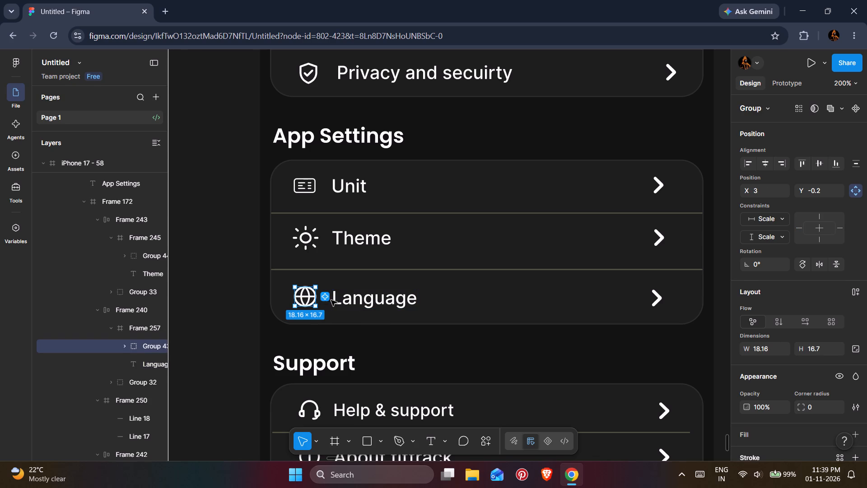
{"action": "left_click_drag", "start_coordinate": [307, 285], "coordinate": [307, 289]}
{"action": "left_click_drag", "start_coordinate": [307, 289], "coordinate": [308, 288]}
{"action": "left_click_drag", "start_coordinate": [308, 288], "coordinate": [308, 290]}
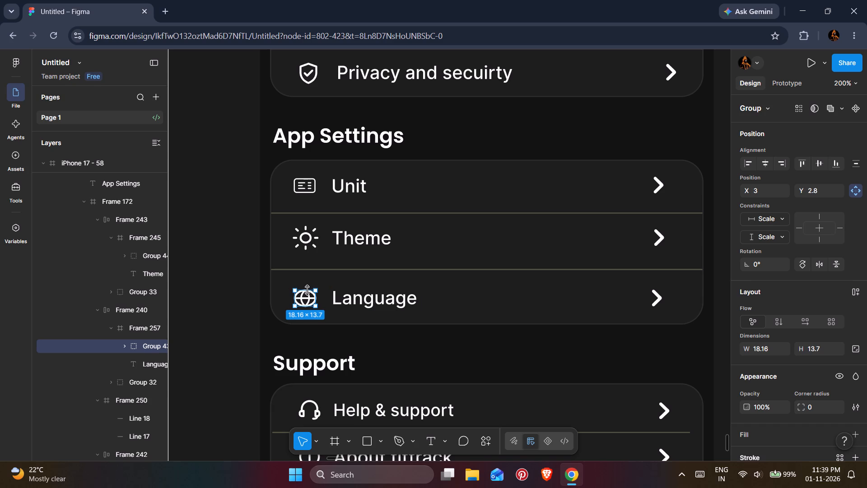
{"action": "left_click_drag", "start_coordinate": [308, 290], "coordinate": [308, 289]}
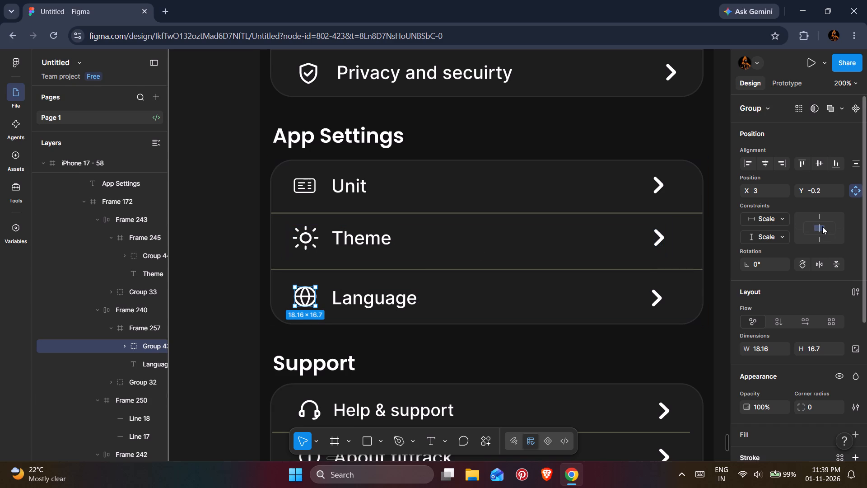
Set the globe icon's horizontal constraint to Center and open its vertical constraint options.
{"action": "left_click", "coordinate": [822, 226]}
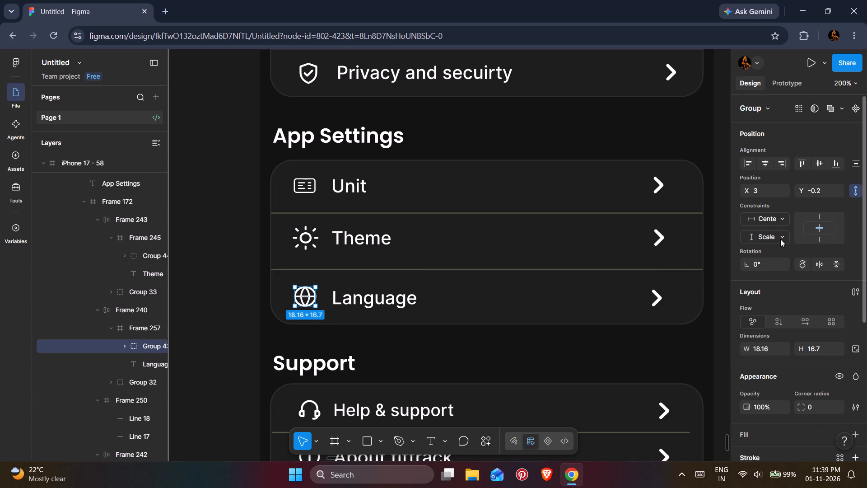
{"action": "left_click", "coordinate": [780, 239]}
{"action": "left_click", "coordinate": [779, 242]}
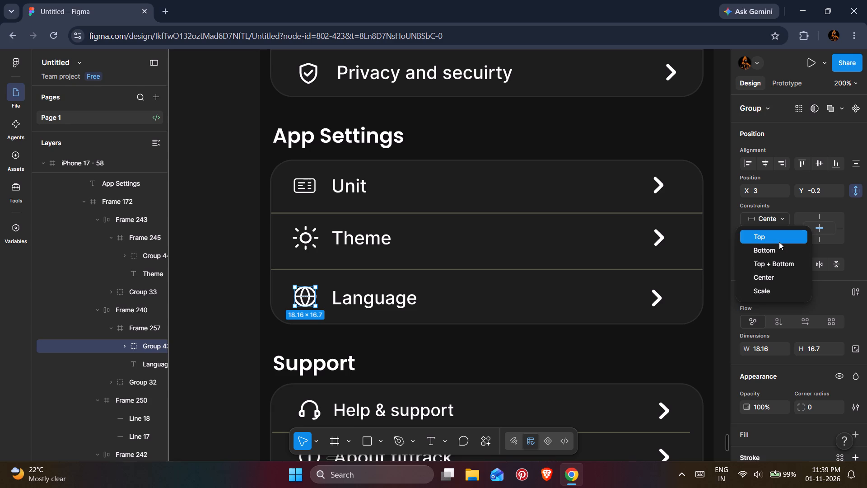
{"action": "left_click", "coordinate": [233, 300]}
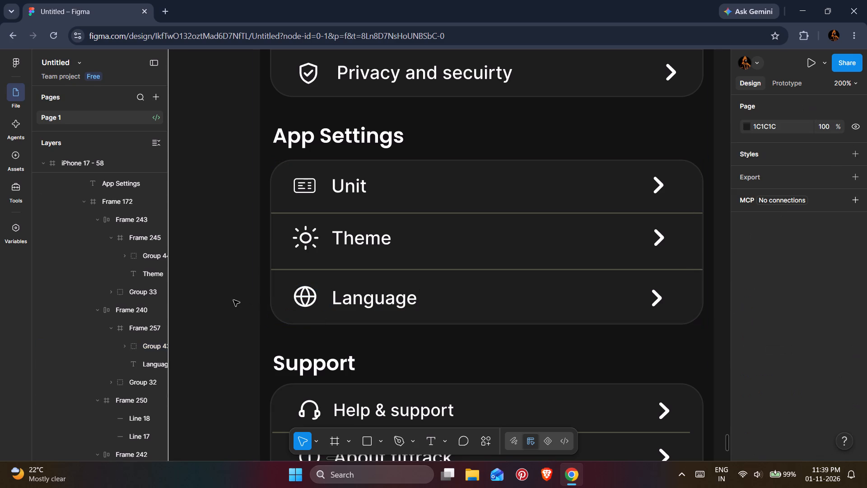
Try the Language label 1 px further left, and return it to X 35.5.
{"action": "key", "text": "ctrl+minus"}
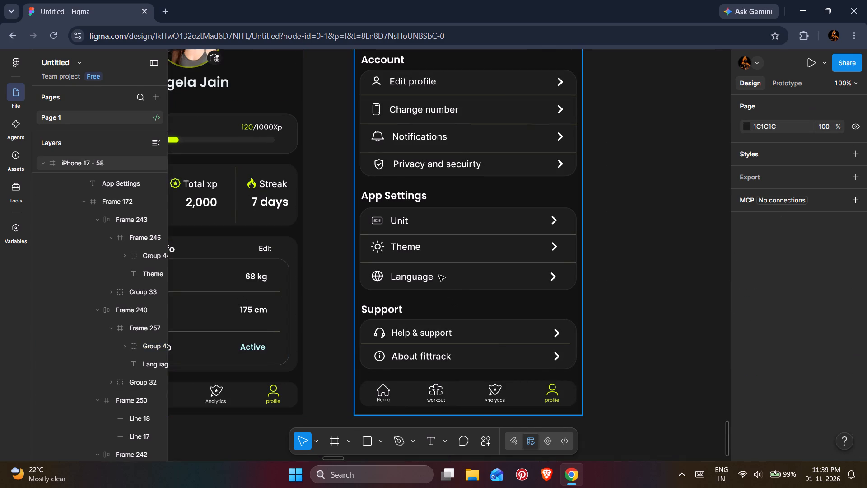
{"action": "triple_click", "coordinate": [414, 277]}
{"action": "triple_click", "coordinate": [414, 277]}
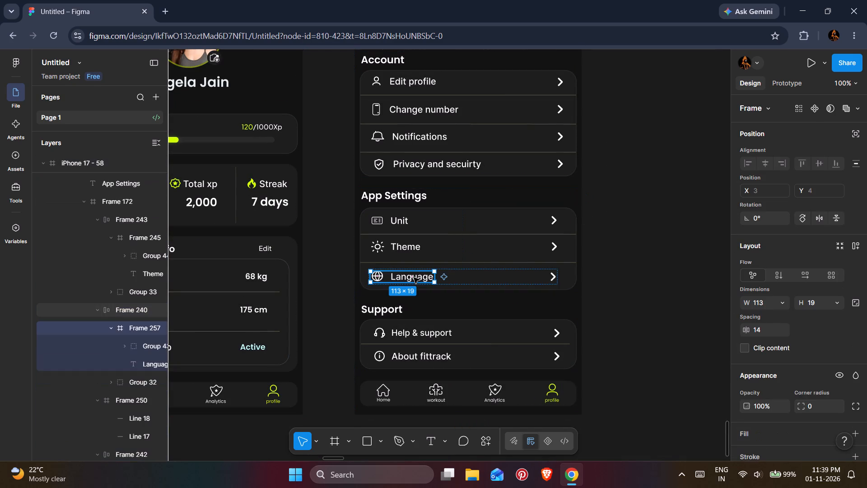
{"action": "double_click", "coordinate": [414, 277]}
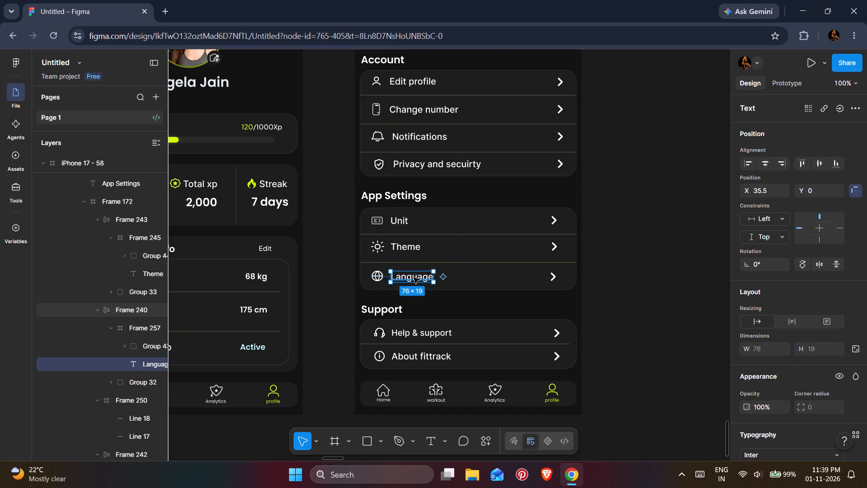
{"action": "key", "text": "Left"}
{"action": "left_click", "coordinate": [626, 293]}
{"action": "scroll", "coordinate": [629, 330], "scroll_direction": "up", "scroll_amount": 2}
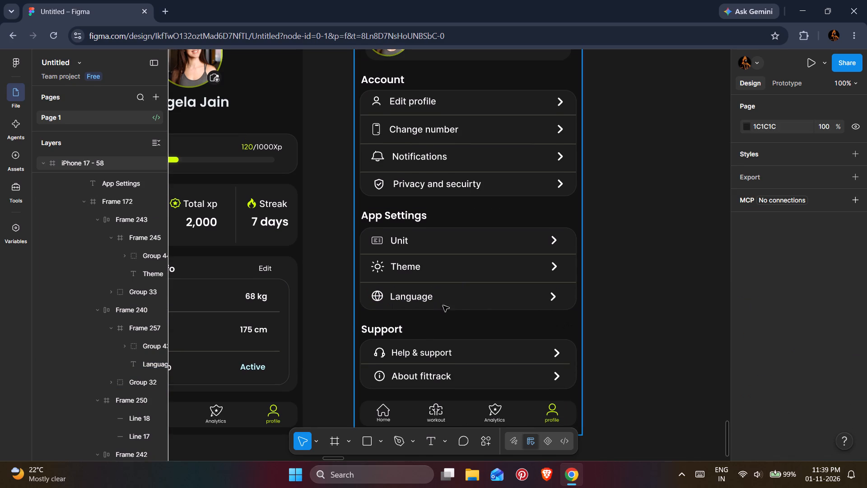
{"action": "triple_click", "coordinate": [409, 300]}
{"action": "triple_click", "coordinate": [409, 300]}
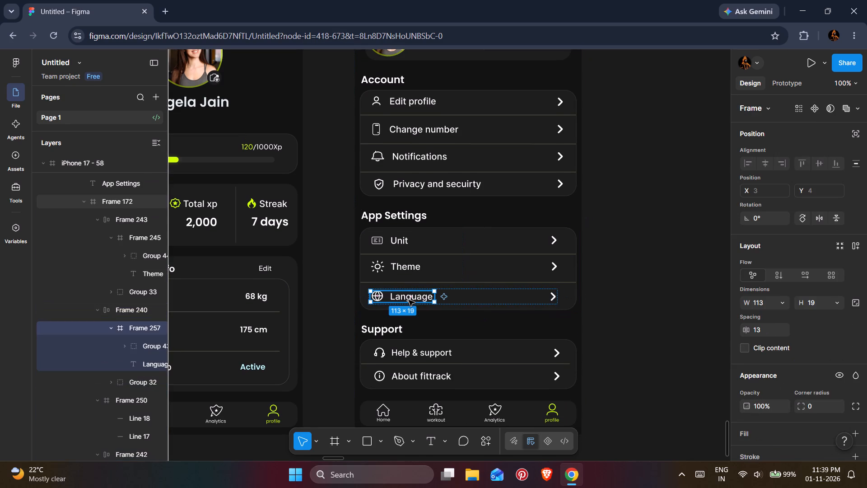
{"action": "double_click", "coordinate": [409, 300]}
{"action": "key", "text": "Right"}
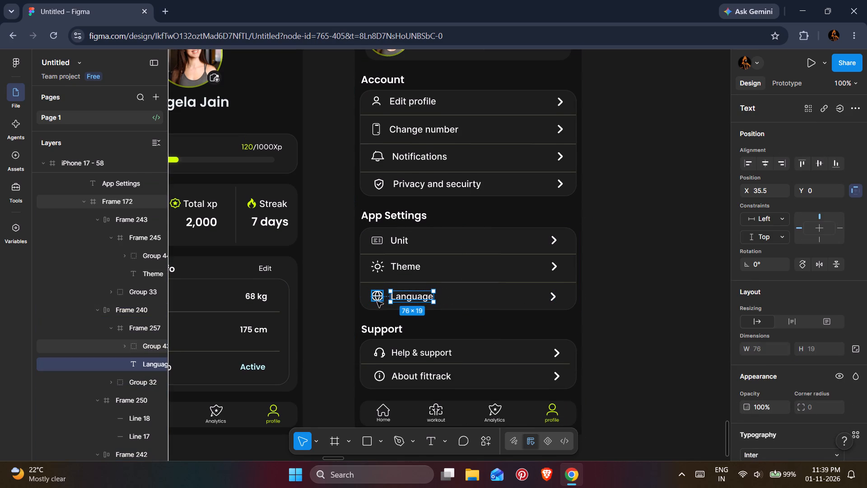
Widen the frame around the Language icon and label from its right edge to 118 px.
{"action": "left_click", "coordinate": [380, 304]}
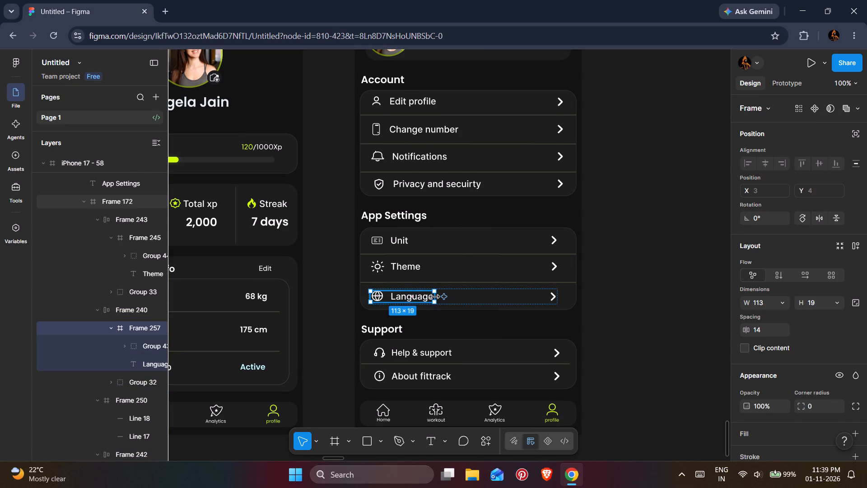
{"action": "left_click", "coordinate": [434, 297]}
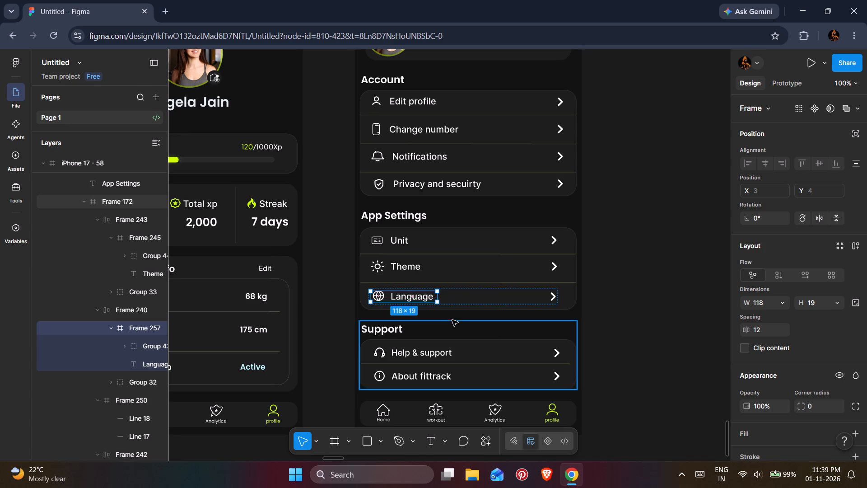
Check the Language row's frame and review the Profile settings screen as a whole beside the Profile screen.
{"action": "left_click", "coordinate": [110, 313]}
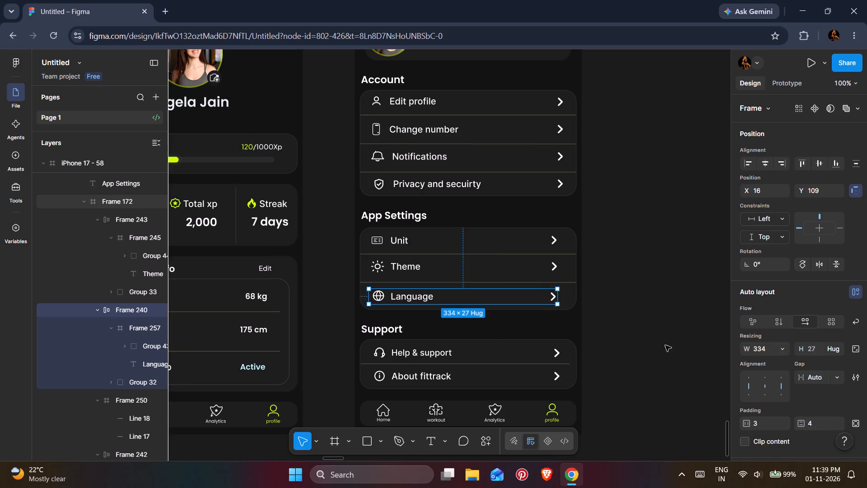
{"action": "left_click", "coordinate": [671, 334]}
{"action": "scroll", "coordinate": [671, 334], "scroll_direction": "down", "scroll_amount": 3}
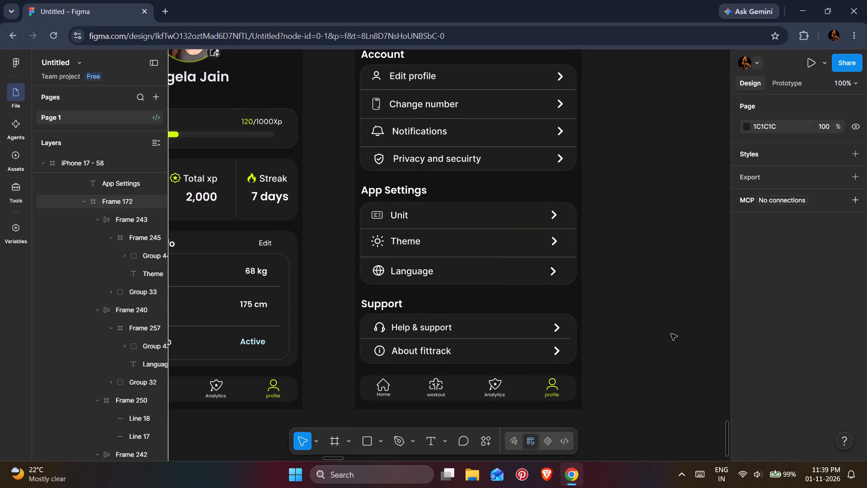
{"action": "scroll", "coordinate": [671, 334], "scroll_direction": "down", "scroll_amount": 2}
{"action": "key", "text": "ctrl+minus"}
{"action": "key", "text": "ctrl+minus"}
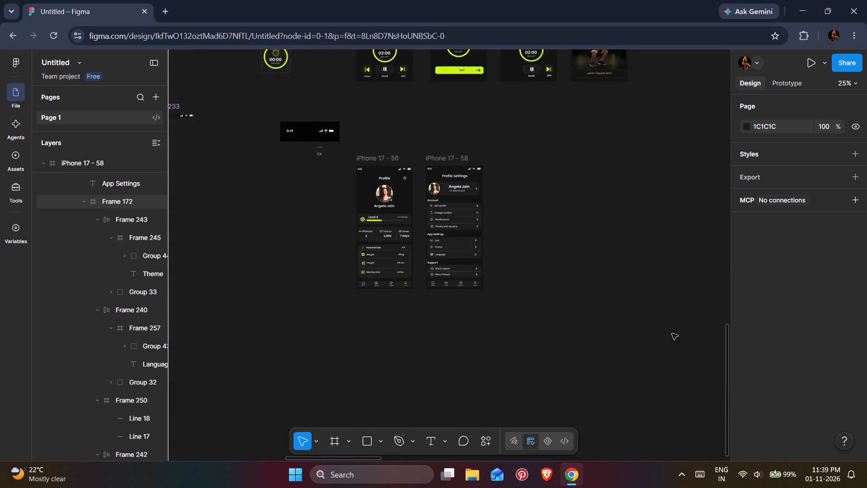
{"action": "key", "text": "ctrl+plus"}
{"action": "key", "text": "ctrl+plus"}
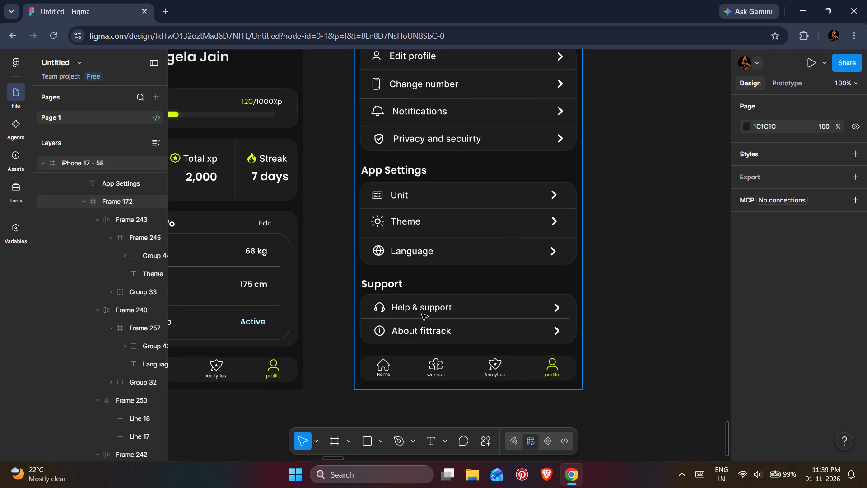
Examine how the App Settings and Support cards are structured in their layer hierarchy.
{"action": "triple_click", "coordinate": [422, 314]}
{"action": "double_click", "coordinate": [430, 253]}
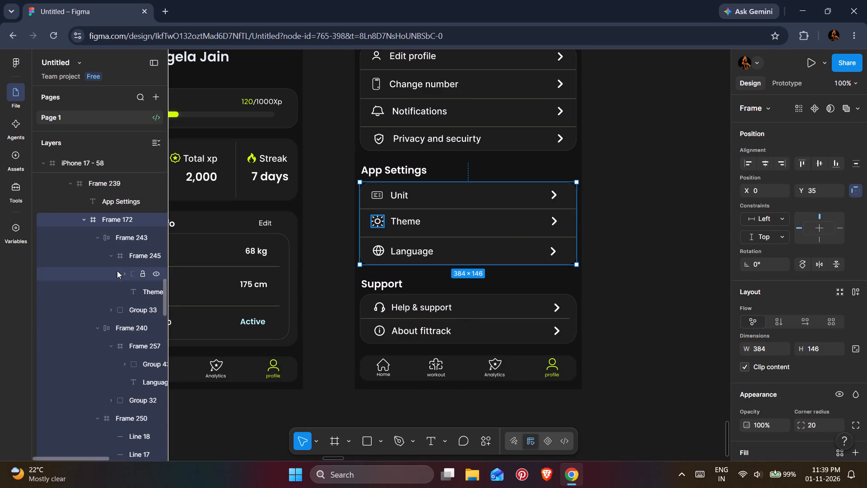
{"action": "left_click", "coordinate": [113, 239]}
{"action": "double_click", "coordinate": [466, 319]}
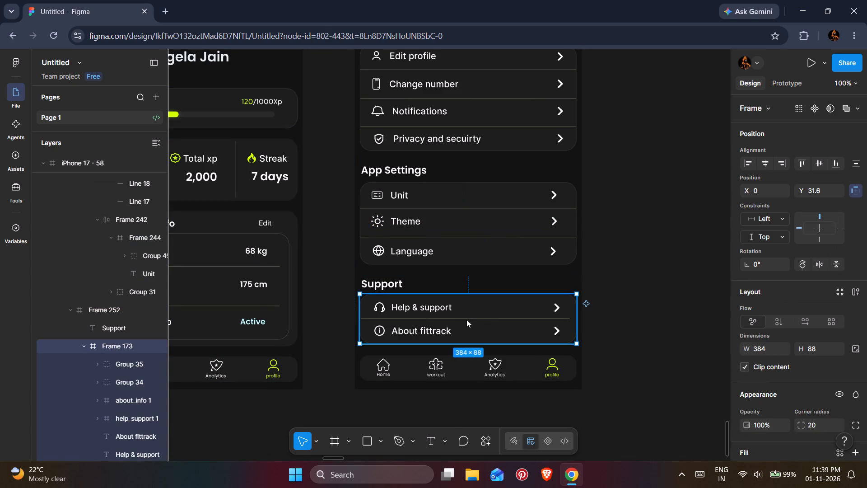
{"action": "left_click", "coordinate": [442, 228]}
{"action": "scroll", "coordinate": [65, 348], "scroll_direction": "up", "scroll_amount": 1}
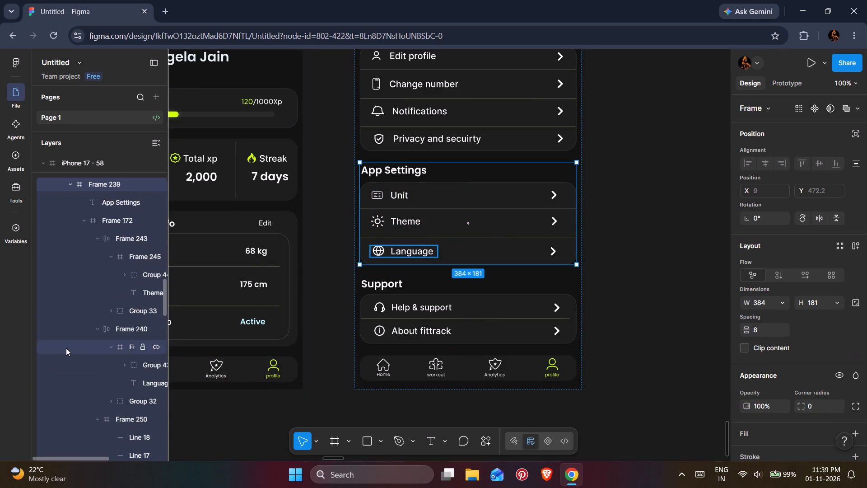
{"action": "left_click", "coordinate": [109, 278]}
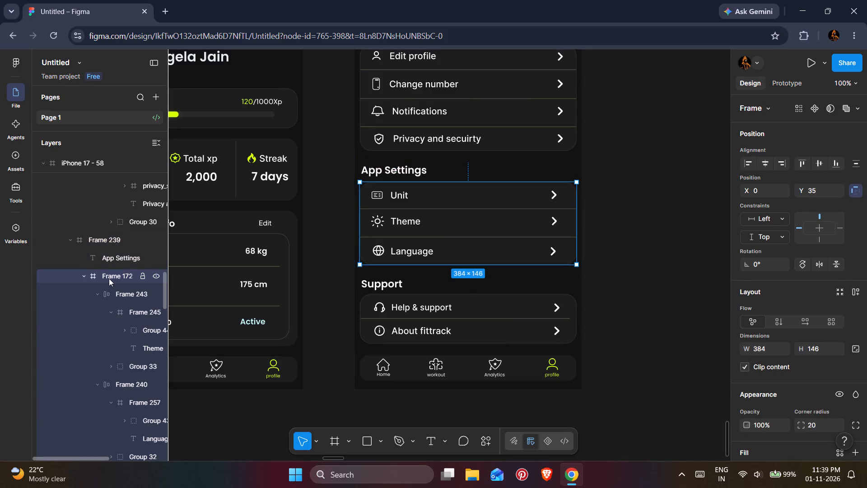
{"action": "scroll", "coordinate": [453, 234], "scroll_direction": "up", "scroll_amount": 2}
Examine the Account card's nested layers, including its divider frame and edit profile row, for structure and naming.
{"action": "left_click", "coordinate": [429, 127]}
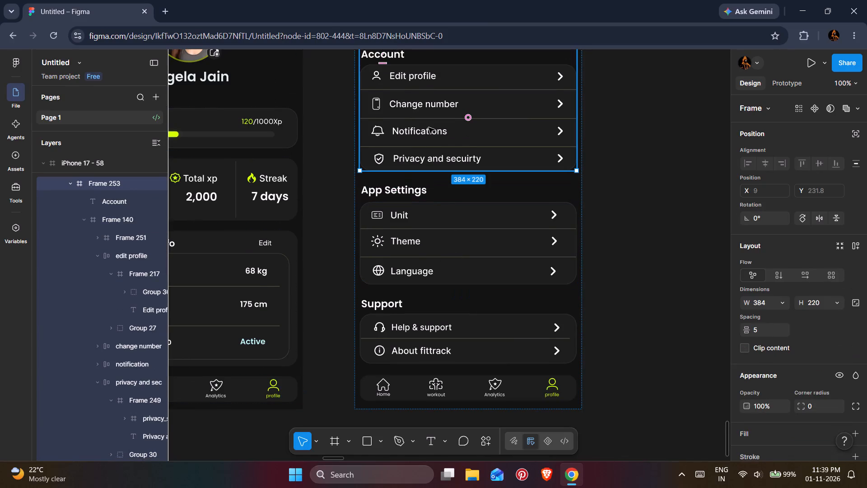
{"action": "double_click", "coordinate": [429, 127]}
{"action": "left_click", "coordinate": [113, 232]}
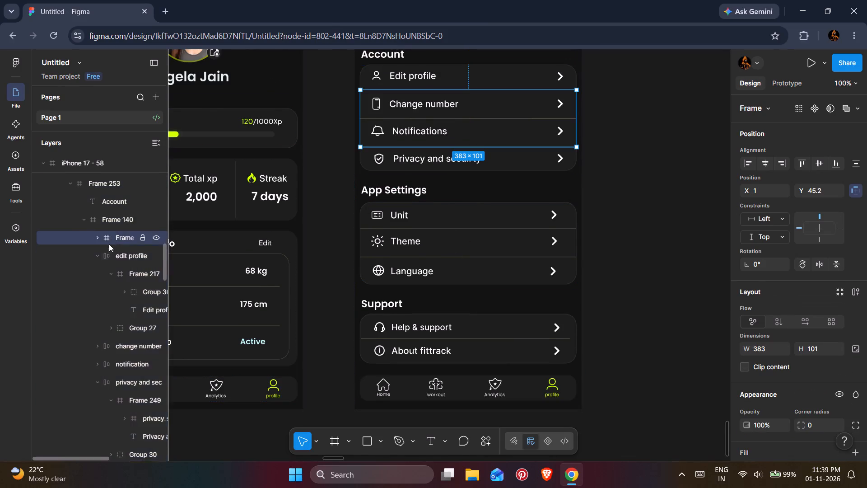
{"action": "scroll", "coordinate": [109, 253], "scroll_direction": "up", "scroll_amount": 2}
{"action": "scroll", "coordinate": [416, 215], "scroll_direction": "up", "scroll_amount": 5}
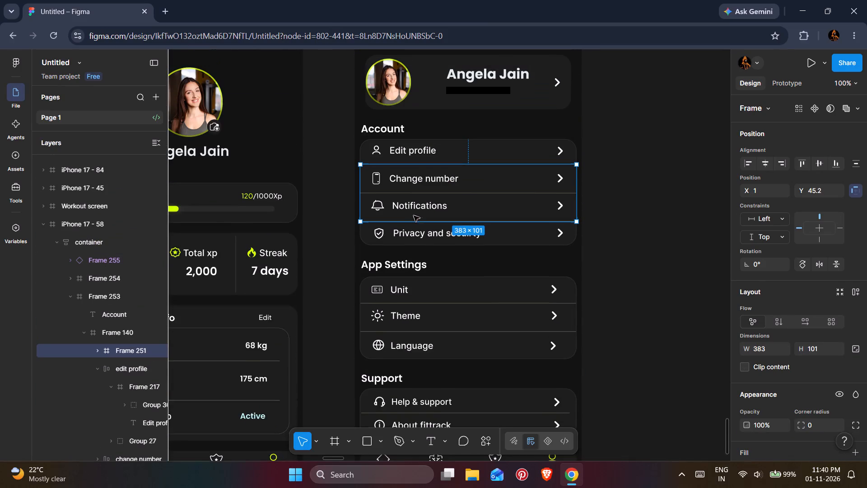
{"action": "left_click", "coordinate": [386, 144]}
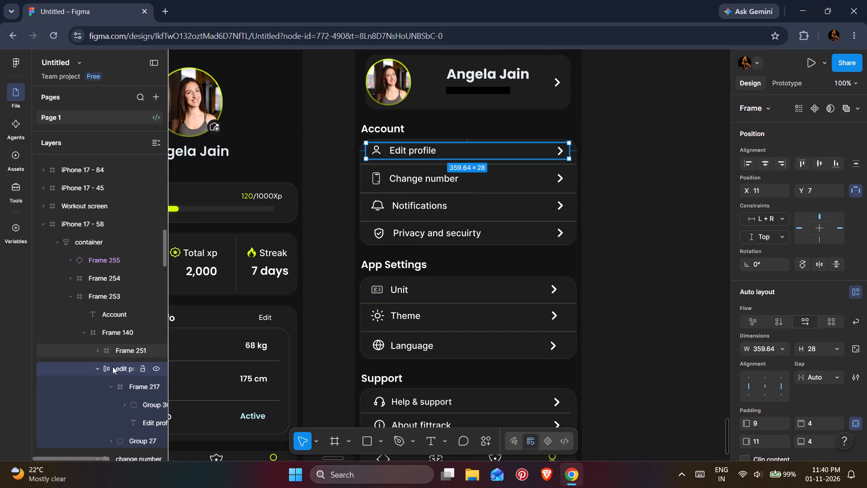
{"action": "left_click", "coordinate": [101, 298]}
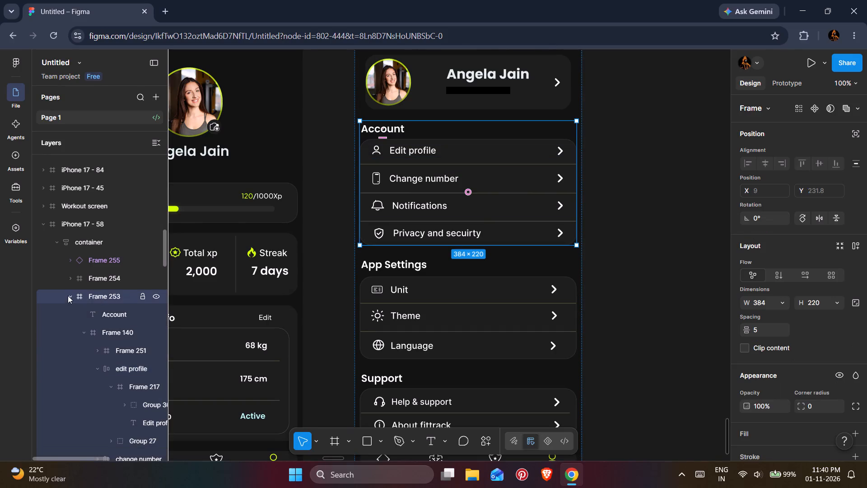
{"action": "left_click", "coordinate": [73, 295]}
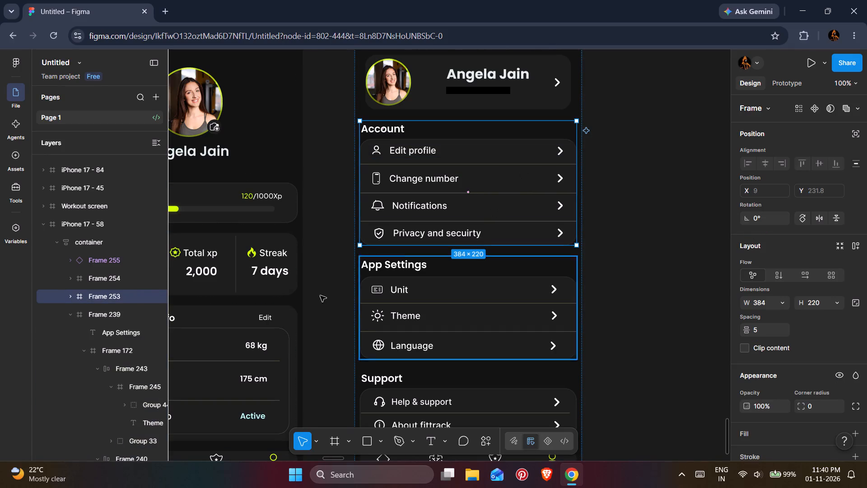
{"action": "left_click", "coordinate": [68, 294]}
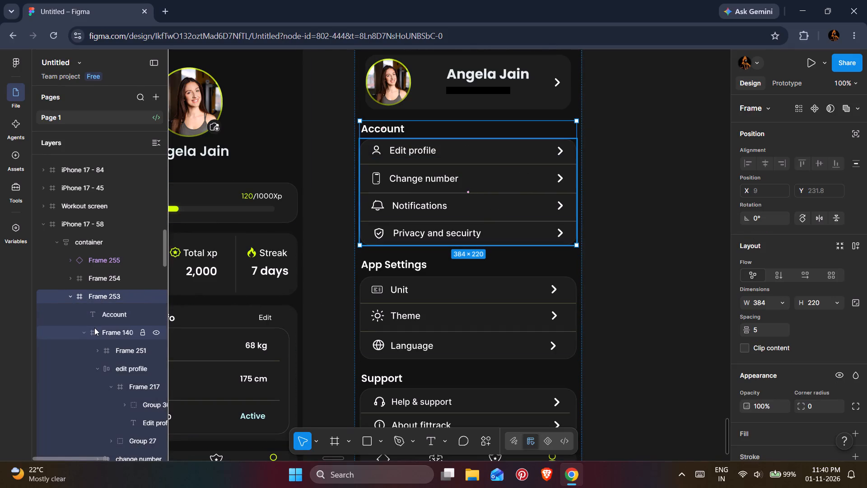
{"action": "left_click", "coordinate": [94, 328]}
{"action": "left_click", "coordinate": [110, 350]}
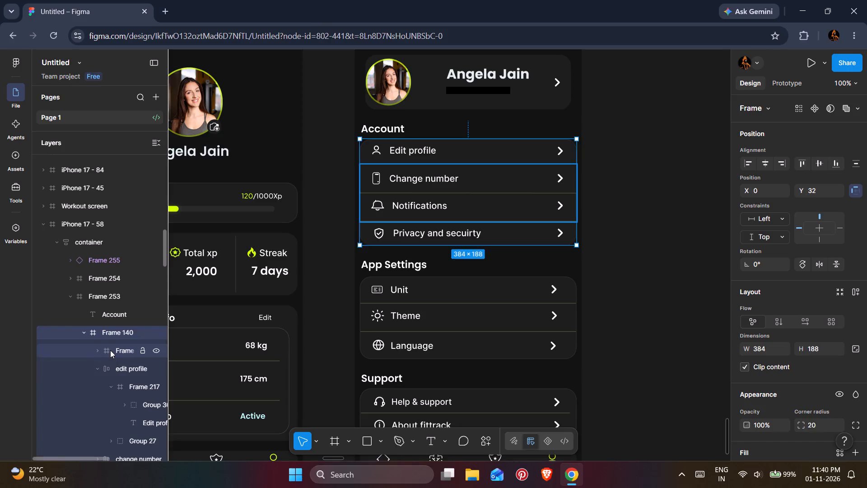
{"action": "left_click", "coordinate": [113, 365]}
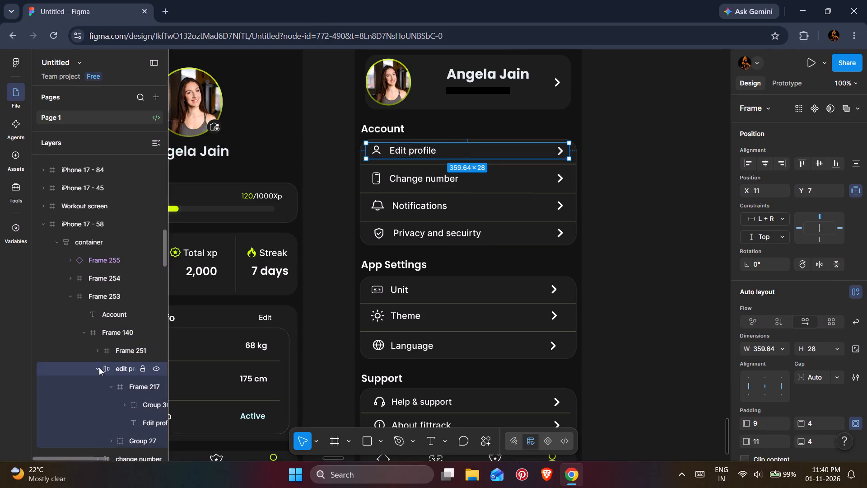
{"action": "left_click", "coordinate": [97, 367]}
{"action": "scroll", "coordinate": [457, 342], "scroll_direction": "down", "scroll_amount": 7}
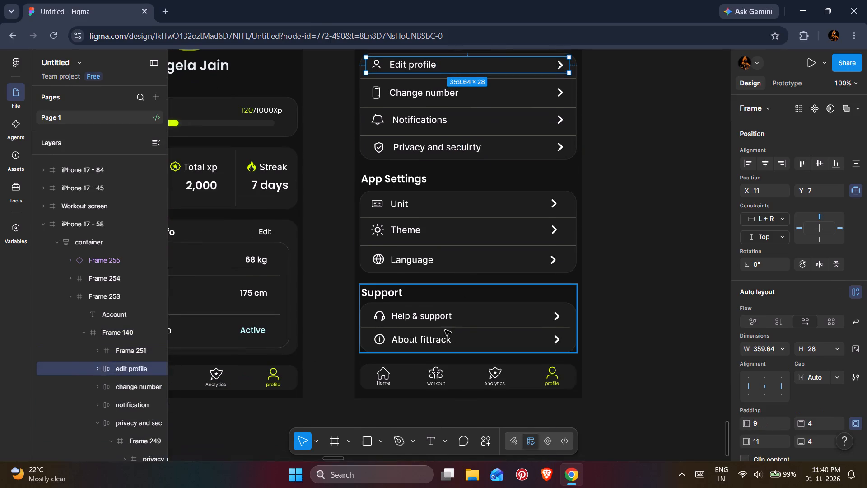
Examine the Support card's ungrouped layers: both chevrons, the info and headset icons, and the two text labels.
{"action": "left_click", "coordinate": [442, 328]}
{"action": "scroll", "coordinate": [70, 349], "scroll_direction": "down", "scroll_amount": 1}
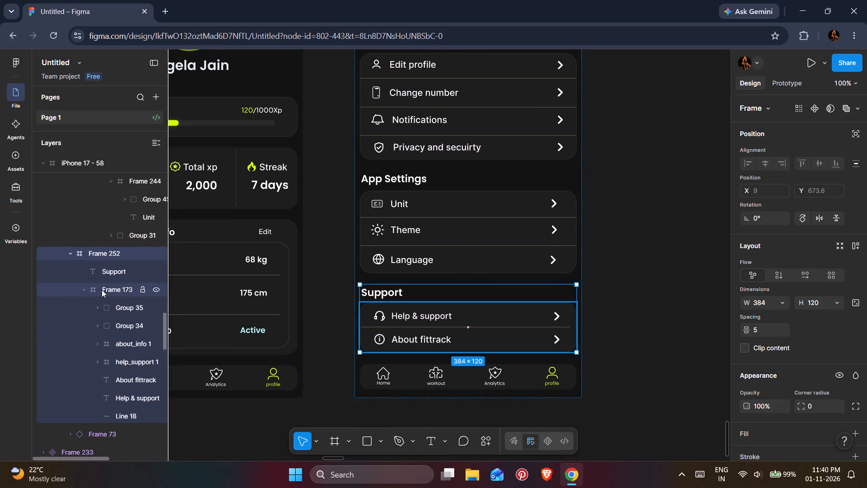
{"action": "left_click", "coordinate": [102, 290]}
{"action": "left_click", "coordinate": [103, 304]}
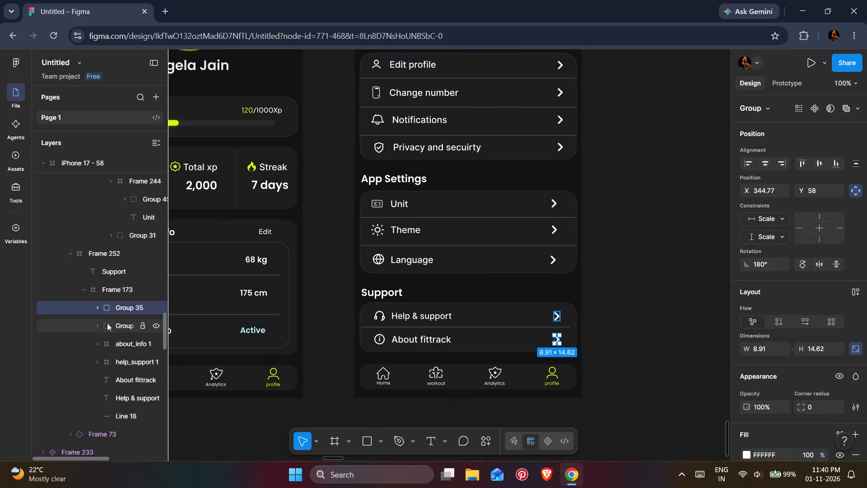
{"action": "left_click", "coordinate": [107, 324]}
{"action": "left_click", "coordinate": [107, 310]}
{"action": "left_click", "coordinate": [106, 291]}
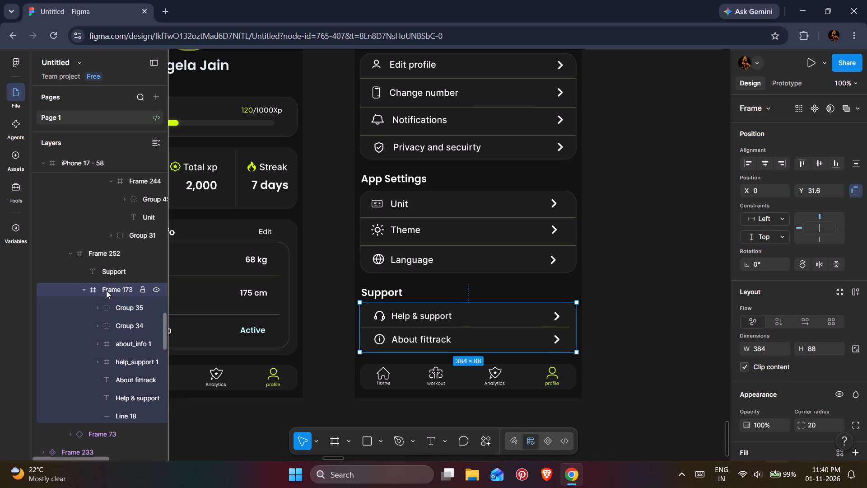
{"action": "left_click", "coordinate": [106, 307]}
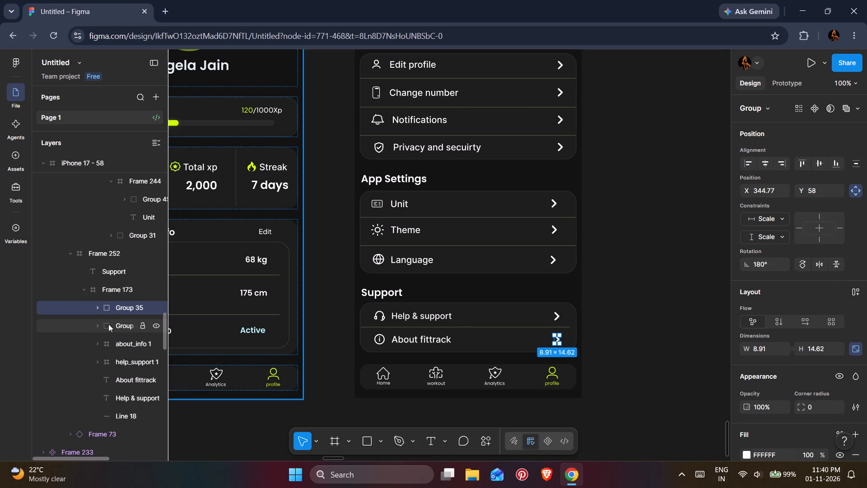
{"action": "left_click", "coordinate": [108, 324], "text": "shift"}
{"action": "left_click", "coordinate": [107, 308]}
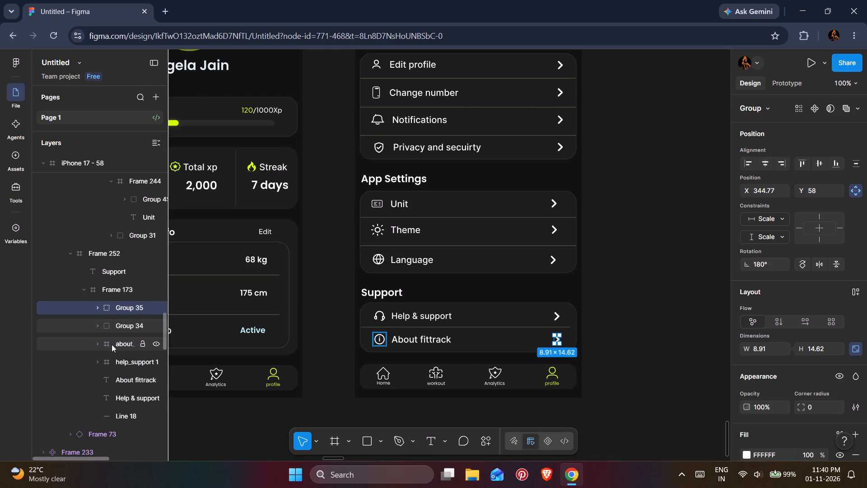
{"action": "left_click", "coordinate": [112, 344]}
{"action": "left_click", "coordinate": [112, 356]}
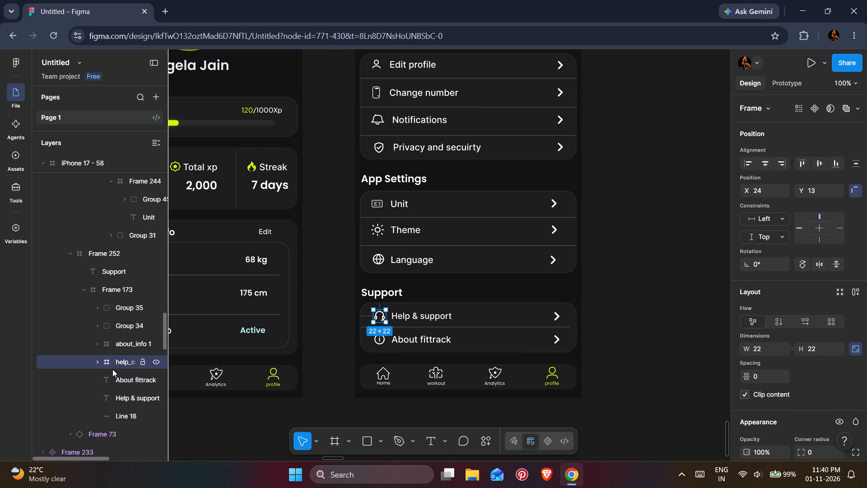
{"action": "left_click", "coordinate": [113, 375]}
{"action": "left_click", "coordinate": [114, 390]}
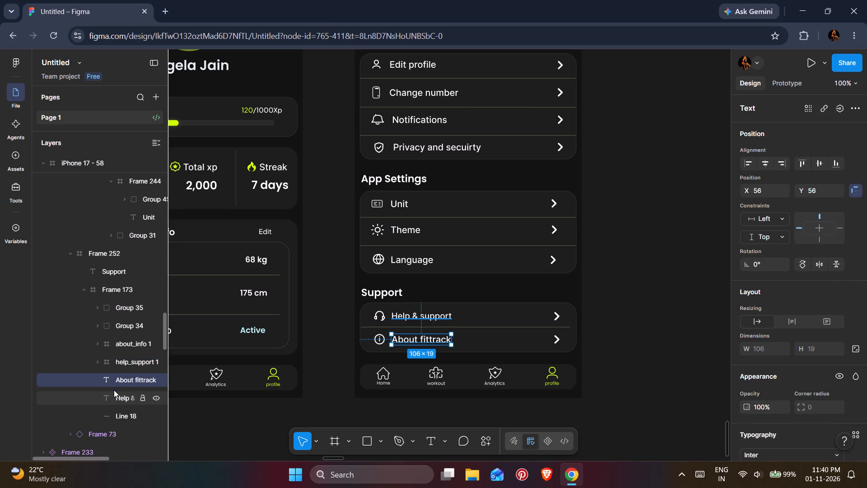
Rename the Theme row's auto layout frame in the App Settings card as theme and collapse its layers.
{"action": "scroll", "coordinate": [107, 321], "scroll_direction": "up", "scroll_amount": 2}
{"action": "left_click", "coordinate": [415, 235]}
{"action": "scroll", "coordinate": [87, 309], "scroll_direction": "up", "scroll_amount": 2}
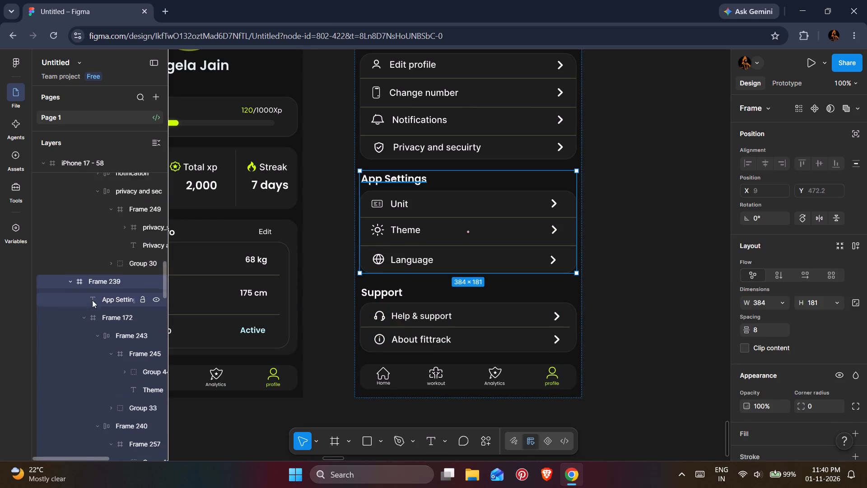
{"action": "left_click", "coordinate": [113, 348]}
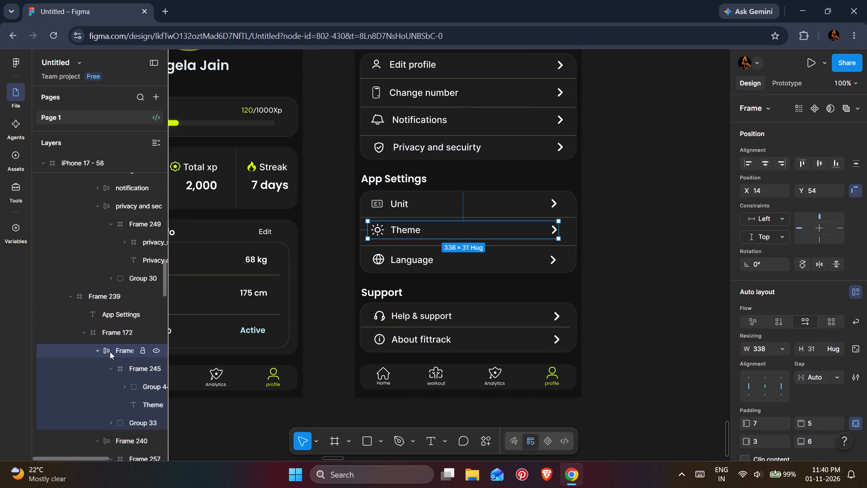
{"action": "double_click", "coordinate": [122, 352]}
{"action": "type", "text": "theme"}
{"action": "key", "text": "Return"}
{"action": "left_click", "coordinate": [97, 349]}
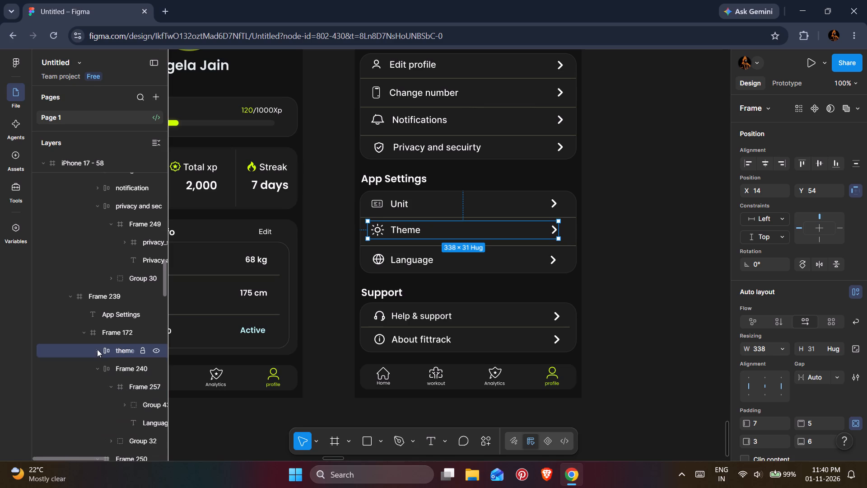
Rename the Language row's auto layout frame as language and collapse its layers.
{"action": "left_click", "coordinate": [121, 367]}
{"action": "double_click", "coordinate": [121, 367]}
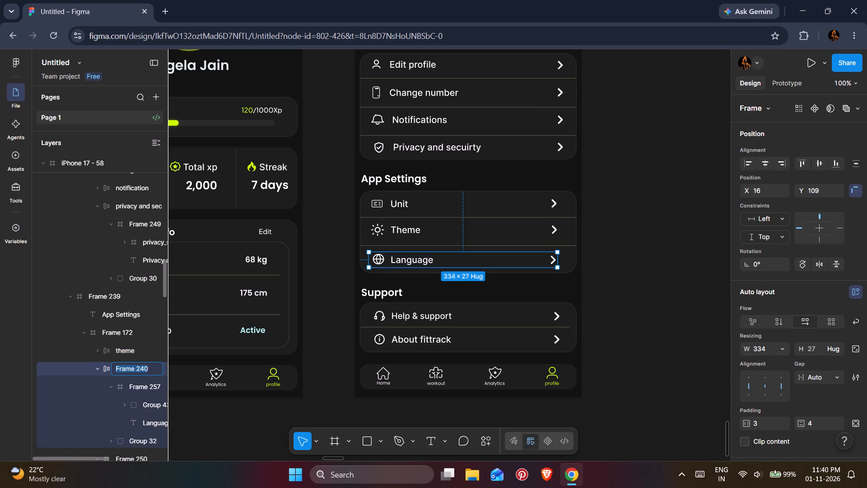
{"action": "type", "text": "language"}
{"action": "key", "text": "Return"}
{"action": "left_click", "coordinate": [95, 368]}
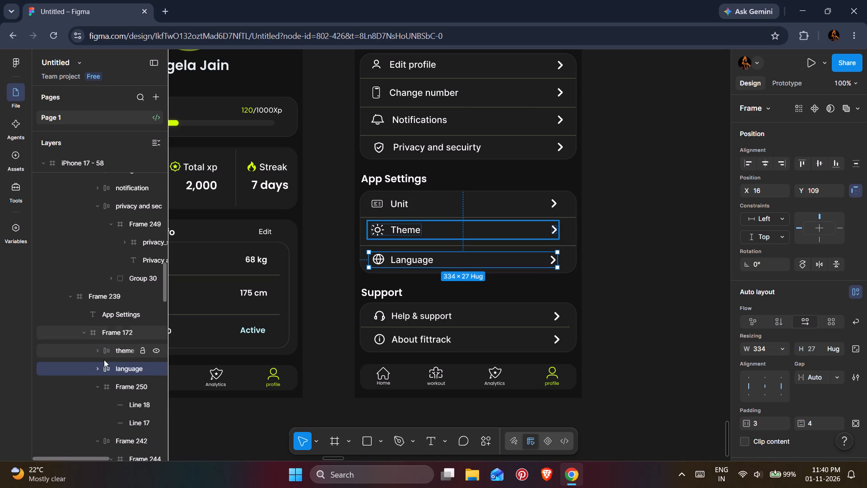
Collapse the App Settings divider frame's layers and rename the Unit row's auto layout frame as unit.
{"action": "left_click", "coordinate": [110, 436]}
{"action": "left_click", "coordinate": [97, 389]}
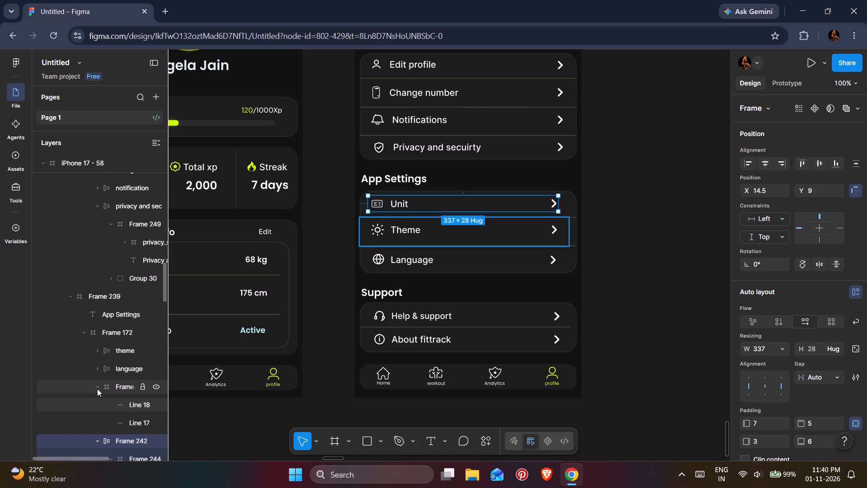
{"action": "double_click", "coordinate": [124, 405]}
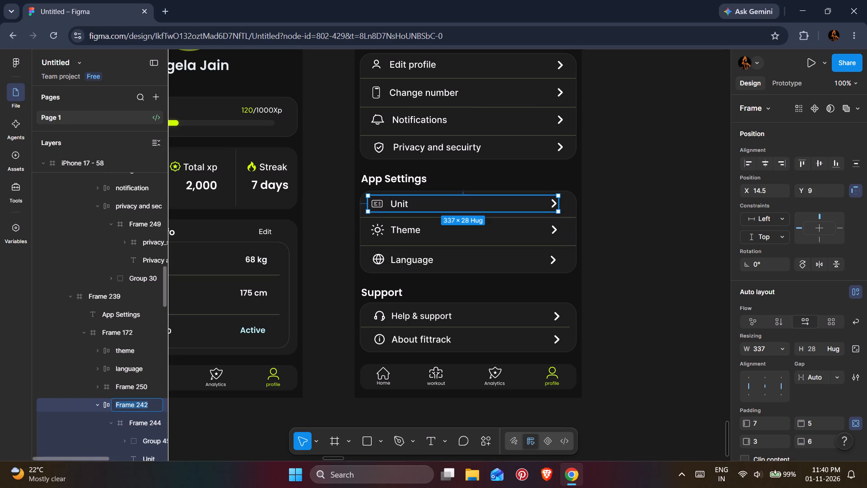
{"action": "type", "text": "unit"}
{"action": "key", "text": "Return"}
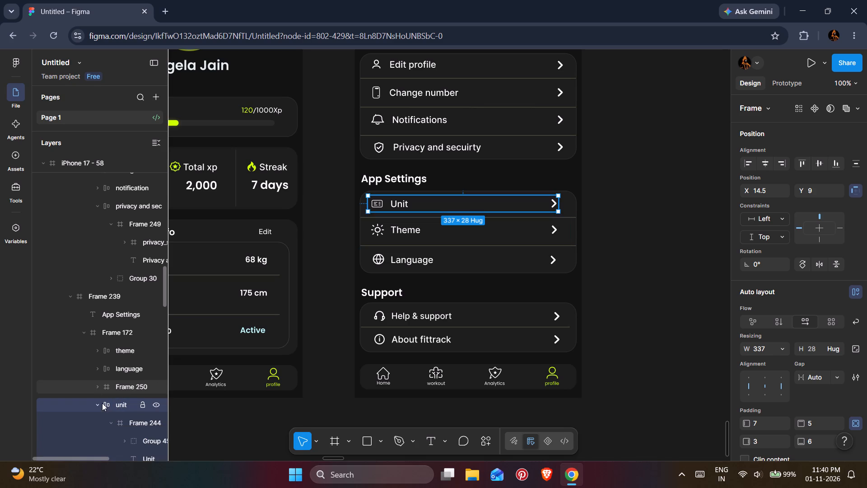
Collapse the unit row's layers and reorder the App Settings card's layers as unit, theme, language, above the divider frame.
{"action": "left_click", "coordinate": [99, 403]}
{"action": "left_click_drag", "start_coordinate": [112, 404], "coordinate": [113, 373]}
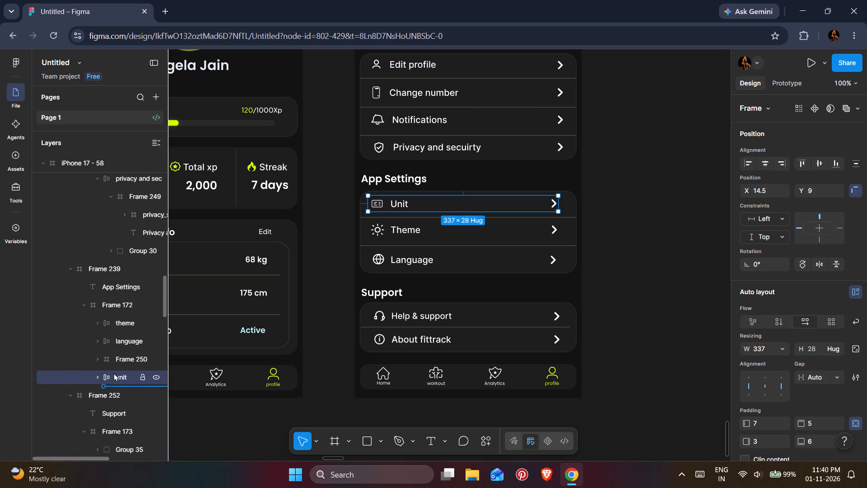
{"action": "left_click_drag", "start_coordinate": [113, 373], "coordinate": [115, 352]}
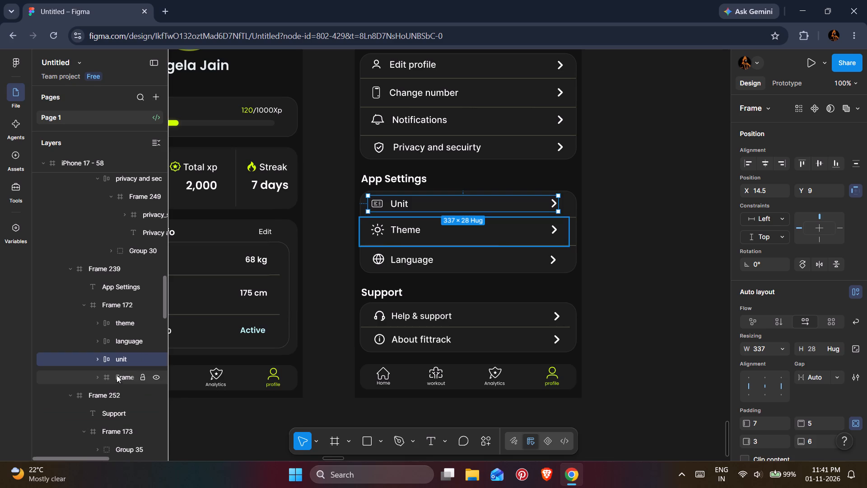
{"action": "left_click", "coordinate": [117, 378]}
{"action": "left_click", "coordinate": [116, 360]}
{"action": "left_click", "coordinate": [117, 344]}
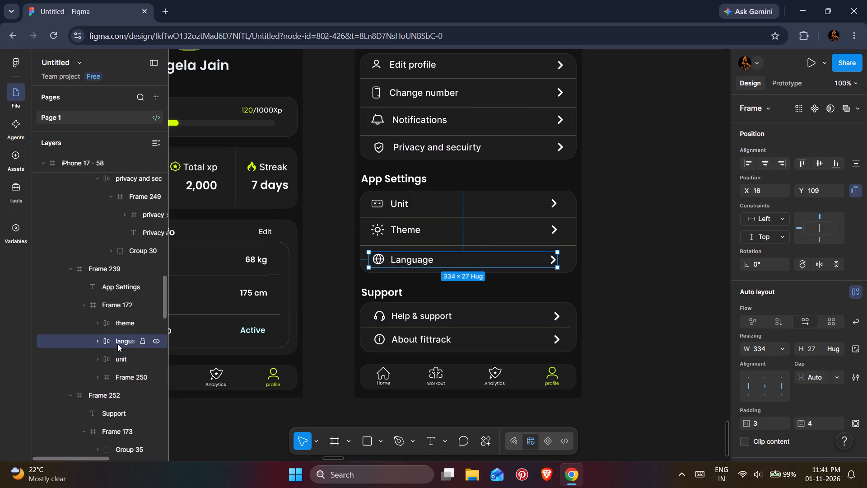
{"action": "left_click", "coordinate": [119, 325]}
{"action": "left_click", "coordinate": [118, 344]}
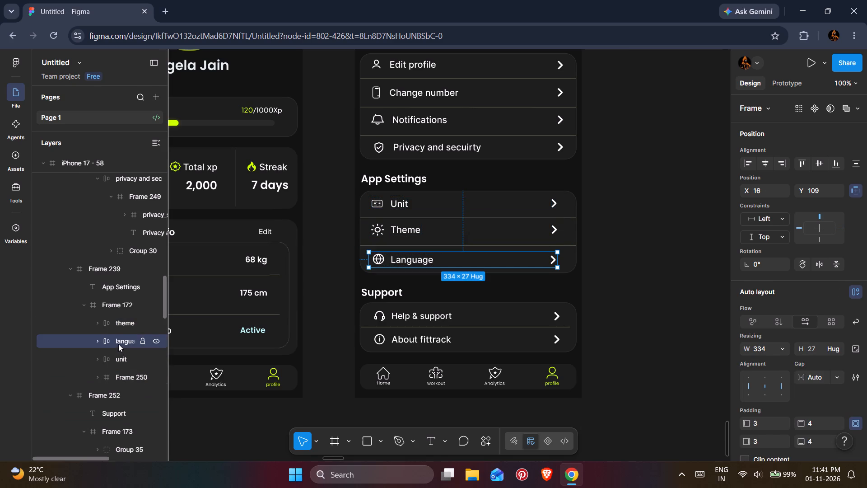
{"action": "left_click", "coordinate": [120, 328]}
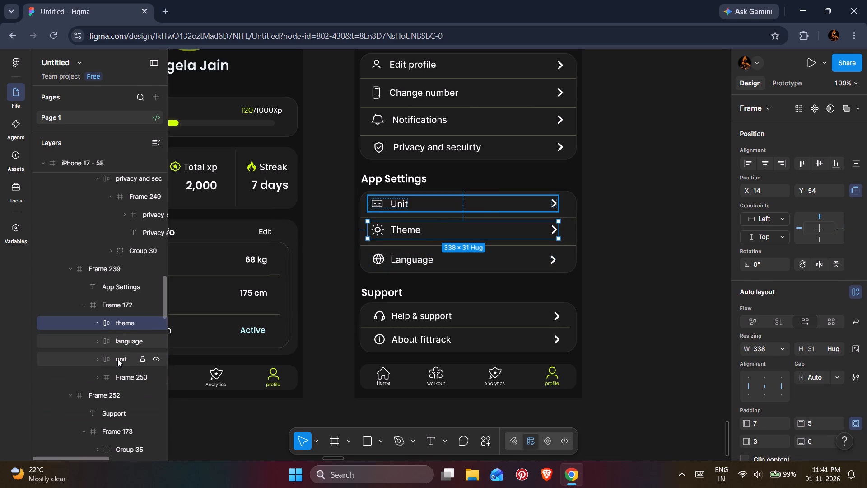
{"action": "left_click_drag", "start_coordinate": [117, 359], "coordinate": [118, 315]}
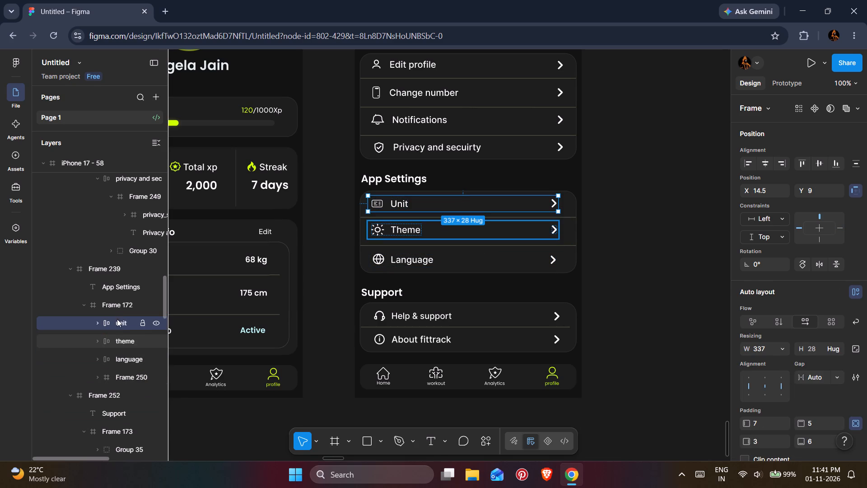
{"action": "left_click", "coordinate": [116, 342]}
{"action": "left_click", "coordinate": [118, 357]}
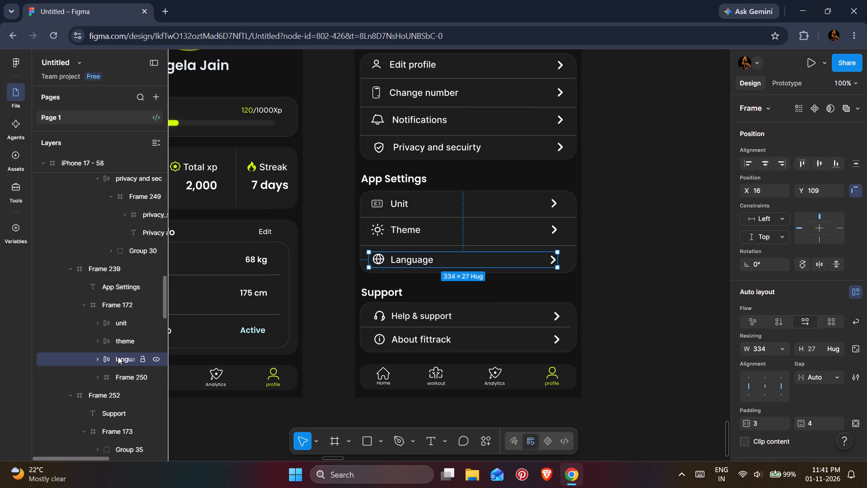
{"action": "left_click", "coordinate": [123, 369]}
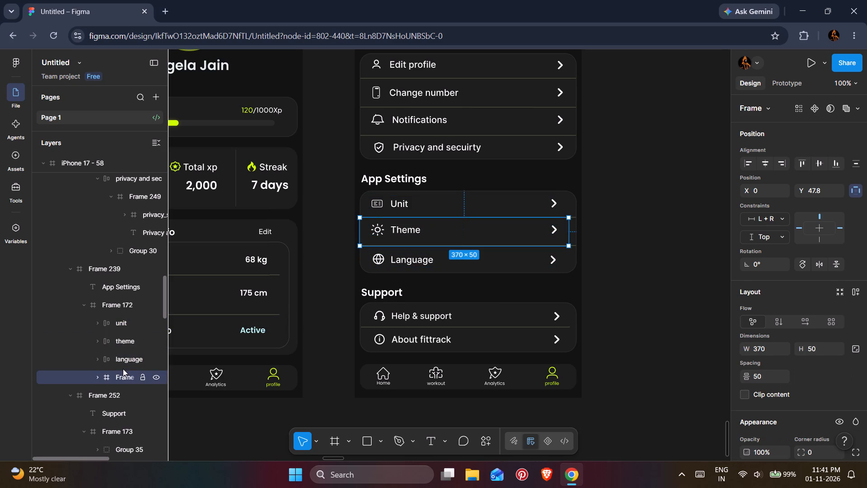
Collapse the App Settings card frame and the section frame that holds it with its heading.
{"action": "left_click", "coordinate": [119, 304]}
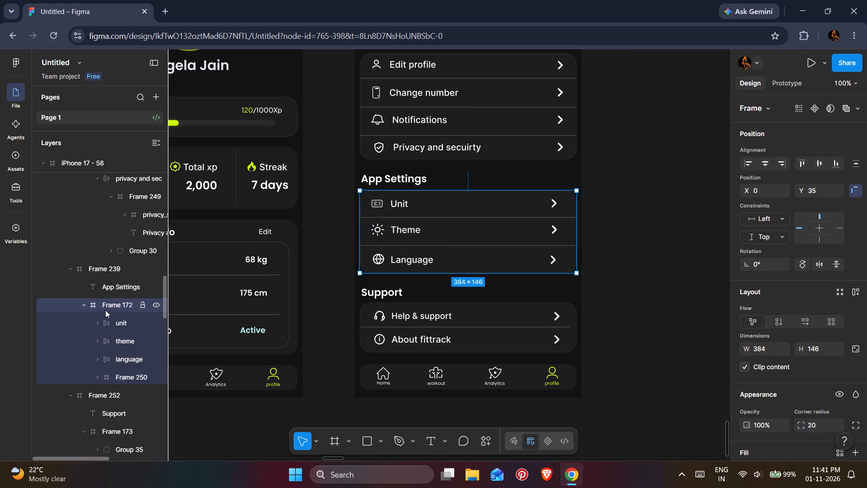
{"action": "left_click", "coordinate": [85, 305]}
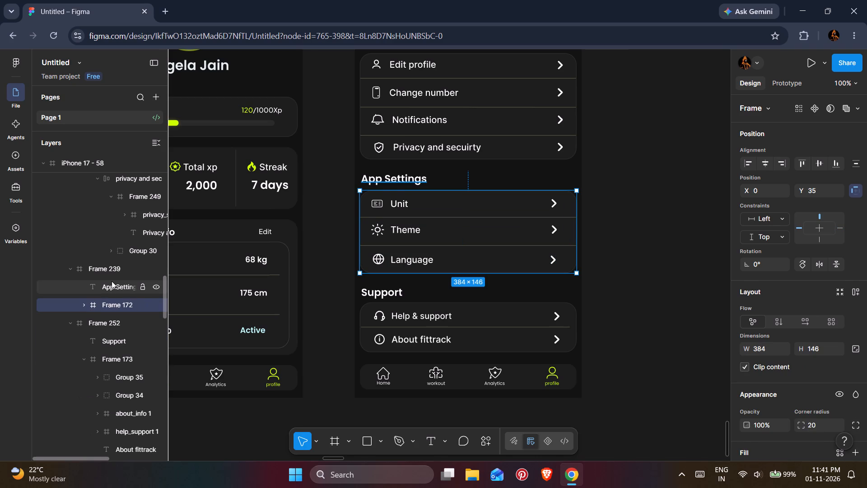
{"action": "left_click", "coordinate": [112, 281]}
{"action": "left_click", "coordinate": [108, 272]}
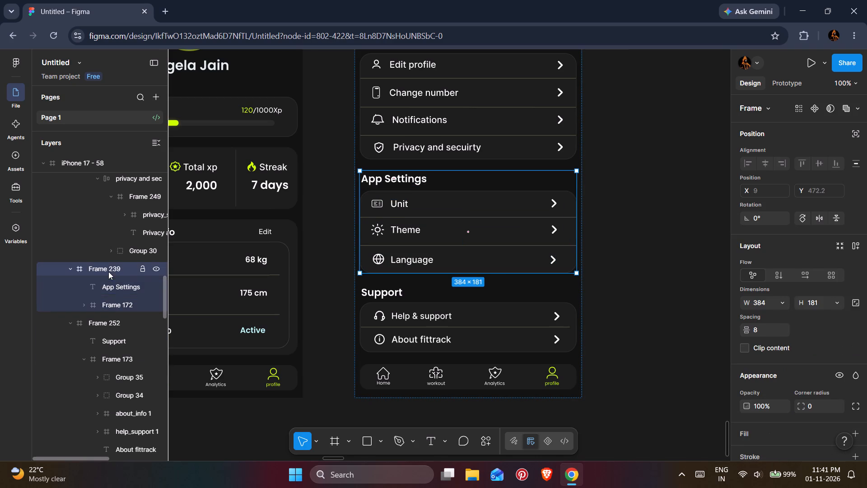
{"action": "left_click", "coordinate": [70, 267]}
Move the help_support 1 headset icon layer to the top of the Support card's layers.
{"action": "left_click", "coordinate": [89, 283]}
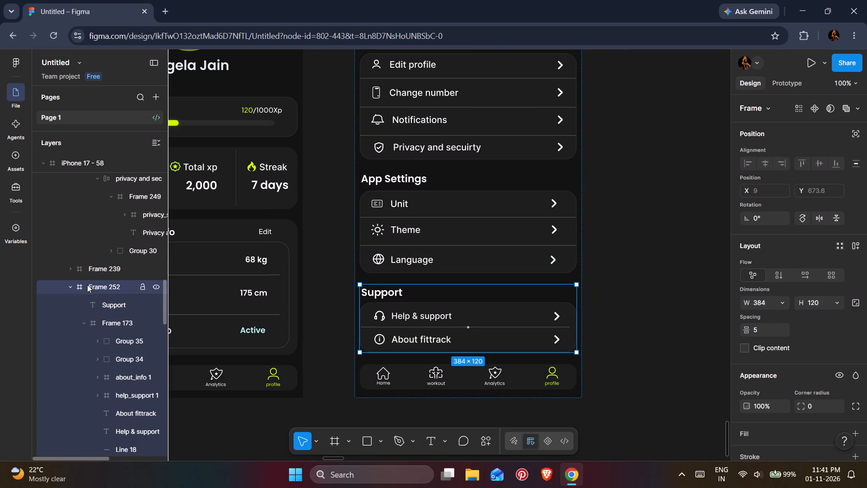
{"action": "left_click", "coordinate": [98, 307]}
{"action": "left_click", "coordinate": [102, 319]}
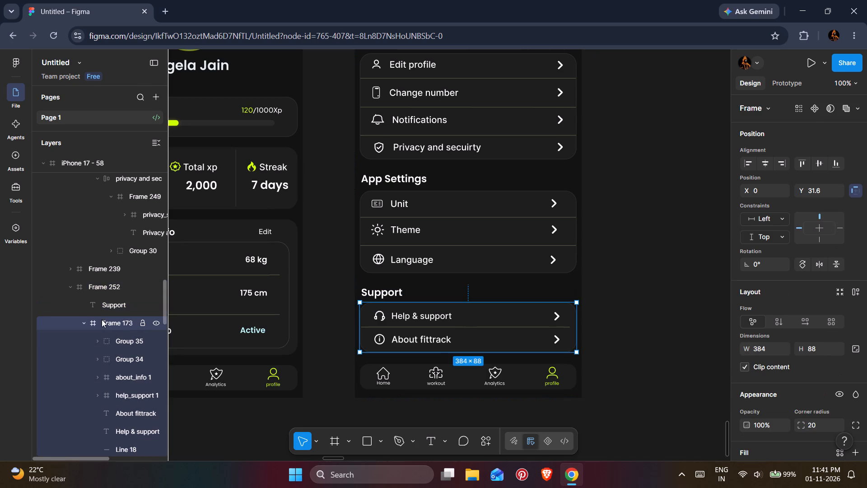
{"action": "left_click", "coordinate": [107, 345]}
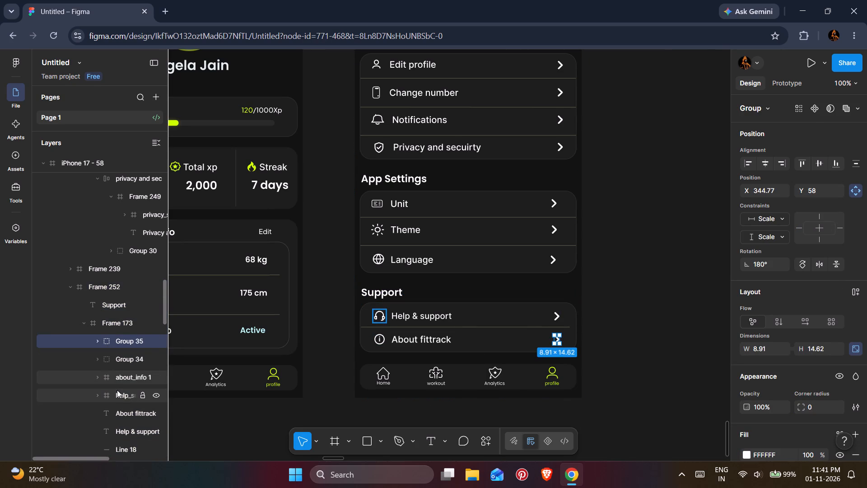
{"action": "left_click_drag", "start_coordinate": [117, 390], "coordinate": [117, 333]}
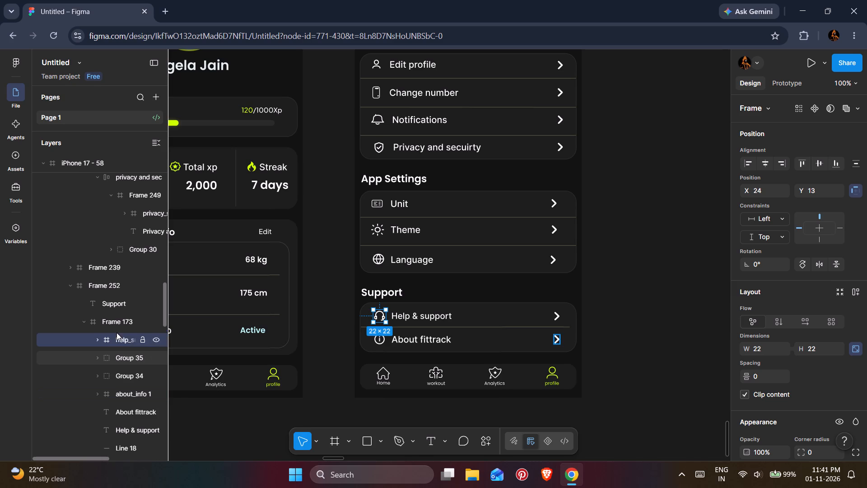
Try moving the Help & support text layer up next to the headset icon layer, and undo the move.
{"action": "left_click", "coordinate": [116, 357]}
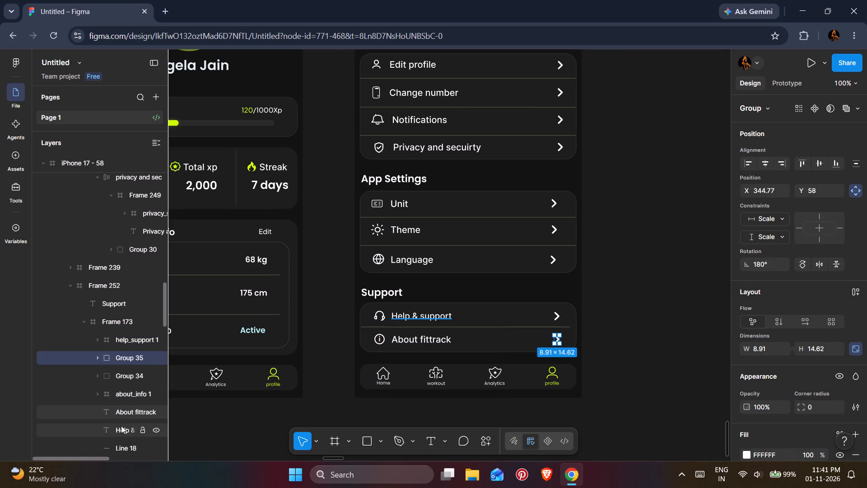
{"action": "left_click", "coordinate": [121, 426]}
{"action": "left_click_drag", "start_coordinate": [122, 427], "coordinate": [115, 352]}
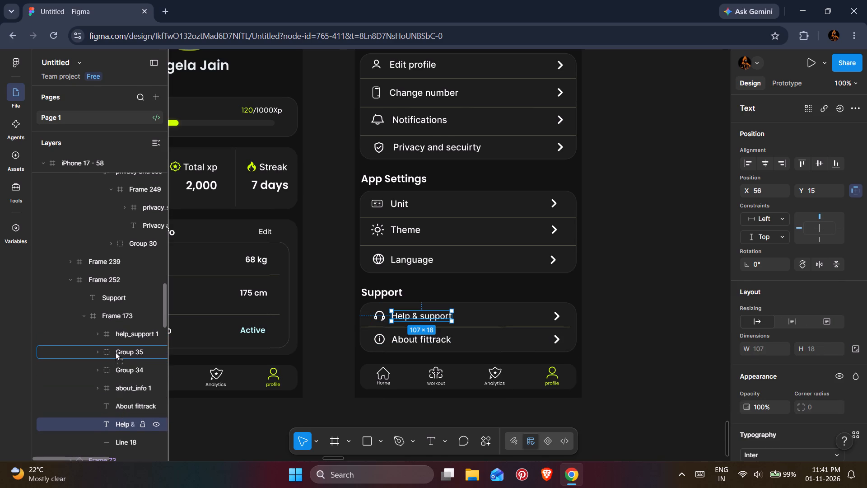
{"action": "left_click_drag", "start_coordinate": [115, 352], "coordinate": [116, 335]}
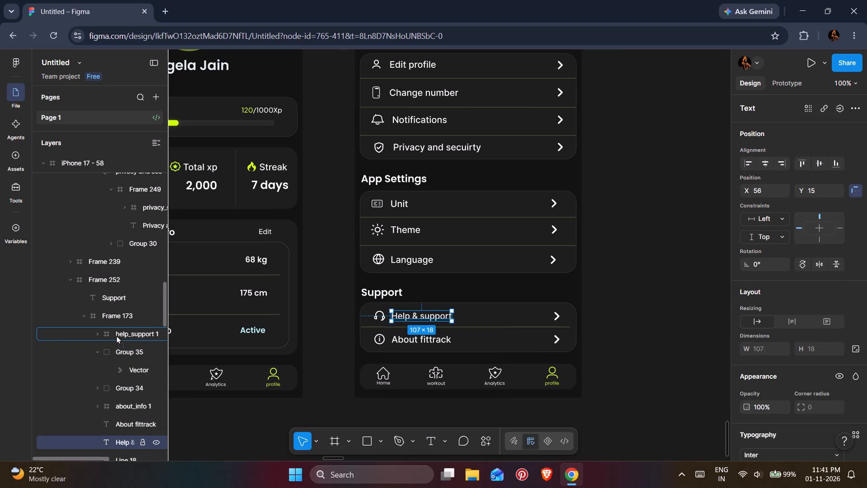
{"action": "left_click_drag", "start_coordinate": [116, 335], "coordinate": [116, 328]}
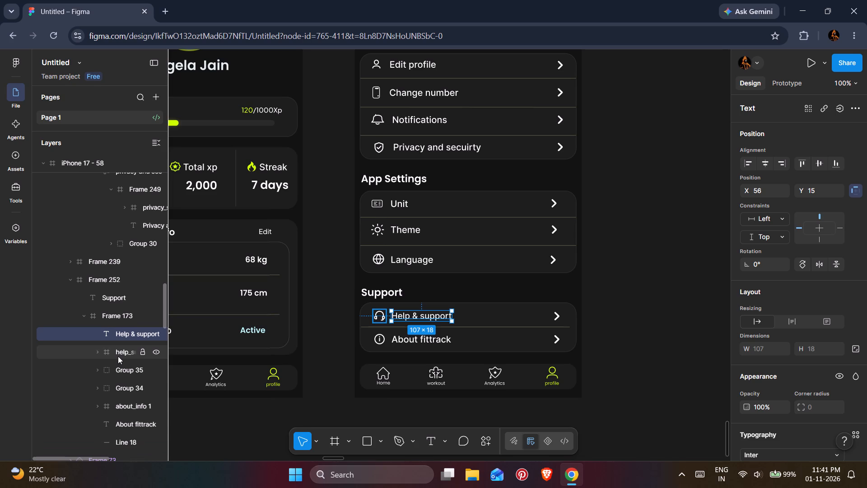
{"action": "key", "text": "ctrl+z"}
Move the Help & support text layer directly below the headset icon layer in the Support card.
{"action": "left_click", "coordinate": [120, 332]}
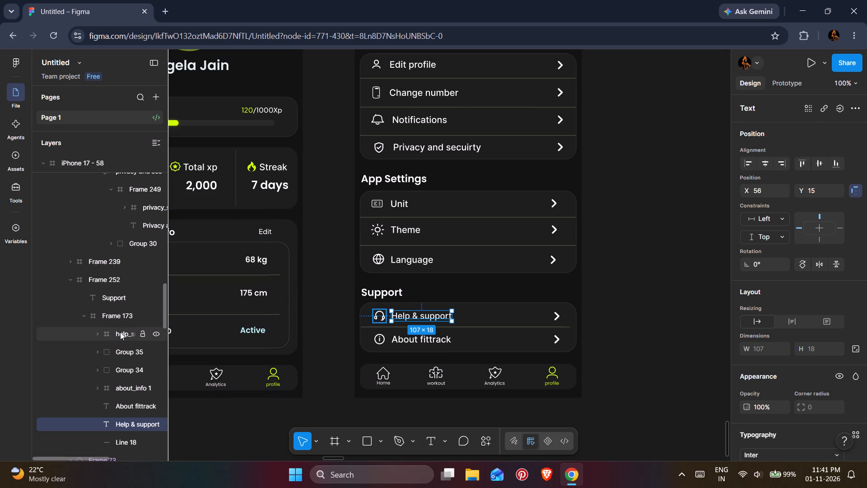
{"action": "left_click", "coordinate": [120, 421]}
{"action": "left_click_drag", "start_coordinate": [120, 421], "coordinate": [120, 348]}
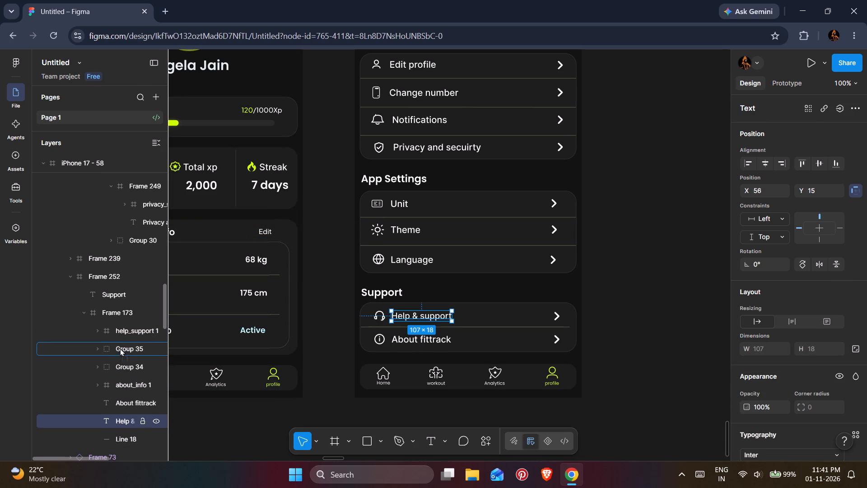
{"action": "left_click_drag", "start_coordinate": [120, 348], "coordinate": [121, 340]}
{"action": "left_click", "coordinate": [121, 333]}
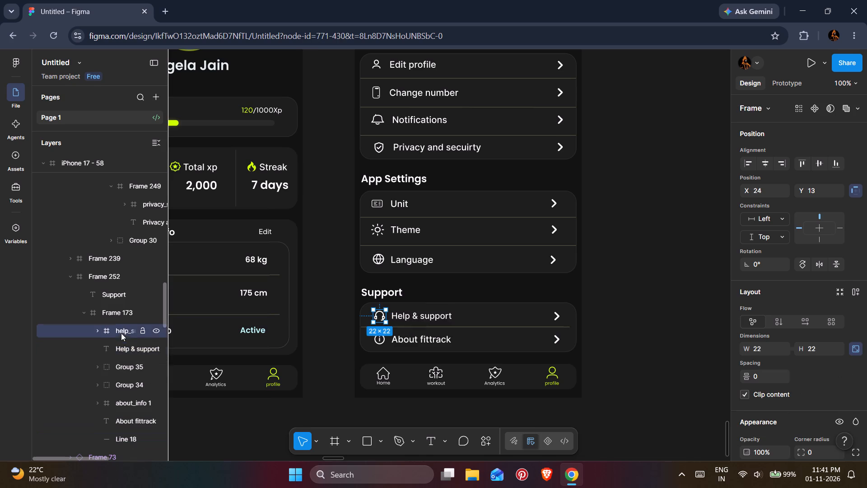
{"action": "left_click", "coordinate": [119, 348]}
Group the headset icon's three vectors and ungroup the help_support 1 frame around them.
{"action": "left_click", "coordinate": [98, 331]}
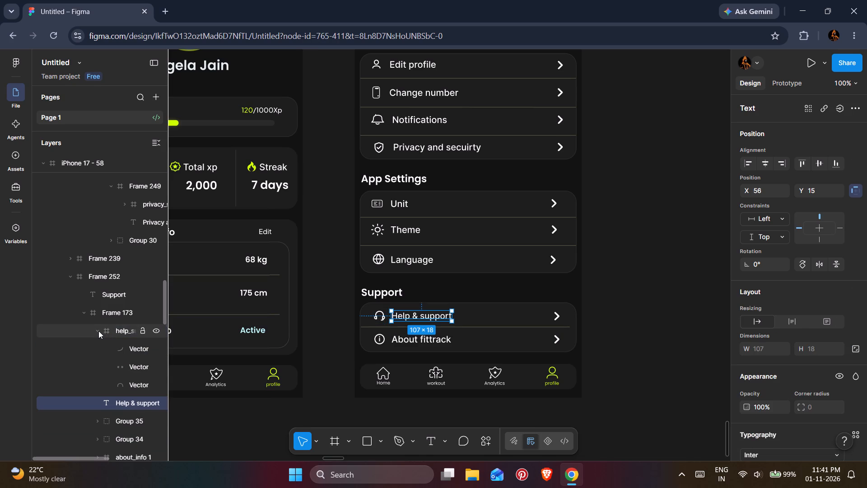
{"action": "left_click", "coordinate": [120, 342]}
{"action": "left_click", "coordinate": [125, 382], "text": "shift"}
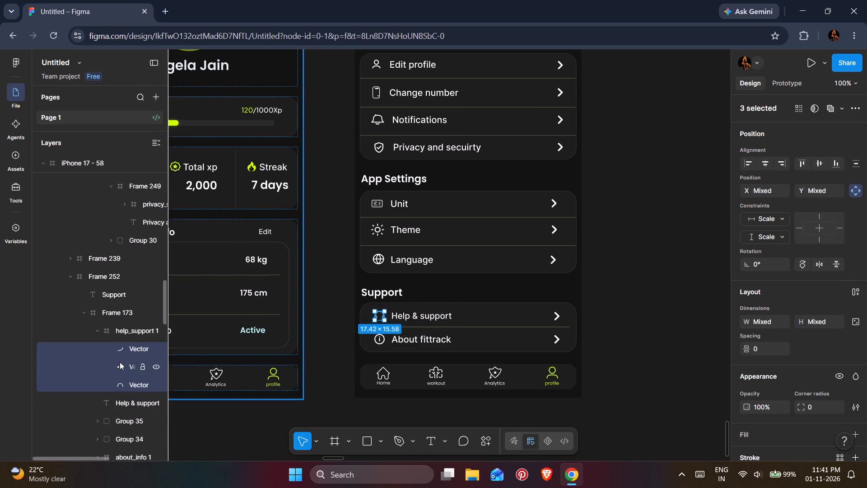
{"action": "right_click", "coordinate": [120, 361]}
{"action": "left_click", "coordinate": [144, 213]}
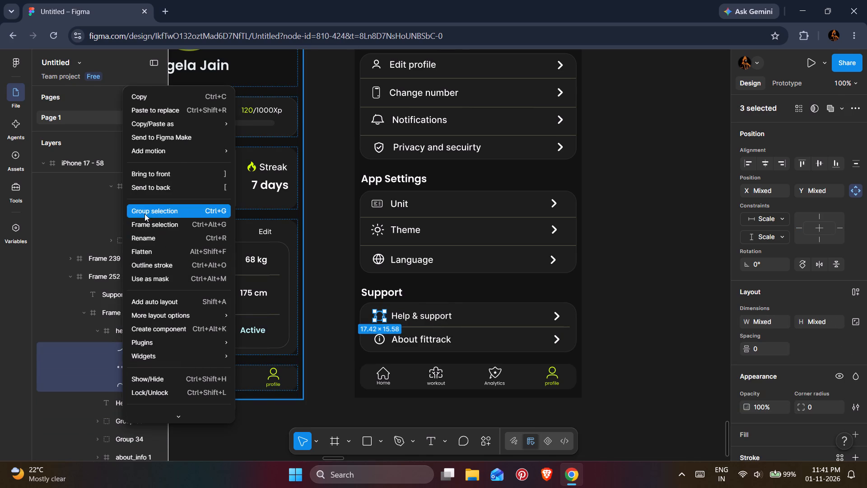
{"action": "left_click", "coordinate": [120, 333]}
{"action": "right_click", "coordinate": [120, 333]}
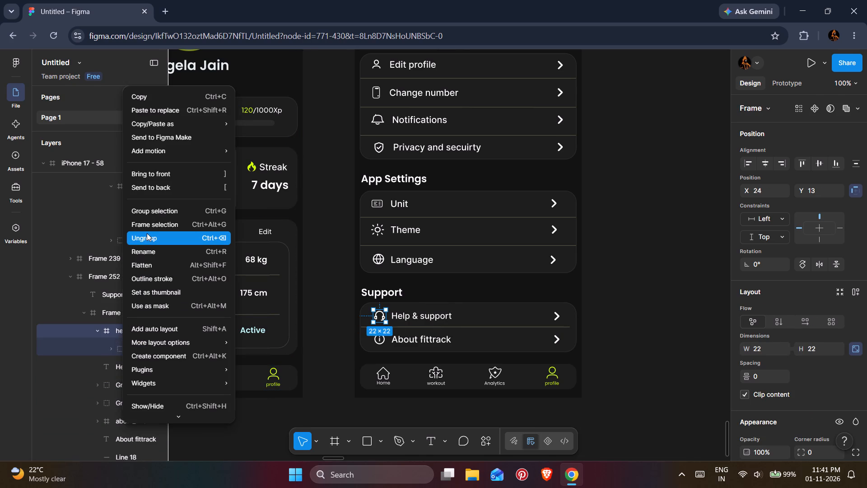
{"action": "left_click", "coordinate": [147, 233]}
Move the Help & support row's chevron group directly below the Help & support text layer.
{"action": "left_click", "coordinate": [115, 342]}
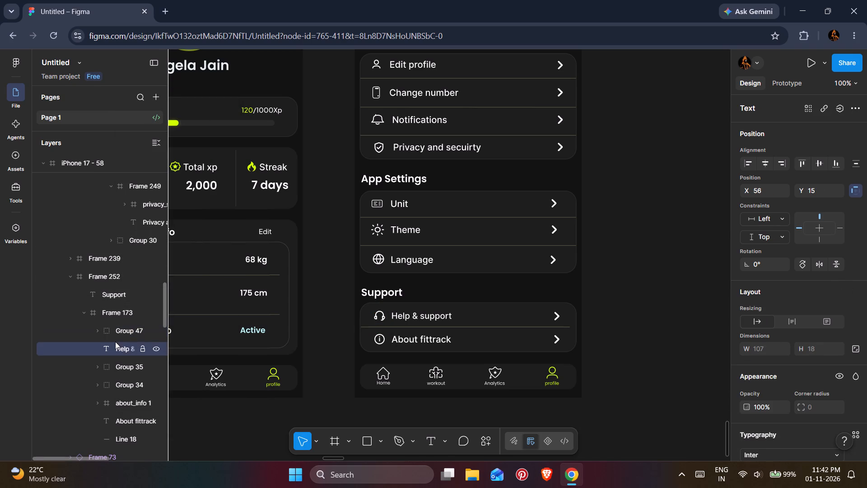
{"action": "left_click", "coordinate": [112, 331]}
{"action": "left_click", "coordinate": [114, 349]}
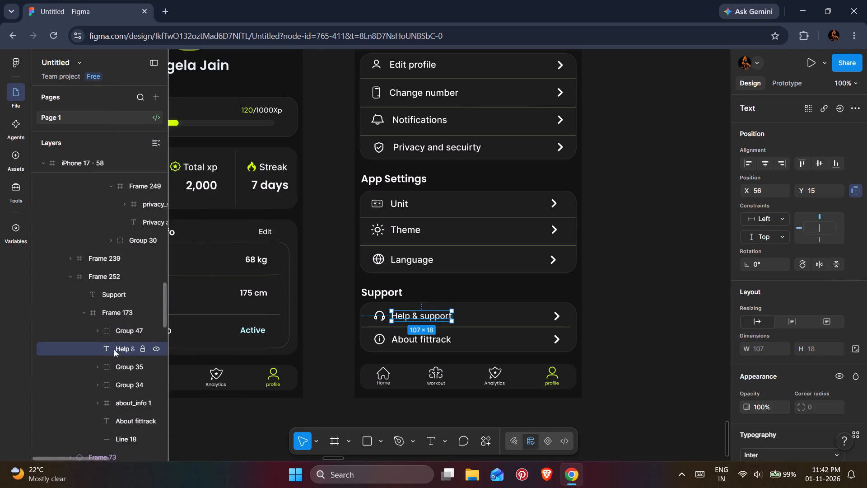
{"action": "left_click", "coordinate": [115, 364]}
{"action": "left_click", "coordinate": [116, 382]}
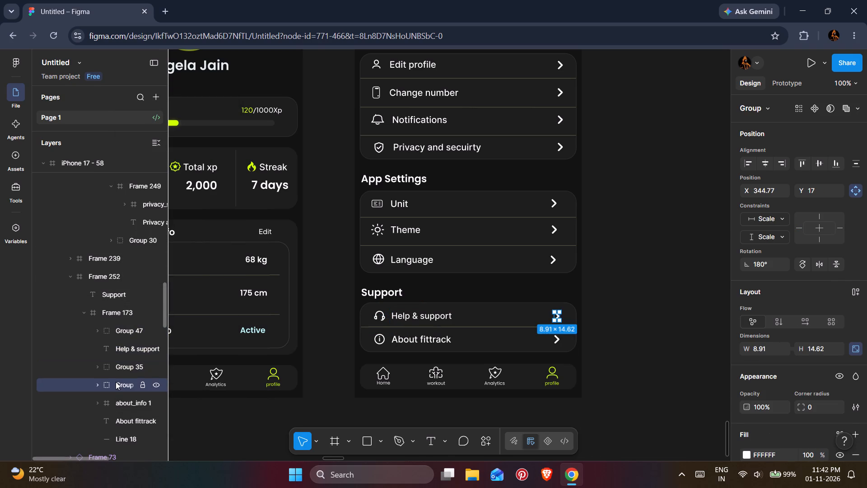
{"action": "left_click_drag", "start_coordinate": [116, 383], "coordinate": [117, 359]}
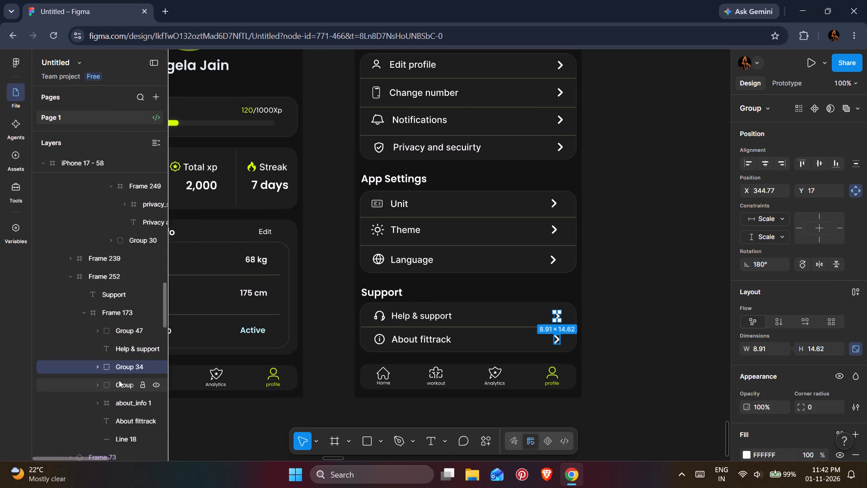
Frame the headset icon group, the Help & support text and its chevron together as one row.
{"action": "left_click", "coordinate": [117, 333]}
{"action": "left_click", "coordinate": [116, 366], "text": "shift"}
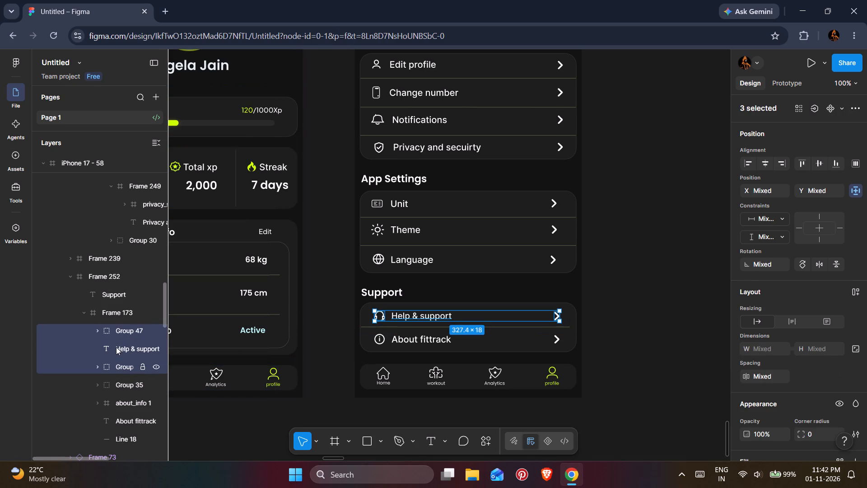
{"action": "right_click", "coordinate": [116, 343]}
{"action": "left_click", "coordinate": [139, 225]}
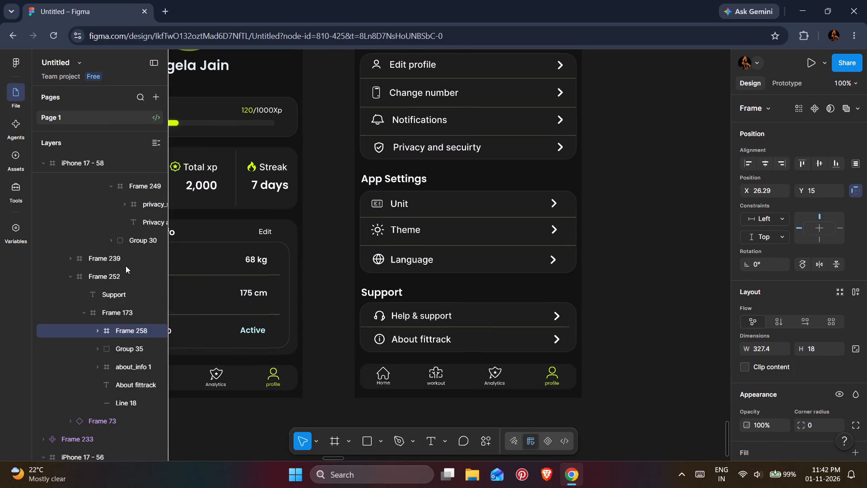
Move the about_info 1 icon layer above the About fittrack chevron group, directly below the Help & support row frame.
{"action": "left_click", "coordinate": [111, 344]}
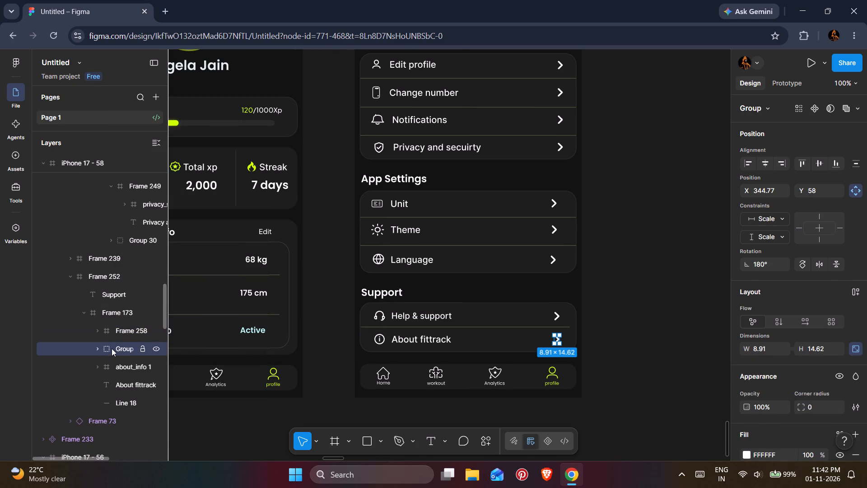
{"action": "left_click", "coordinate": [113, 372]}
{"action": "left_click_drag", "start_coordinate": [113, 370], "coordinate": [117, 347]}
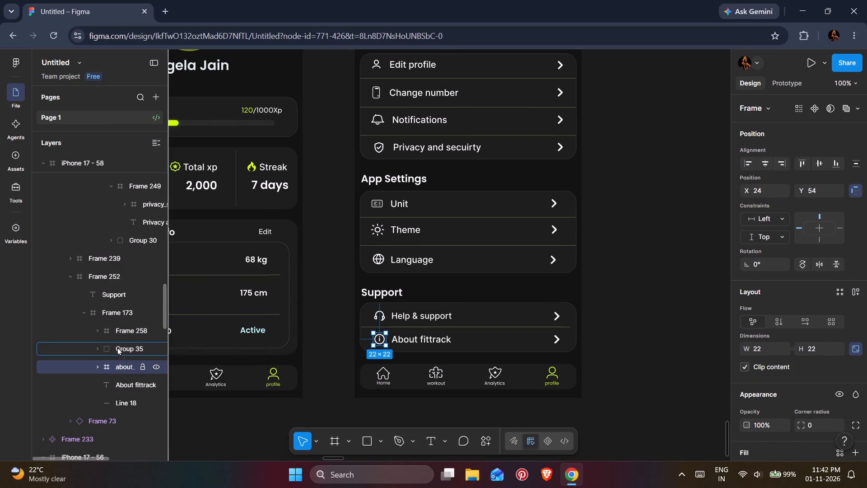
{"action": "left_click_drag", "start_coordinate": [117, 347], "coordinate": [117, 344]}
Group the three vectors inside the about_info 1 icon frame of the About fittrack row.
{"action": "left_click", "coordinate": [98, 345]}
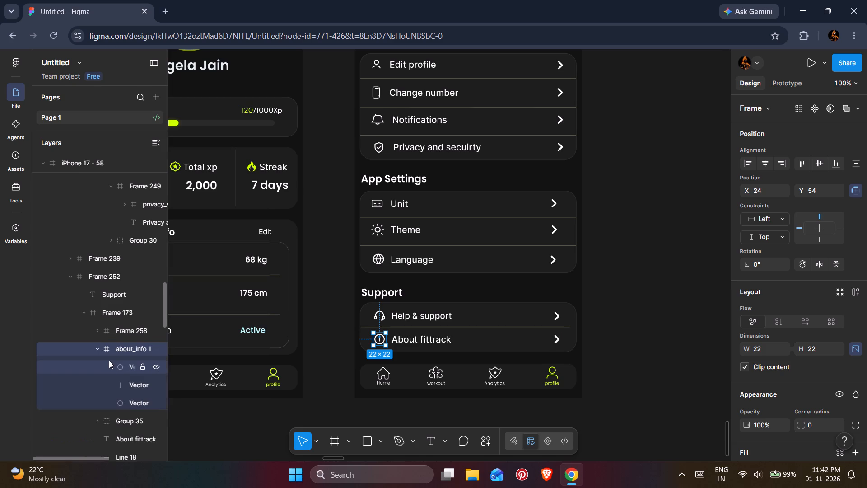
{"action": "left_click", "coordinate": [109, 361]}
{"action": "left_click", "coordinate": [112, 367]}
{"action": "left_click", "coordinate": [118, 373]}
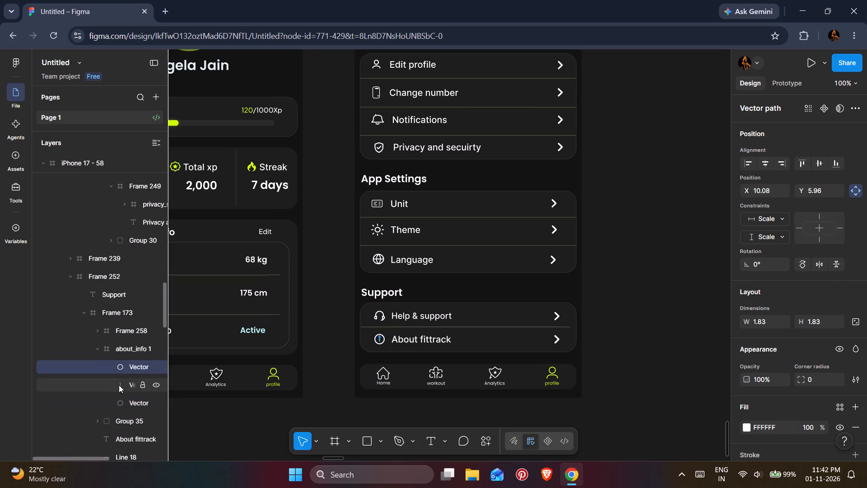
{"action": "left_click", "coordinate": [119, 401], "text": "shift"}
{"action": "right_click", "coordinate": [114, 384]}
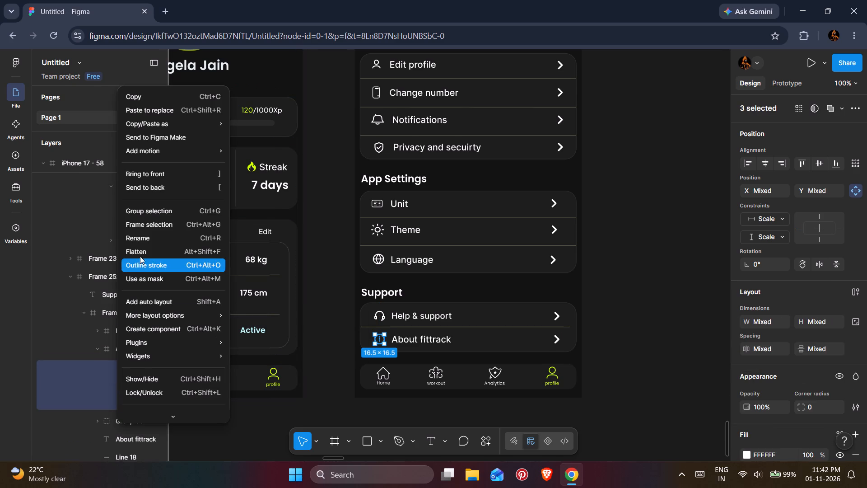
{"action": "left_click", "coordinate": [139, 215]}
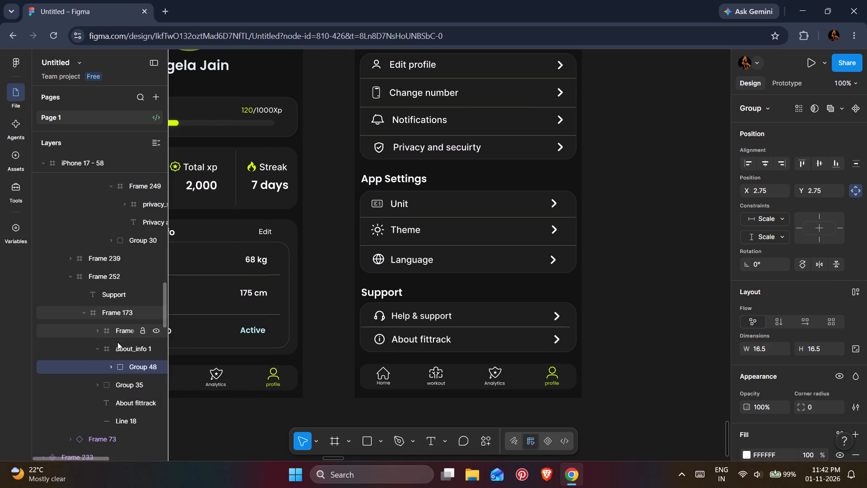
Ungroup the about_info 1 frame so the info icon's vector group sits directly in the Support card.
{"action": "left_click", "coordinate": [114, 348]}
{"action": "left_click", "coordinate": [117, 366]}
{"action": "left_click", "coordinate": [117, 353]}
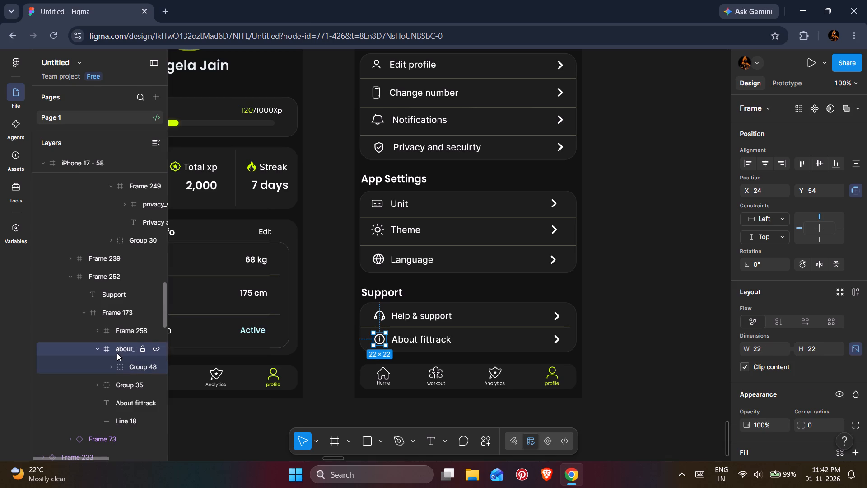
{"action": "right_click", "coordinate": [117, 353]}
{"action": "left_click", "coordinate": [139, 238]}
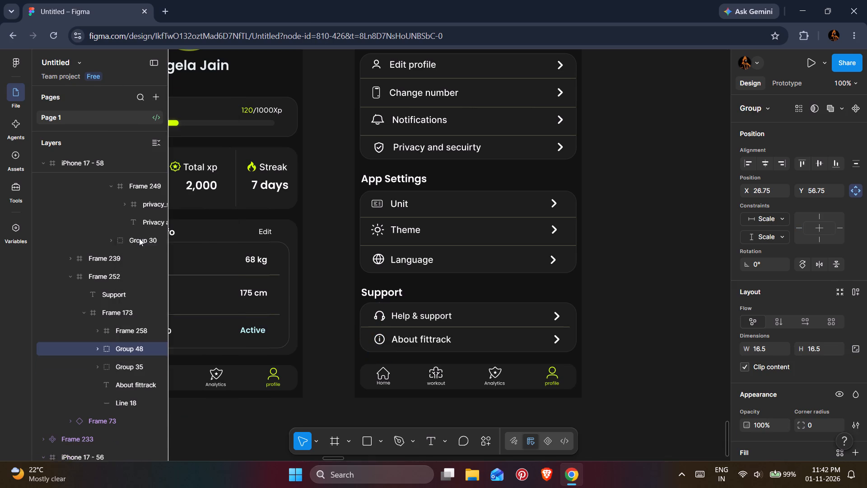
Move the About fittrack text layer above its chevron group, directly below the info icon group.
{"action": "left_click", "coordinate": [118, 364]}
{"action": "left_click", "coordinate": [115, 351]}
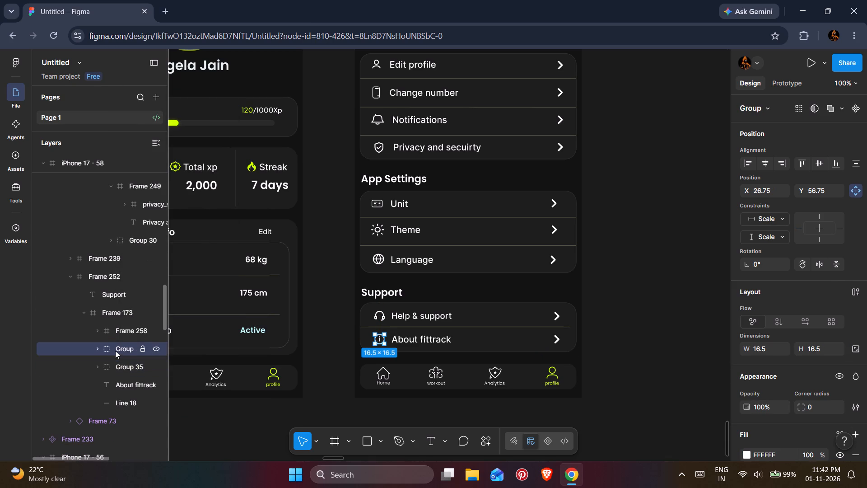
{"action": "left_click", "coordinate": [115, 371]}
{"action": "left_click", "coordinate": [117, 384]}
{"action": "left_click_drag", "start_coordinate": [117, 384], "coordinate": [121, 359]}
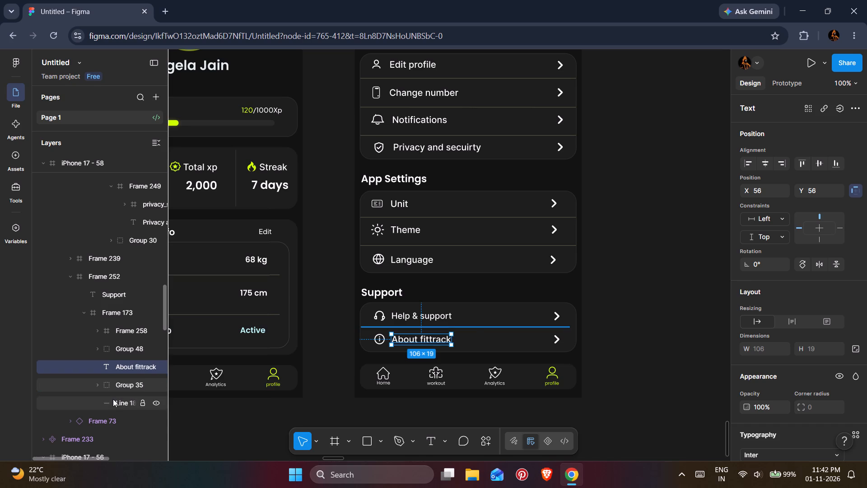
Frame the info icon group, the About fittrack text and its chevron group together as one row.
{"action": "left_click", "coordinate": [113, 399]}
{"action": "left_click", "coordinate": [113, 387]}
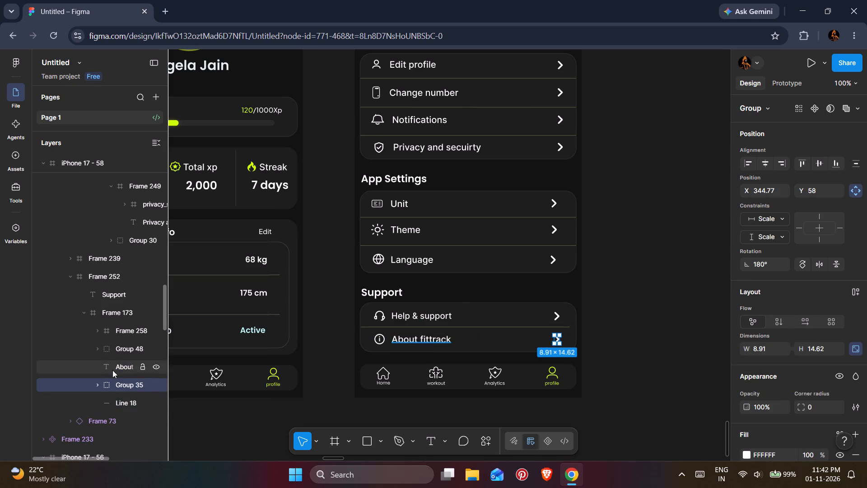
{"action": "left_click", "coordinate": [112, 370]}
{"action": "left_click", "coordinate": [113, 354]}
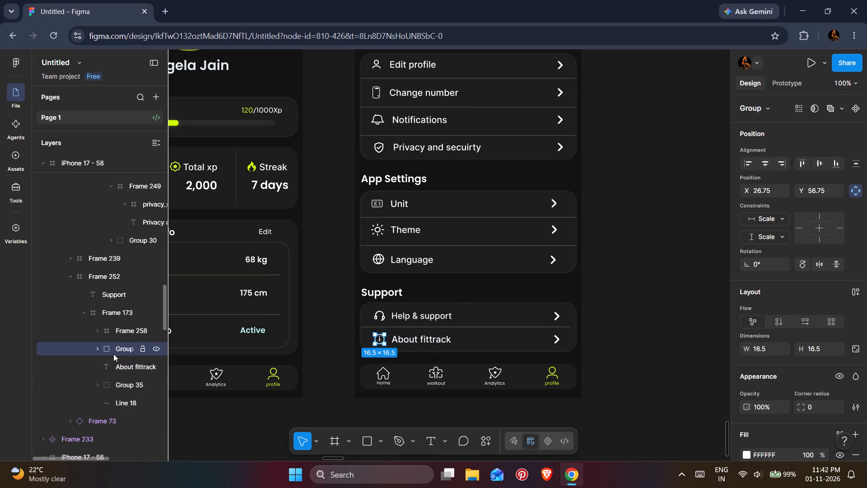
{"action": "left_click", "coordinate": [120, 323]}
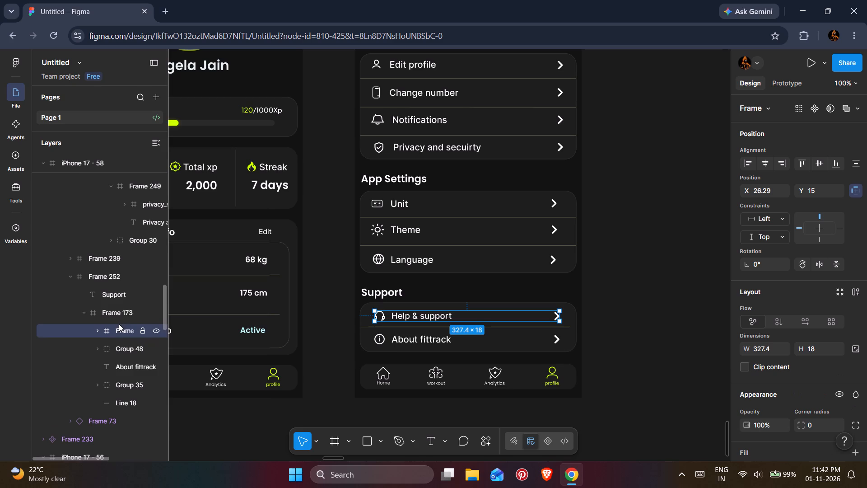
{"action": "left_click", "coordinate": [118, 349]}
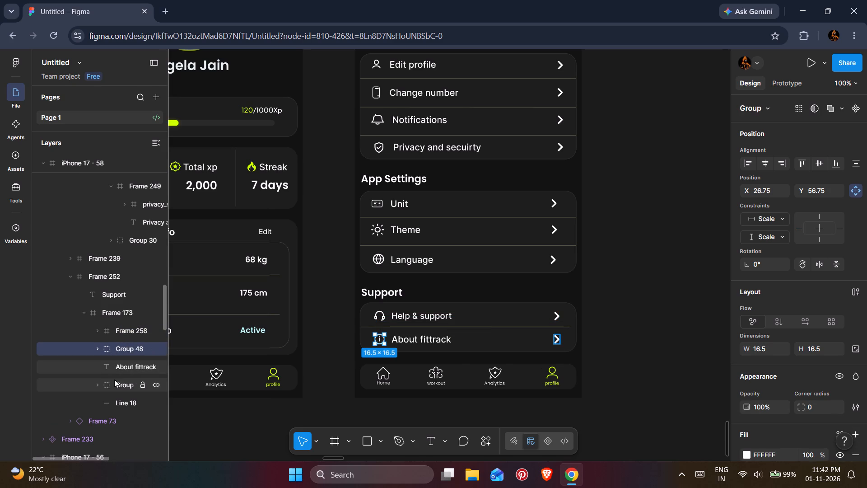
{"action": "left_click", "coordinate": [115, 380], "text": "shift"}
{"action": "right_click", "coordinate": [113, 354]}
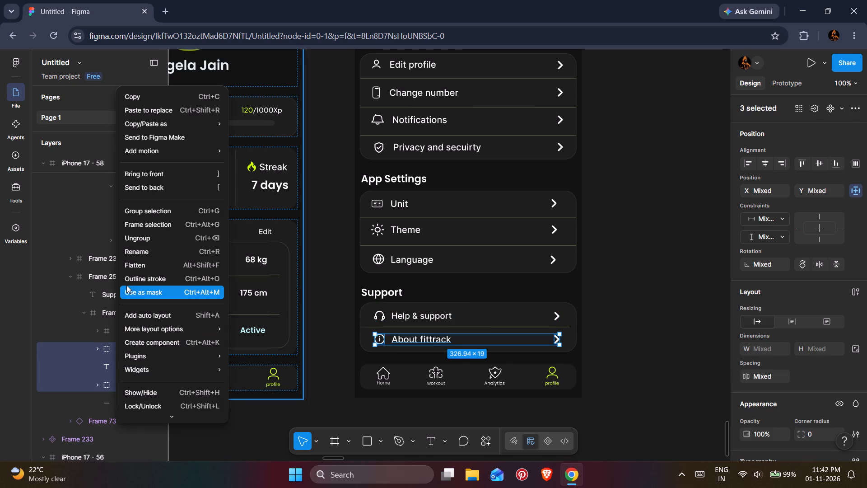
{"action": "left_click", "coordinate": [135, 230]}
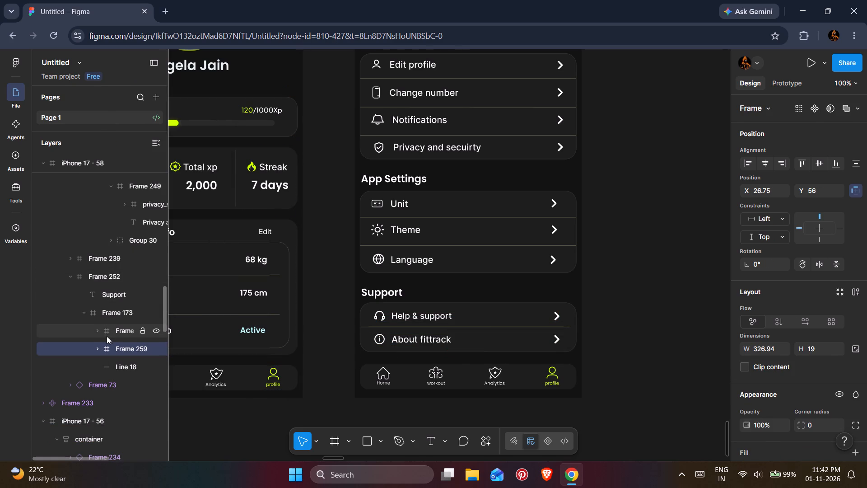
Check the Support card's two row frames and its divider line, and collapse the Support section's layers.
{"action": "left_click", "coordinate": [107, 336]}
{"action": "left_click", "coordinate": [108, 354]}
{"action": "left_click", "coordinate": [109, 329]}
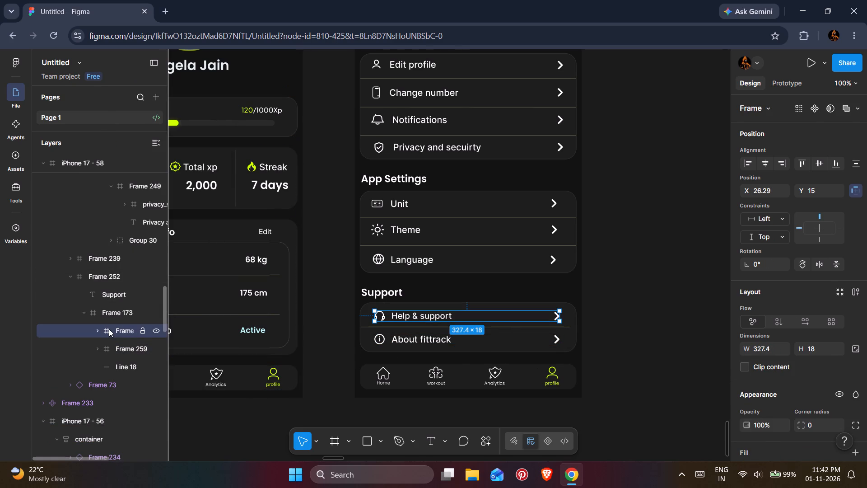
{"action": "left_click", "coordinate": [109, 345]}
{"action": "left_click", "coordinate": [112, 361]}
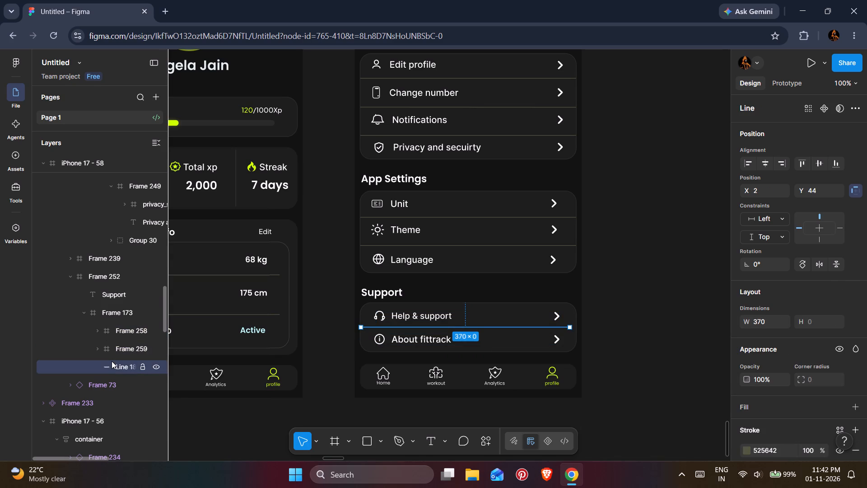
{"action": "left_click", "coordinate": [106, 309]}
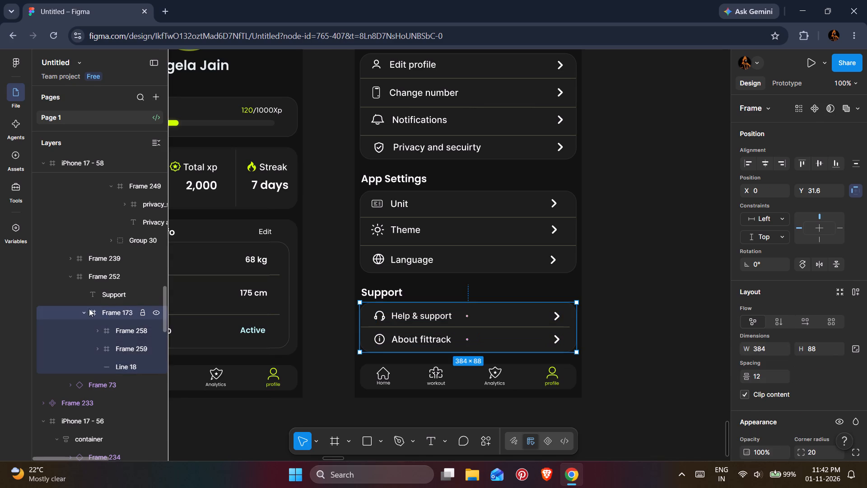
{"action": "left_click", "coordinate": [83, 311]}
{"action": "left_click", "coordinate": [69, 276]}
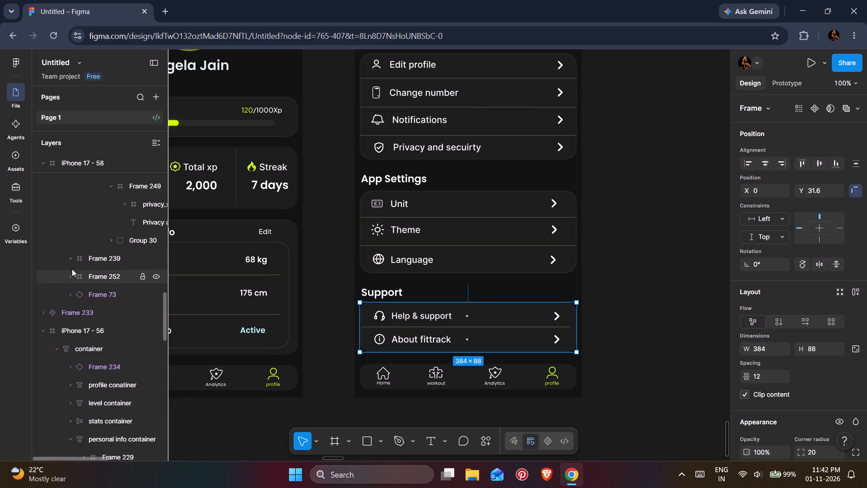
Collapse the Account section's layers and check which frames hold the App Settings and Support sections.
{"action": "left_click", "coordinate": [80, 262]}
{"action": "scroll", "coordinate": [83, 302], "scroll_direction": "up", "scroll_amount": 3}
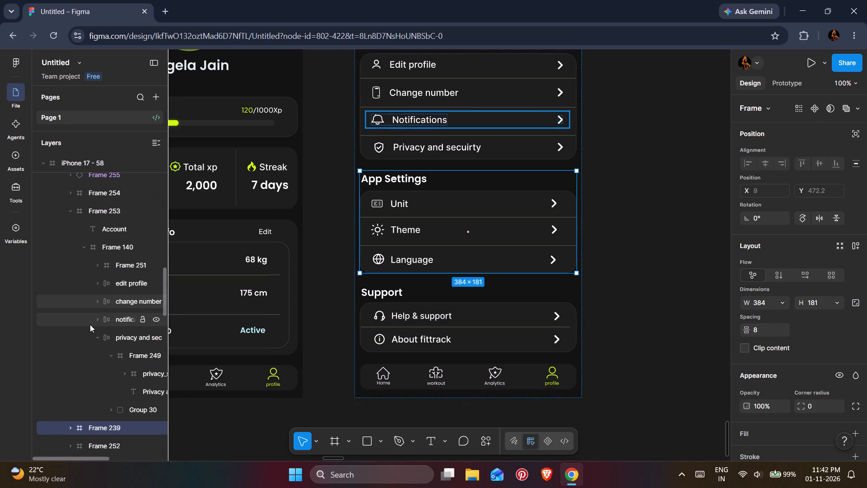
{"action": "left_click", "coordinate": [97, 339]}
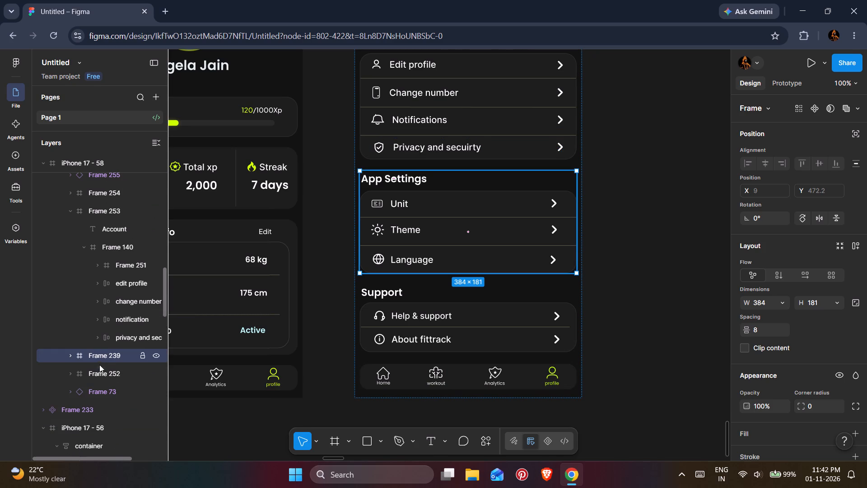
{"action": "left_click", "coordinate": [99, 366]}
{"action": "left_click", "coordinate": [100, 356]}
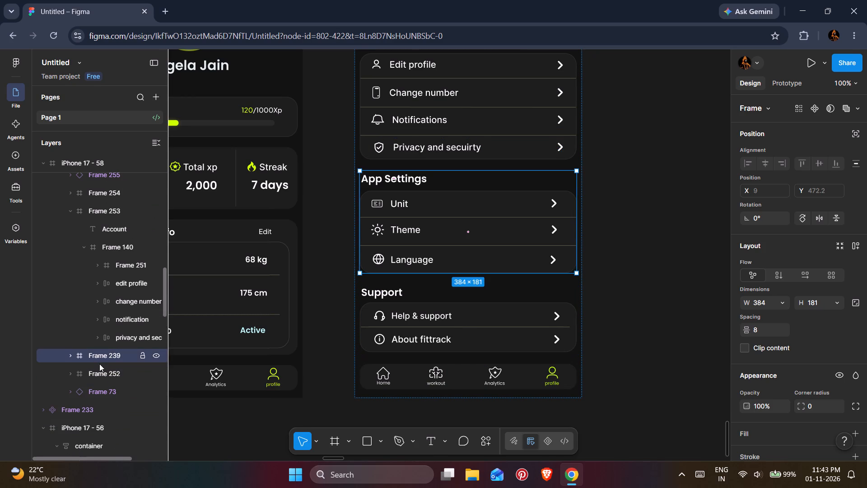
{"action": "left_click", "coordinate": [99, 364]}
{"action": "left_click", "coordinate": [99, 370]}
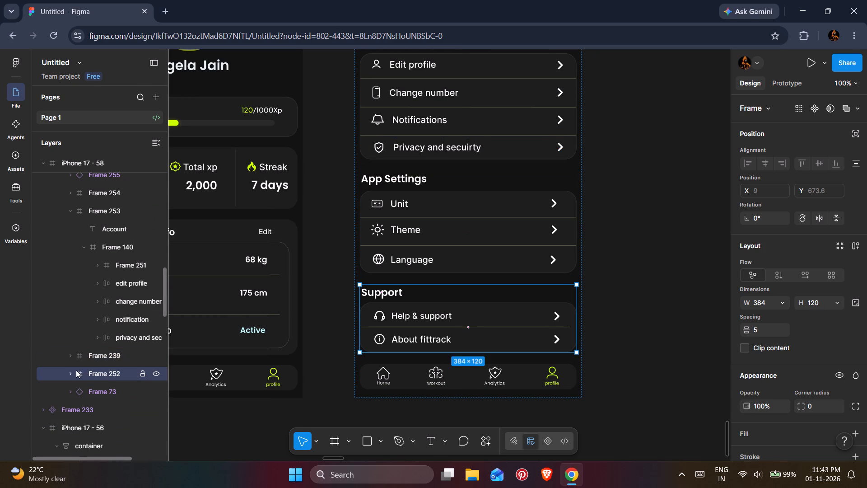
{"action": "left_click", "coordinate": [91, 353]}
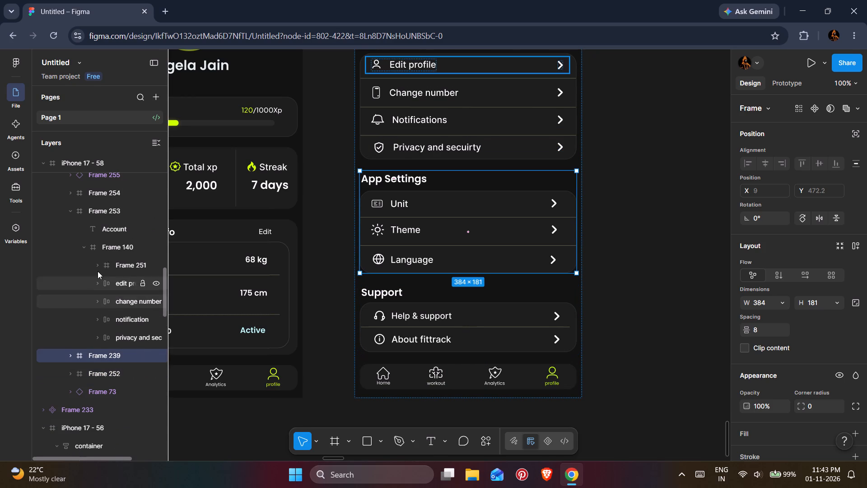
{"action": "scroll", "coordinate": [98, 271], "scroll_direction": "up", "scroll_amount": 1}
{"action": "left_click", "coordinate": [71, 268]}
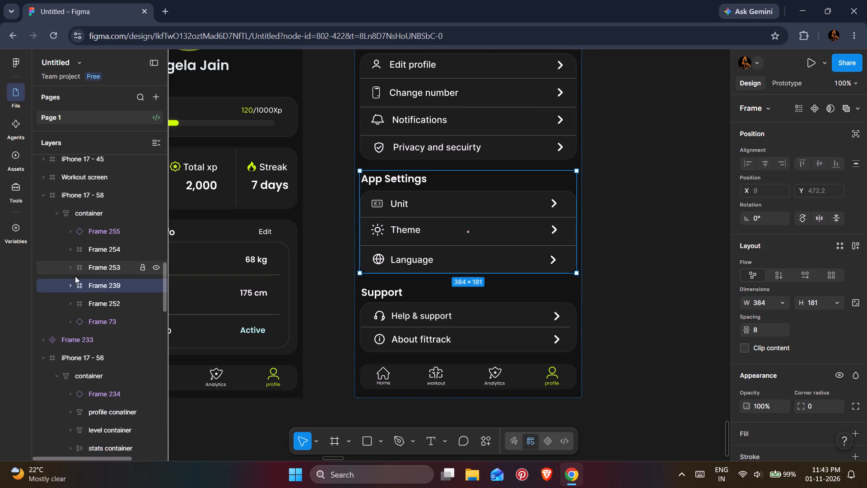
{"action": "left_click", "coordinate": [87, 300]}
{"action": "left_click", "coordinate": [86, 287]}
Expand the Support section's frame and examine its heading, card and Help & support row layers.
{"action": "left_click", "coordinate": [85, 303]}
{"action": "left_click", "coordinate": [70, 304]}
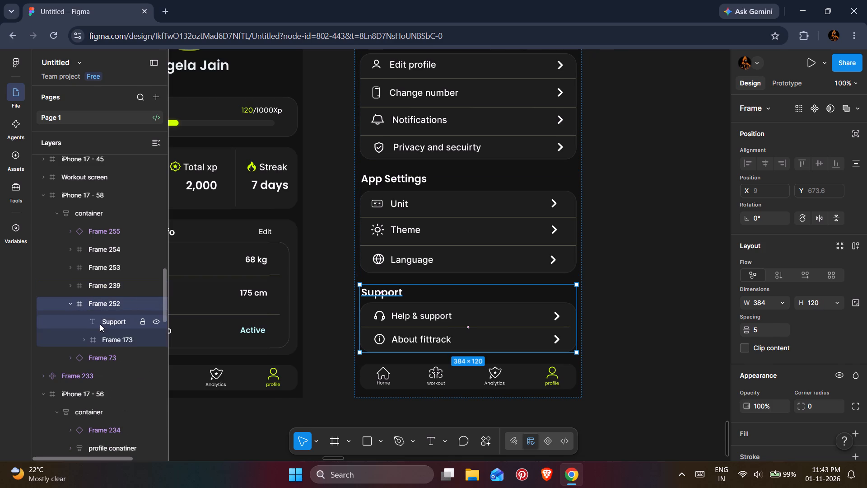
{"action": "left_click", "coordinate": [100, 324]}
{"action": "left_click", "coordinate": [101, 335]}
{"action": "left_click", "coordinate": [85, 336]}
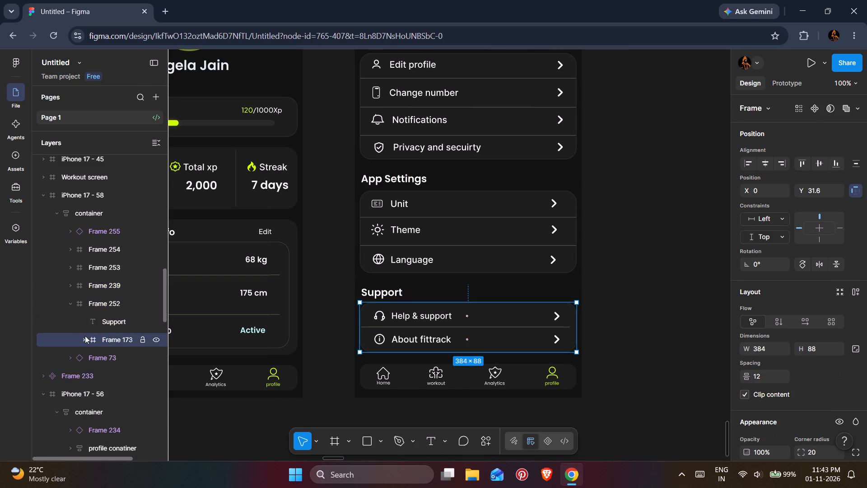
{"action": "left_click", "coordinate": [102, 352]}
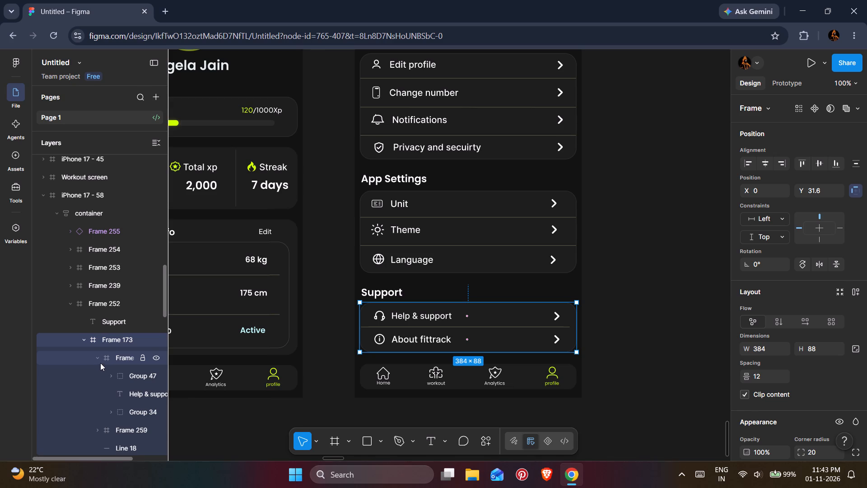
{"action": "left_click", "coordinate": [107, 359]}
{"action": "left_click", "coordinate": [110, 343]}
Rename the frame holding the whole Support section as "support container".
{"action": "left_click", "coordinate": [111, 299]}
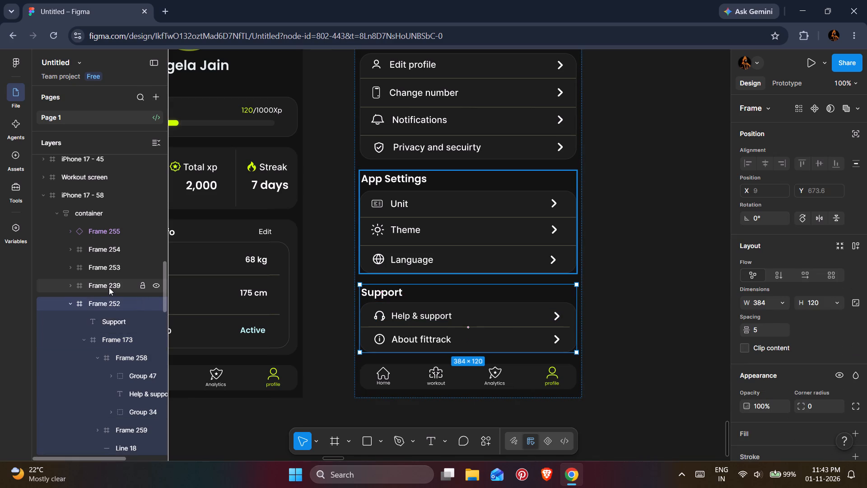
{"action": "left_click", "coordinate": [109, 286]}
{"action": "left_click", "coordinate": [109, 305]}
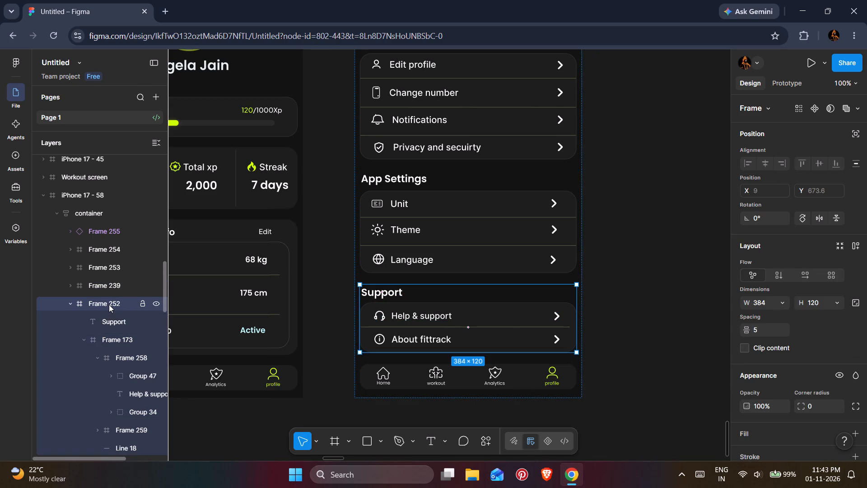
{"action": "double_click", "coordinate": [109, 305]}
{"action": "key", "text": "s"}
{"action": "key", "text": "u"}
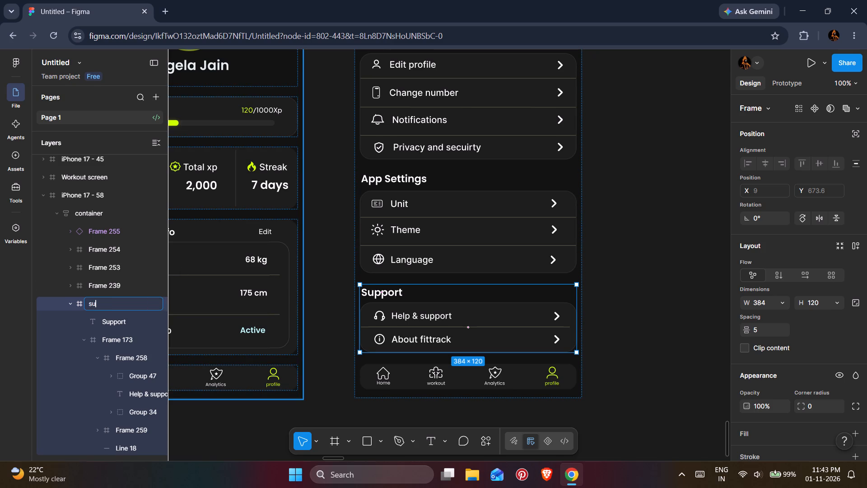
{"action": "type", "text": "pport"}
{"action": "key", "text": "space"}
{"action": "key", "text": "BackSpace"}
{"action": "key", "text": "space"}
{"action": "type", "text": "container"}
{"action": "key", "text": "Return"}
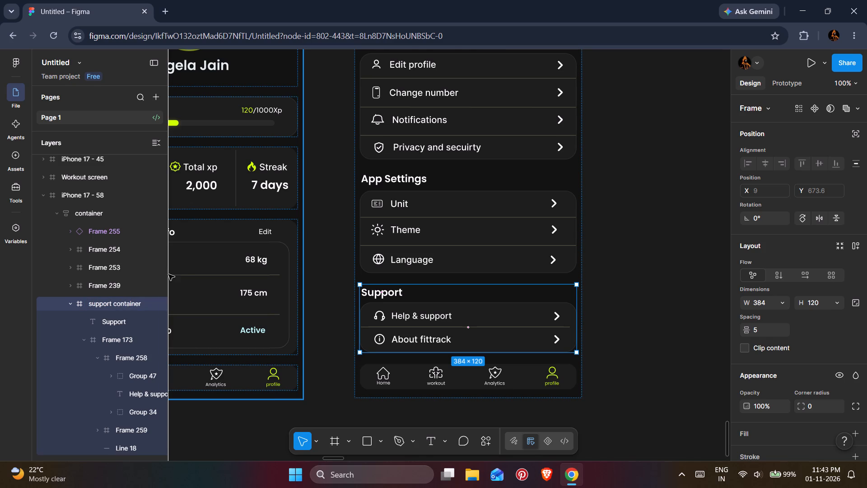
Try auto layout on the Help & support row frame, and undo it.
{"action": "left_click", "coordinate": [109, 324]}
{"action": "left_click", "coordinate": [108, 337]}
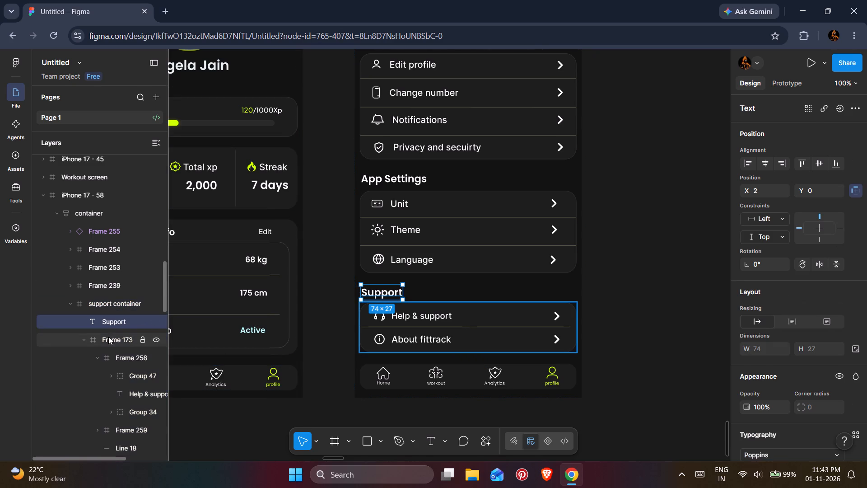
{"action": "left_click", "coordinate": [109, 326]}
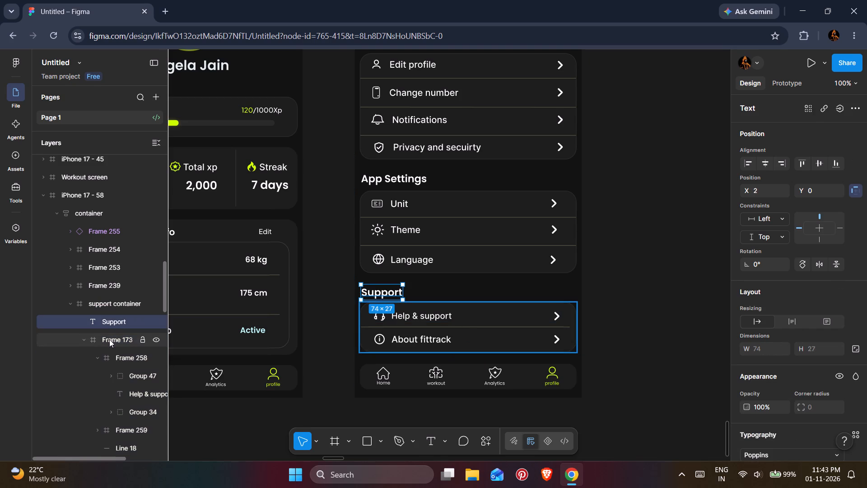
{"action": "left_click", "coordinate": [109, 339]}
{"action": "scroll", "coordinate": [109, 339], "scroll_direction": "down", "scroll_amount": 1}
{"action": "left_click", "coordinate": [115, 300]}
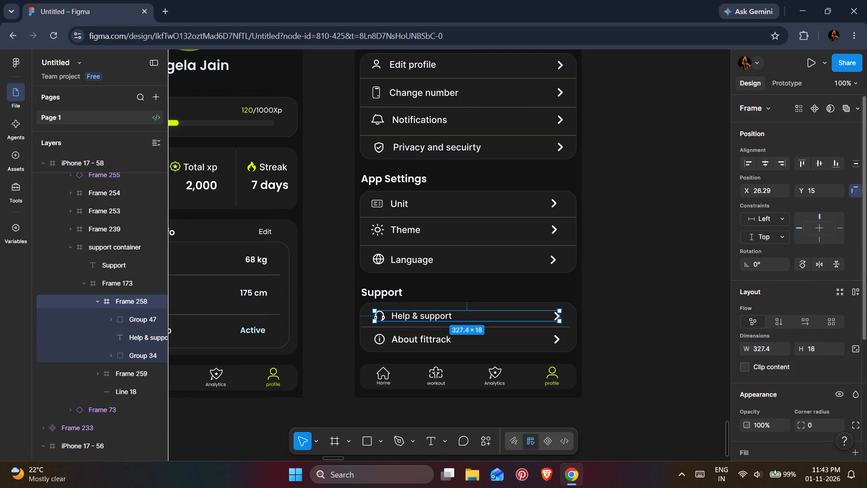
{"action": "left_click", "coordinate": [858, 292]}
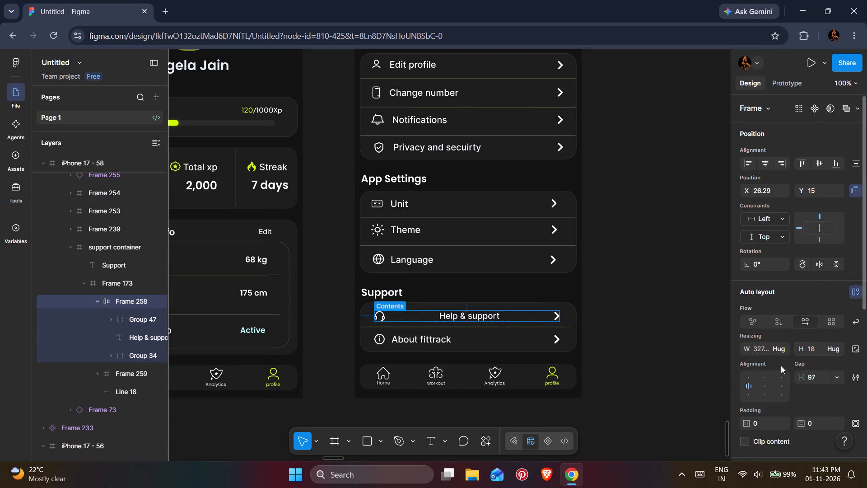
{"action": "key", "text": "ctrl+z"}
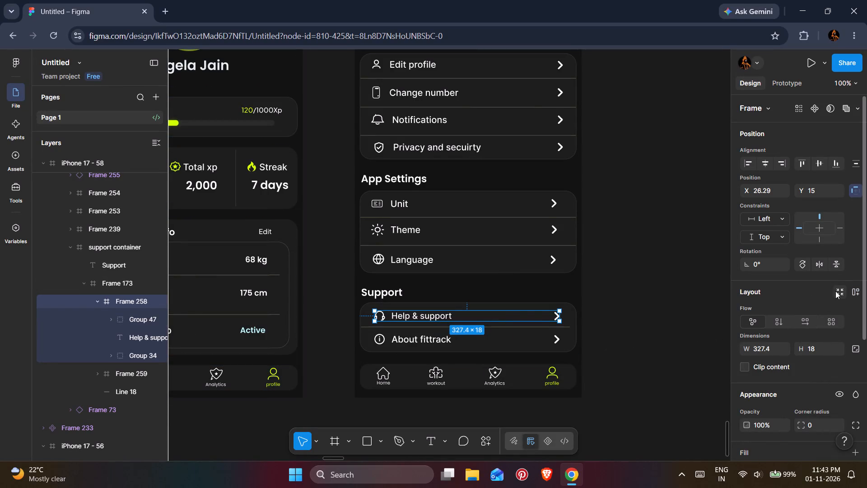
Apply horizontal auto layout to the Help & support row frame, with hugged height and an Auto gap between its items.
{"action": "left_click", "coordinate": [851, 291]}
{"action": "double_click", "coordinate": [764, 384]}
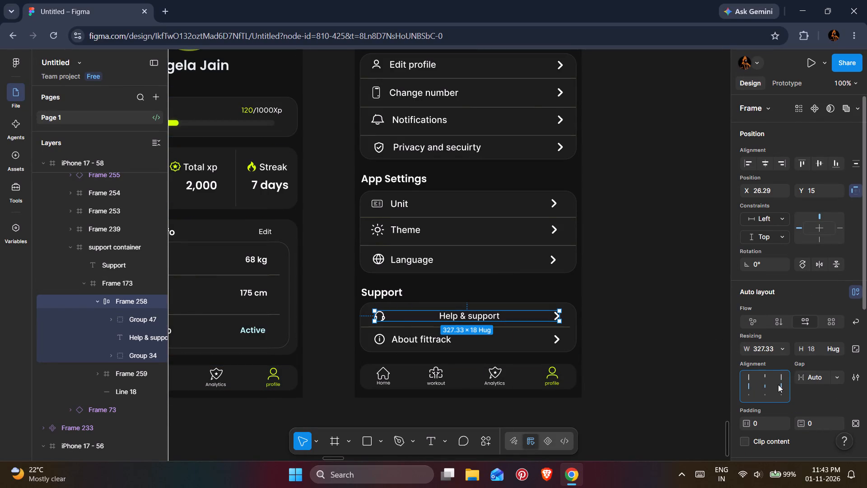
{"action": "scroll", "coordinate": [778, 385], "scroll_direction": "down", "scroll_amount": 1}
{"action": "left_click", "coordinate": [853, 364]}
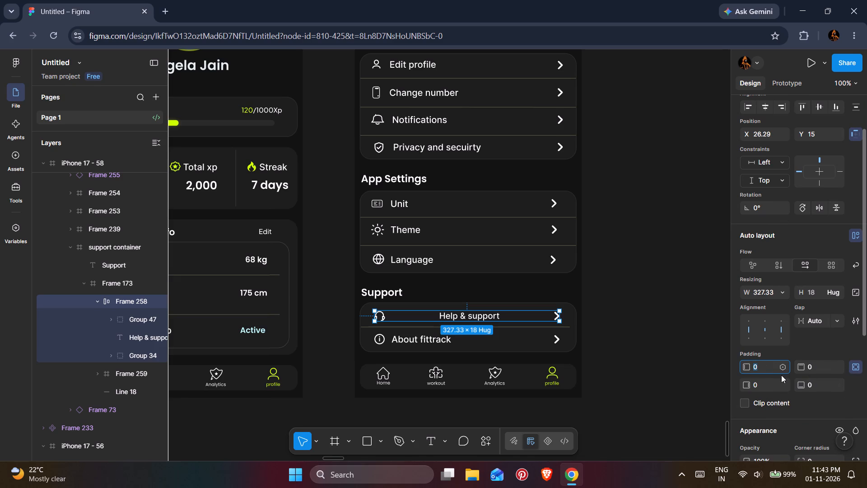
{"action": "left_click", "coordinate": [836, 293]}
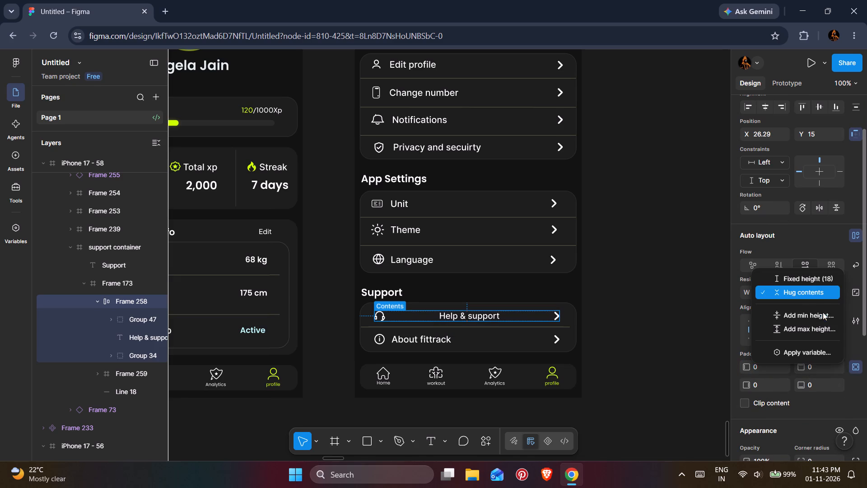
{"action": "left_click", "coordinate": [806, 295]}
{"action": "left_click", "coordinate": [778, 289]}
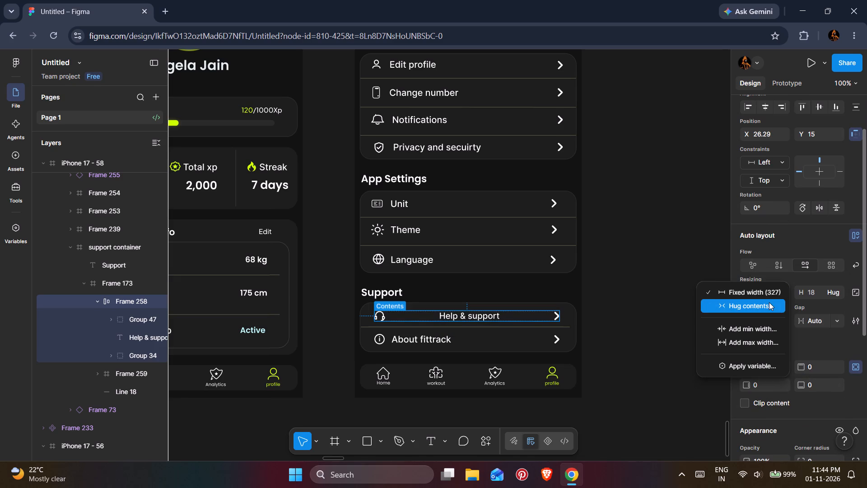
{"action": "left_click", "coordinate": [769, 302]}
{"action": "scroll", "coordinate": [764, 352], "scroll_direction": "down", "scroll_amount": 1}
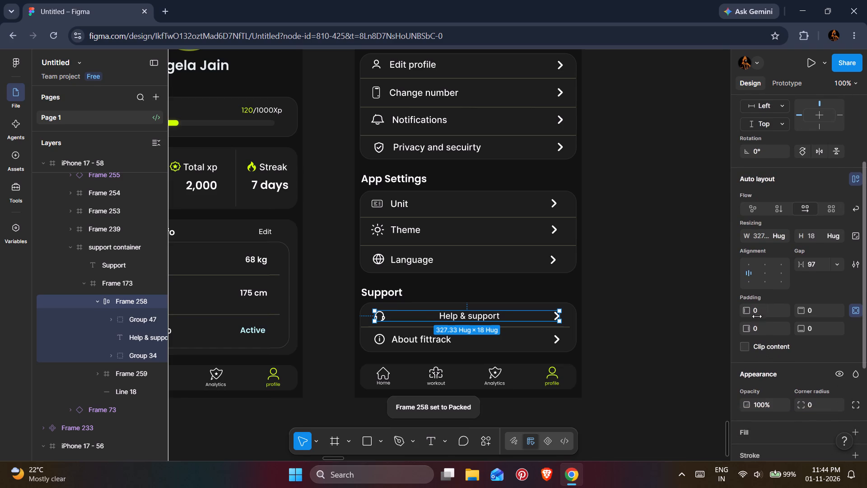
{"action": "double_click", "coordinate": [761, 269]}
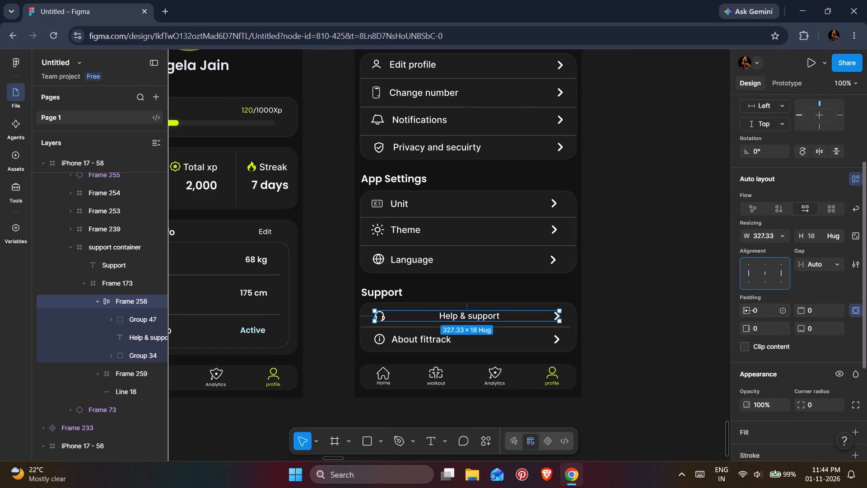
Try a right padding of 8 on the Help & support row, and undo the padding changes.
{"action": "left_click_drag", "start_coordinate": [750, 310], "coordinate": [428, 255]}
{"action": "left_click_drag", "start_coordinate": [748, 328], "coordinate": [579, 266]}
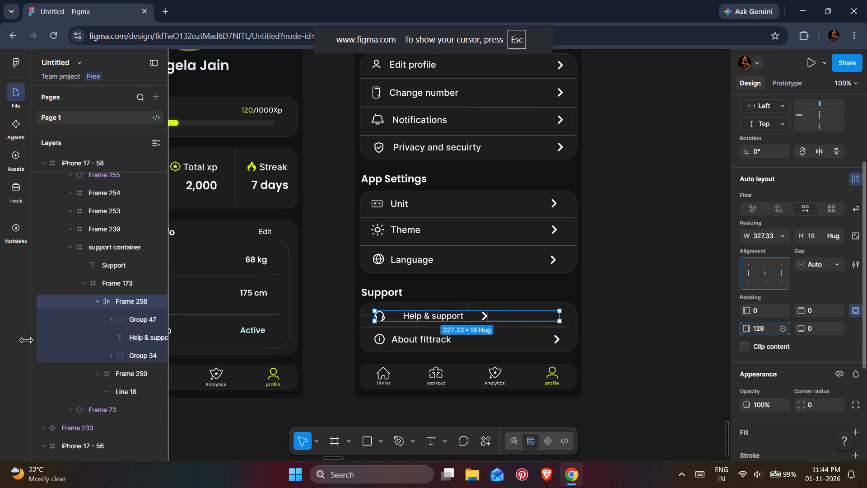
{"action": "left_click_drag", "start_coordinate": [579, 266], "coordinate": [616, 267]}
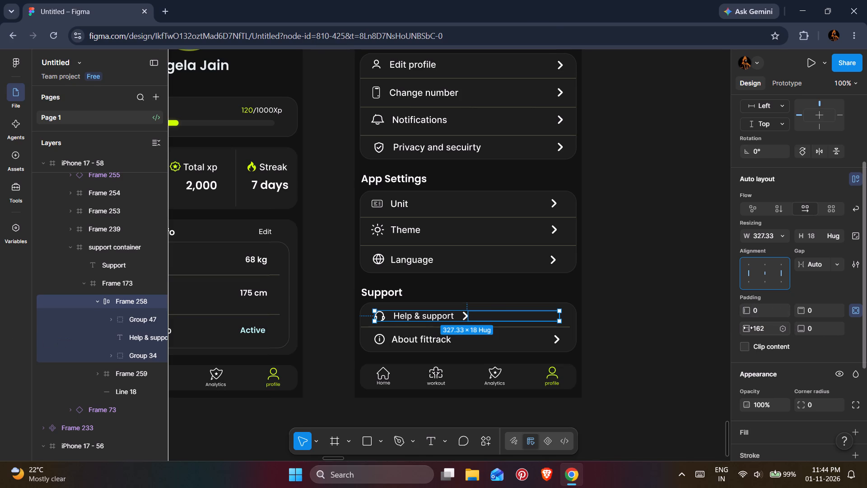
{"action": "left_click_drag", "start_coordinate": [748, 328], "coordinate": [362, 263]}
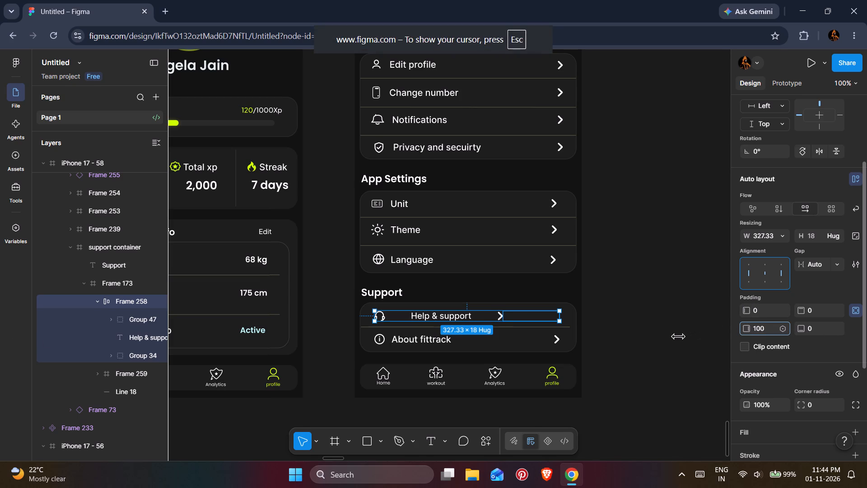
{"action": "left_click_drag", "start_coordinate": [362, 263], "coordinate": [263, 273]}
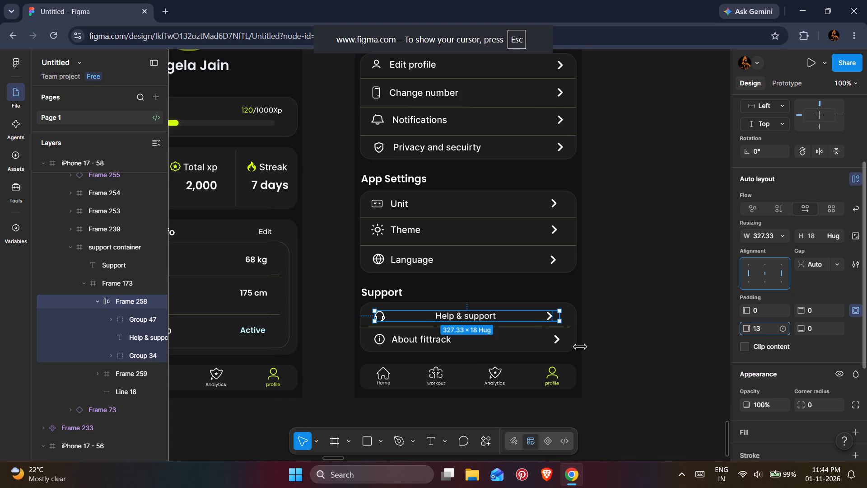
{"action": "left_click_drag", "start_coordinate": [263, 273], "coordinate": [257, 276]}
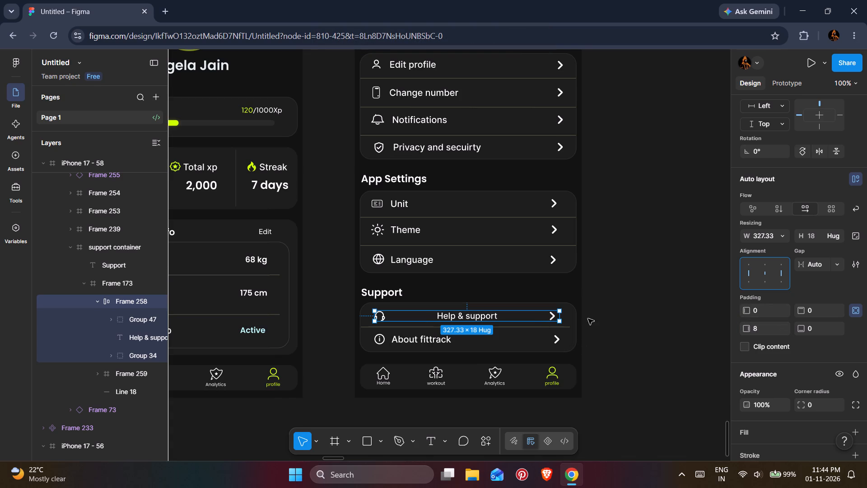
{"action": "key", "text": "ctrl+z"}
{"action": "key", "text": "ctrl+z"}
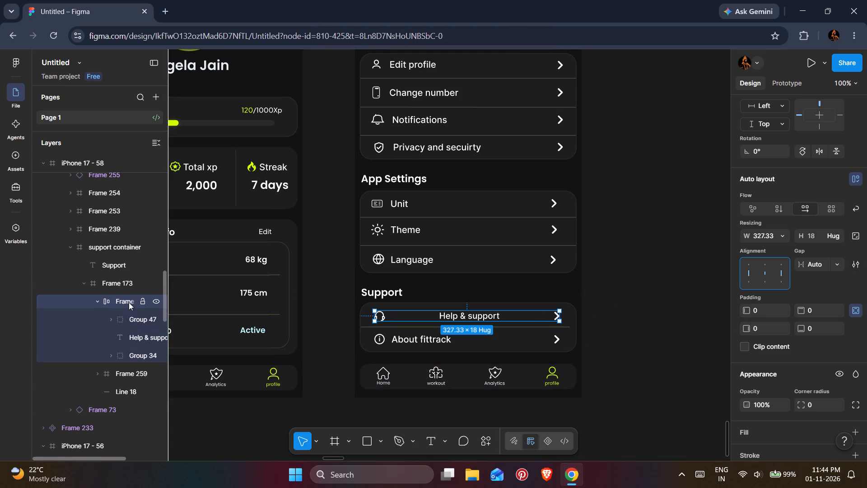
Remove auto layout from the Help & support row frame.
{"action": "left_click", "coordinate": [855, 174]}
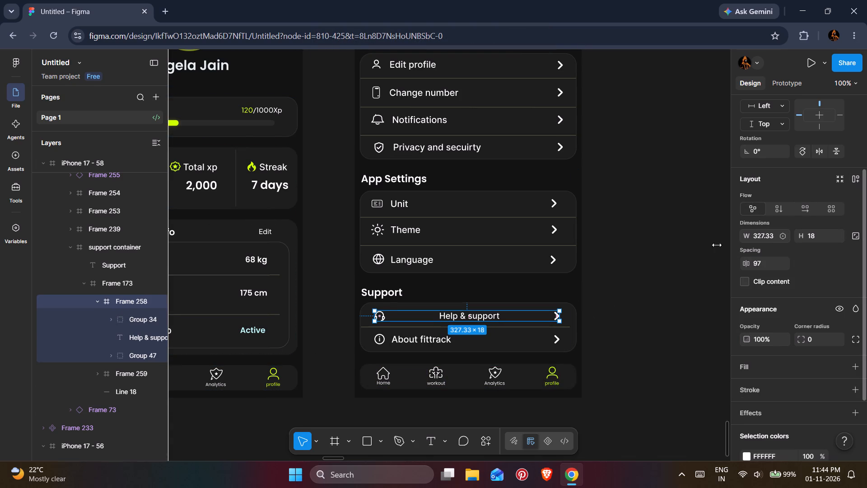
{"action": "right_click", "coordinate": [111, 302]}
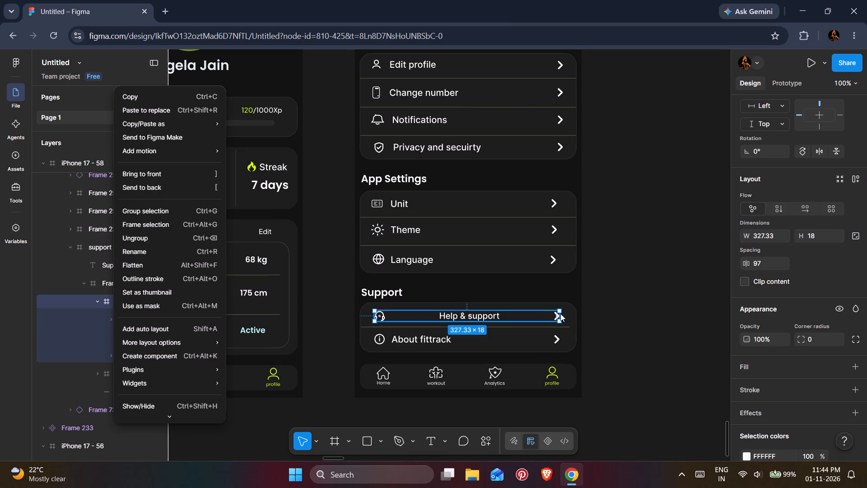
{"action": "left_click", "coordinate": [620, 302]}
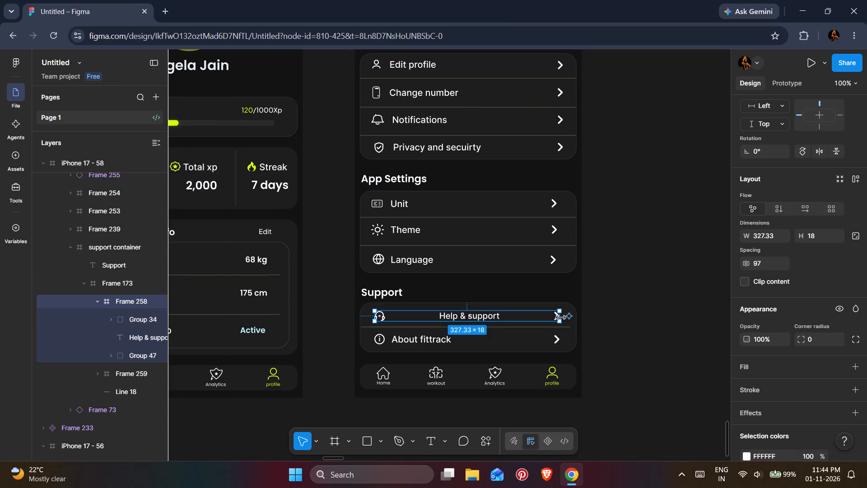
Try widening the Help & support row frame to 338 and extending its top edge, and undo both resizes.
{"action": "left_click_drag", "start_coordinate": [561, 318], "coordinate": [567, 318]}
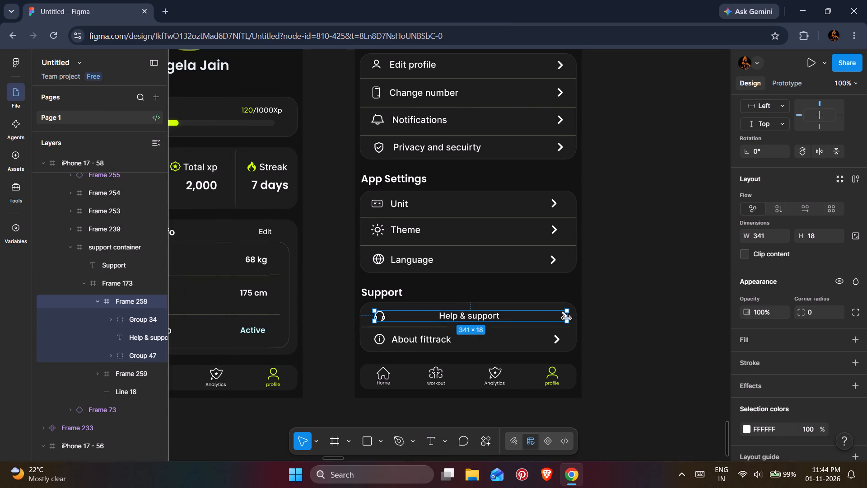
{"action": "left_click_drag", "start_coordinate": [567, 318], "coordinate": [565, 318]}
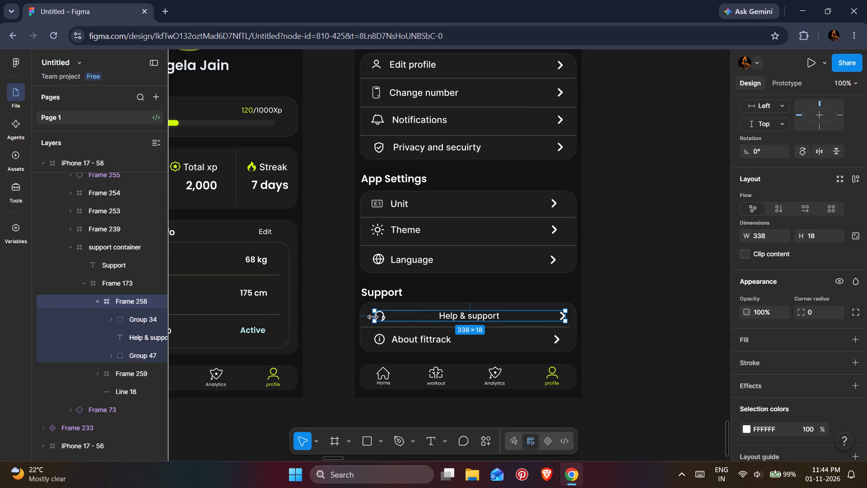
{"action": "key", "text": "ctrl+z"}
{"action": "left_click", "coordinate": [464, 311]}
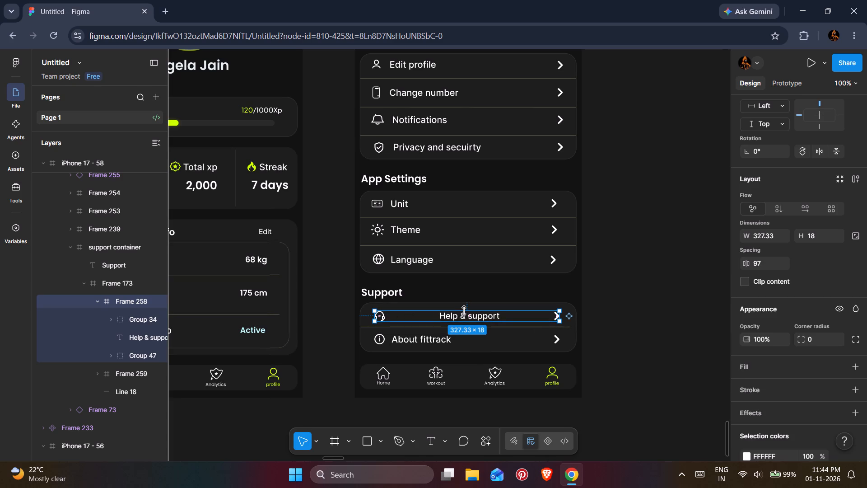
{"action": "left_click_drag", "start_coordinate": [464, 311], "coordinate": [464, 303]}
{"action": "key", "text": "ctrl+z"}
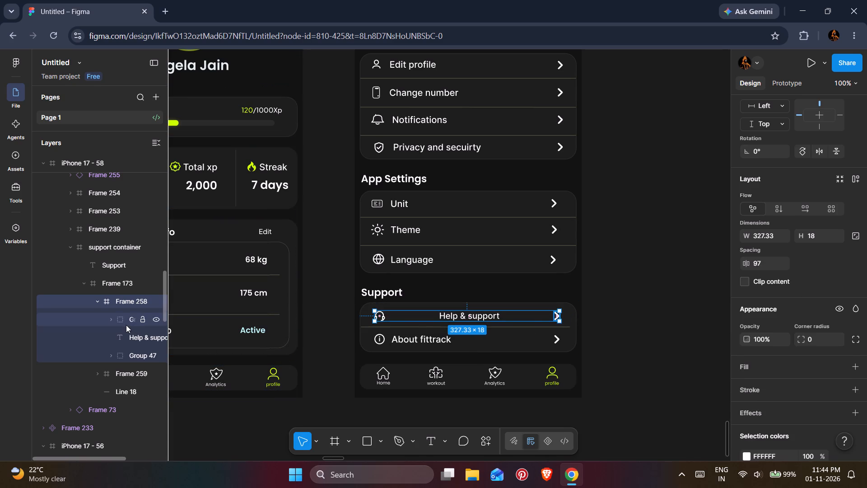
Check the chevron group, text and headset icon group inside the Help & support row frame.
{"action": "left_click", "coordinate": [122, 321]}
{"action": "left_click", "coordinate": [122, 335]}
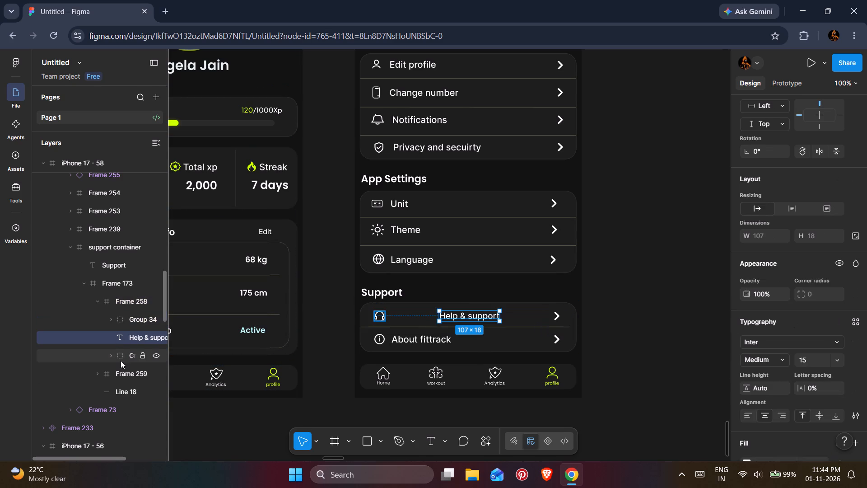
{"action": "left_click", "coordinate": [121, 361]}
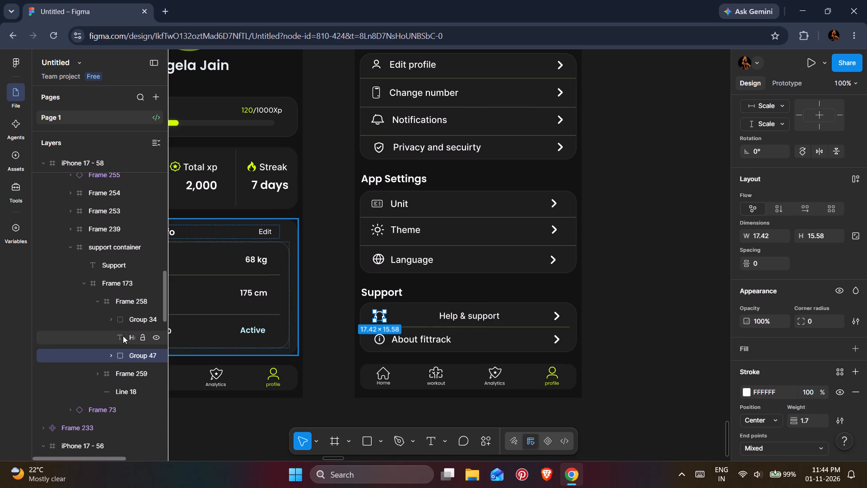
Move the Help & support text beside the headset icon, leaving a gap of about 15.
{"action": "key", "text": "ctrl+z"}
{"action": "key", "text": "ctrl+z"}
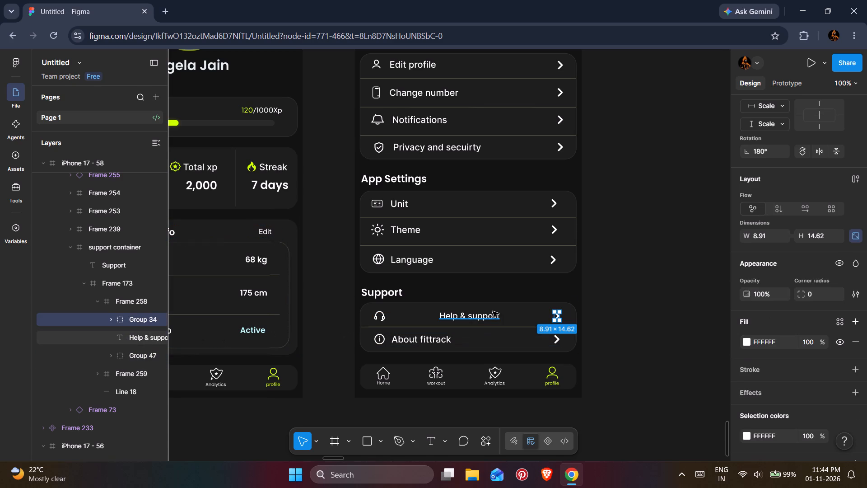
{"action": "left_click", "coordinate": [493, 311]}
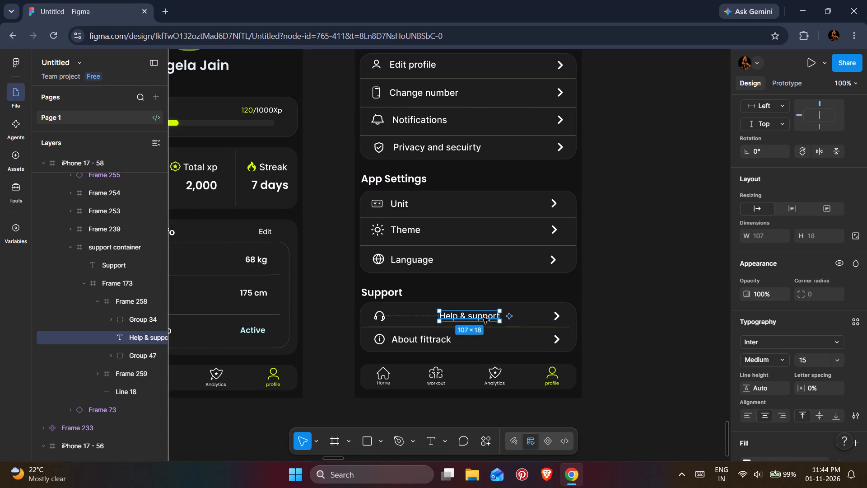
{"action": "left_click_drag", "start_coordinate": [482, 316], "coordinate": [453, 315]}
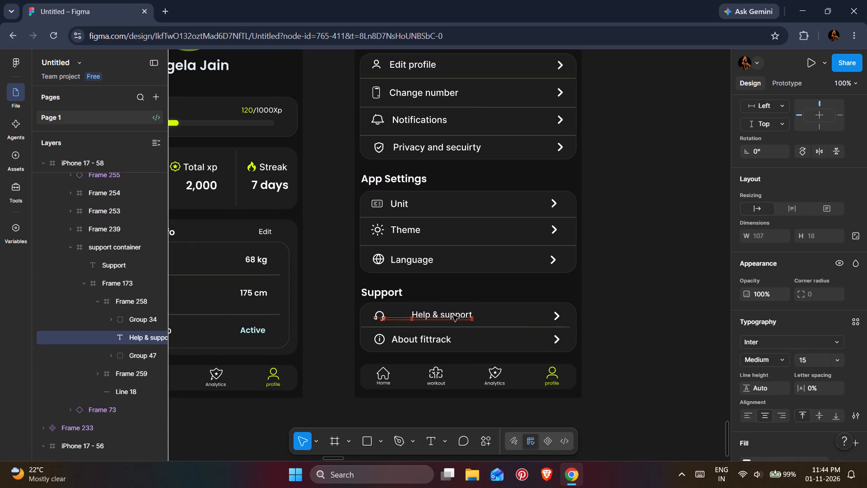
{"action": "left_click_drag", "start_coordinate": [453, 315], "coordinate": [438, 316]}
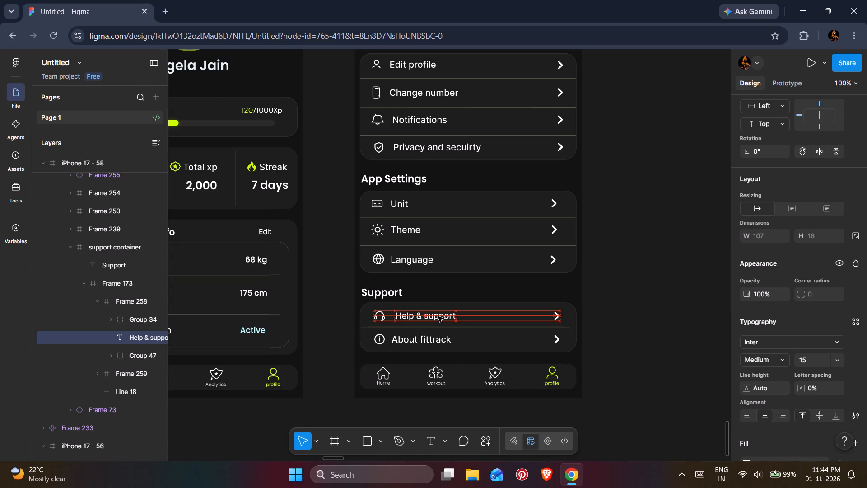
{"action": "left_click_drag", "start_coordinate": [438, 316], "coordinate": [436, 316]}
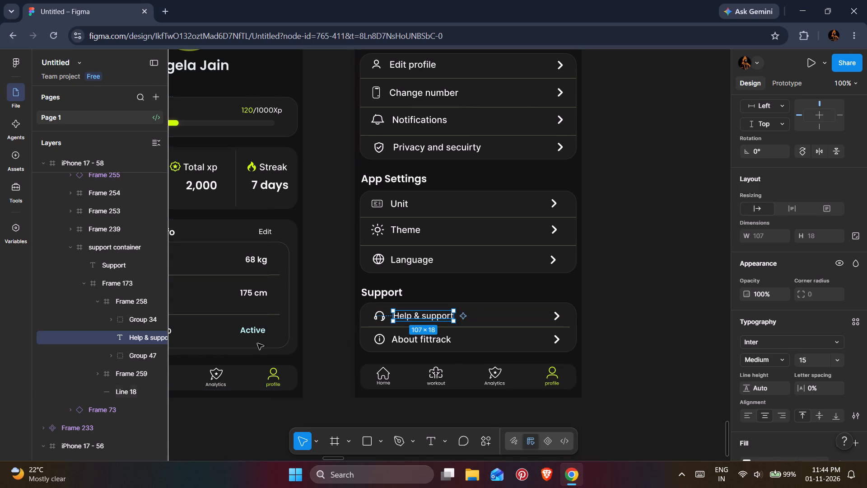
Reorder the Help & support text and headset icon group above the chevron group inside the row frame.
{"action": "left_click", "coordinate": [121, 322], "text": "shift"}
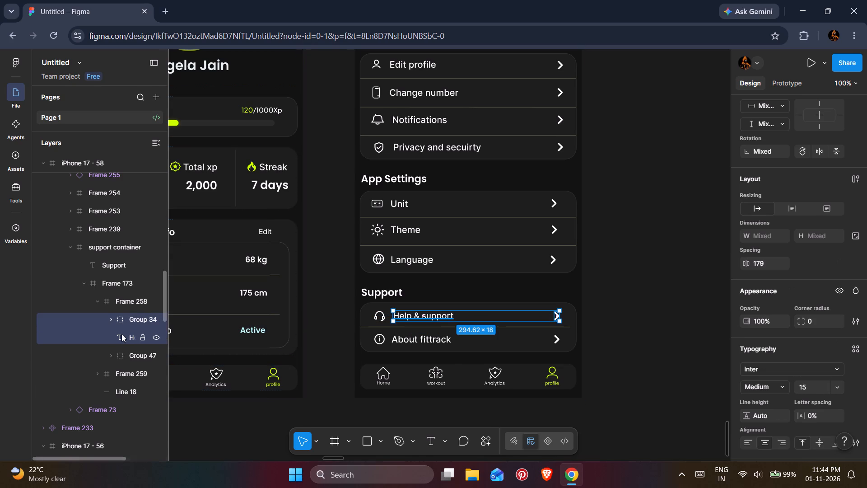
{"action": "left_click", "coordinate": [121, 338]}
{"action": "left_click", "coordinate": [121, 353], "text": "shift"}
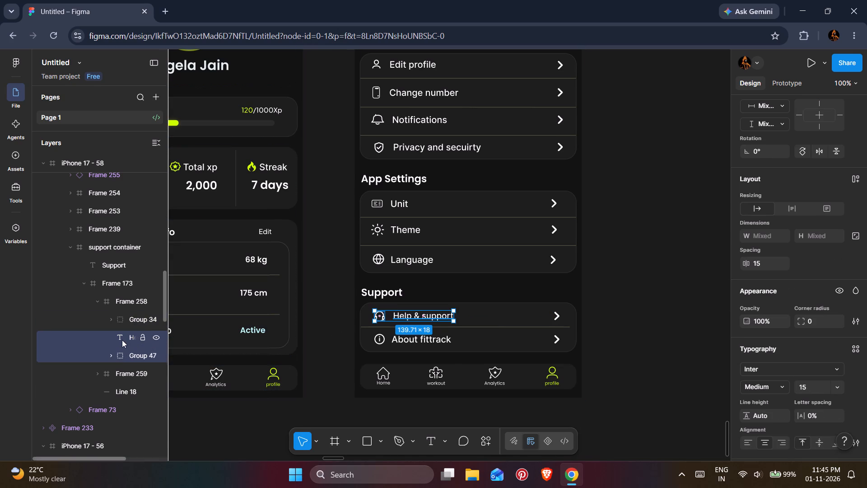
{"action": "left_click_drag", "start_coordinate": [122, 340], "coordinate": [123, 312]}
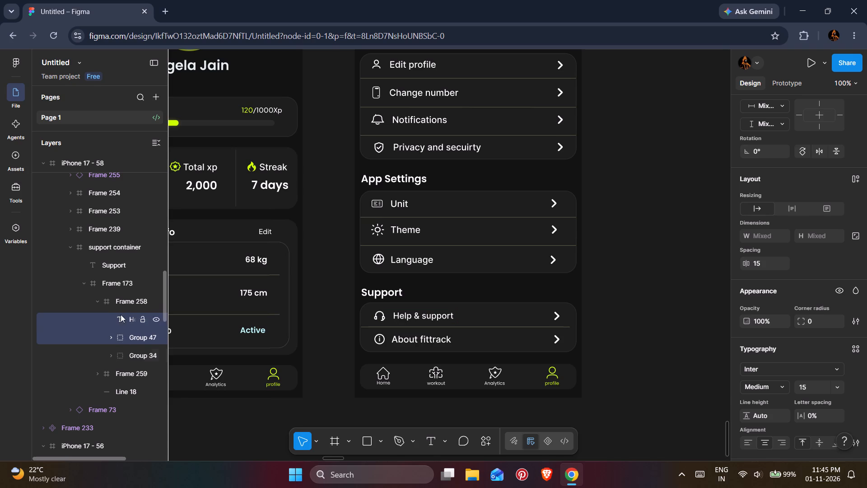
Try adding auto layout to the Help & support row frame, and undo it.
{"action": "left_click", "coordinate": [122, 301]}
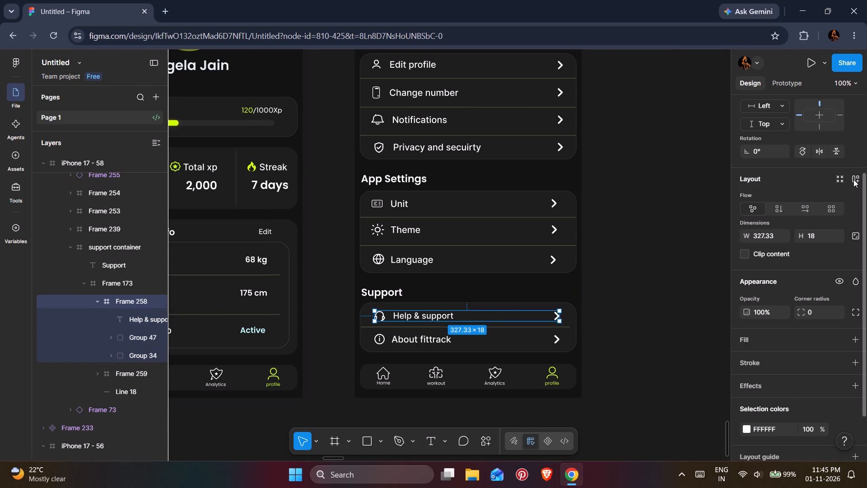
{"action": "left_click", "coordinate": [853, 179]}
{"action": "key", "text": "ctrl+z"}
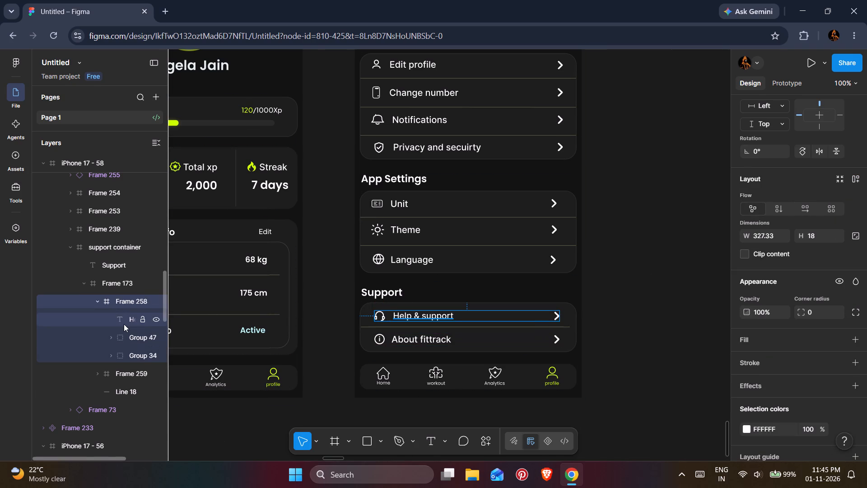
Reorder the headset icon group above the Help & support text inside the row frame.
{"action": "left_click", "coordinate": [124, 324]}
{"action": "left_click", "coordinate": [124, 333]}
{"action": "left_click_drag", "start_coordinate": [124, 338], "coordinate": [125, 318]}
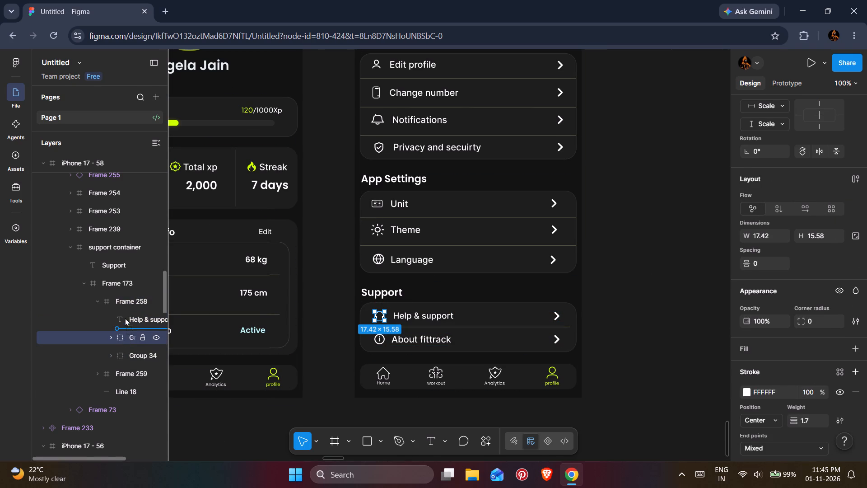
{"action": "left_click_drag", "start_coordinate": [125, 318], "coordinate": [125, 313]}
Frame the headset icon group and the Help & support text together inside the row frame.
{"action": "left_click", "coordinate": [121, 353]}
{"action": "left_click", "coordinate": [123, 316]}
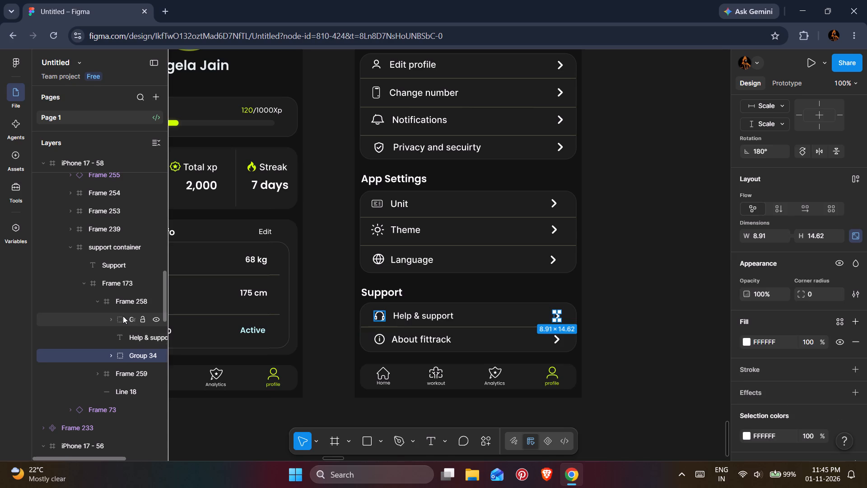
{"action": "left_click", "coordinate": [127, 335], "text": "shift"}
{"action": "right_click", "coordinate": [126, 319]}
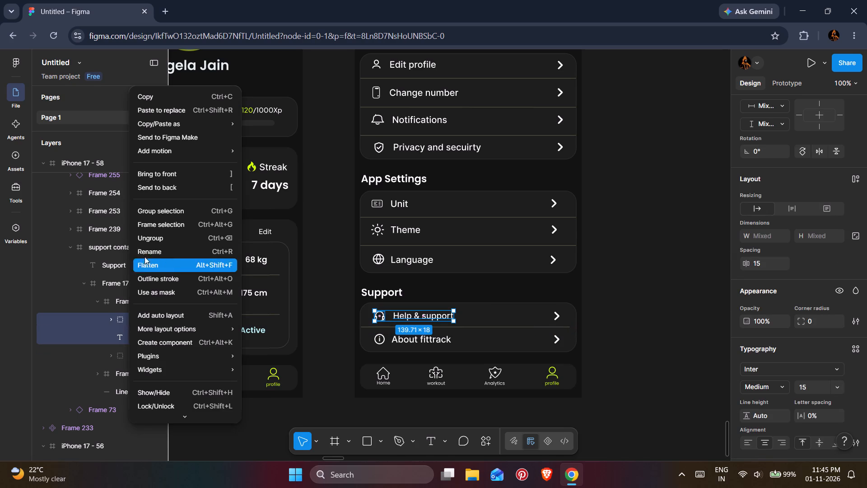
{"action": "left_click", "coordinate": [153, 225]}
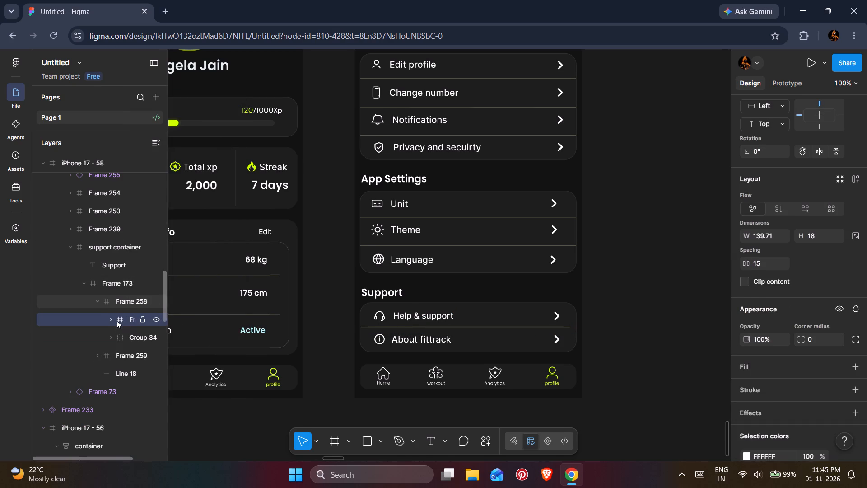
Check the nested layers of the Help & support row: the icon-and-text frame, its contents and the chevron group.
{"action": "left_click", "coordinate": [111, 320]}
{"action": "left_click", "coordinate": [111, 320]}
{"action": "left_click", "coordinate": [117, 304]}
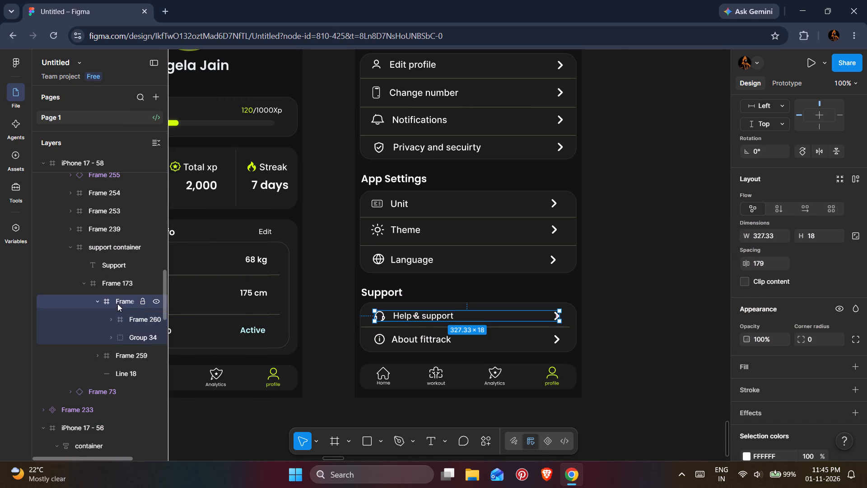
{"action": "left_click", "coordinate": [117, 318]}
{"action": "left_click", "coordinate": [126, 339]}
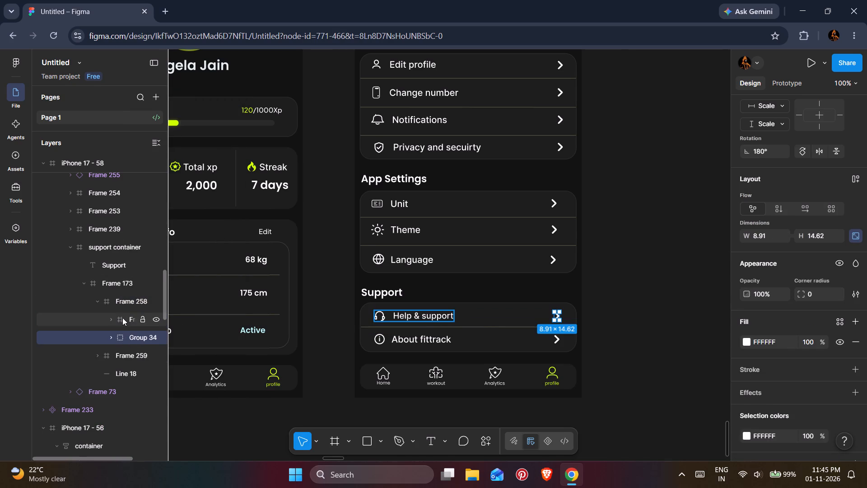
{"action": "left_click", "coordinate": [122, 318]}
{"action": "left_click", "coordinate": [109, 318]}
{"action": "left_click", "coordinate": [128, 337]}
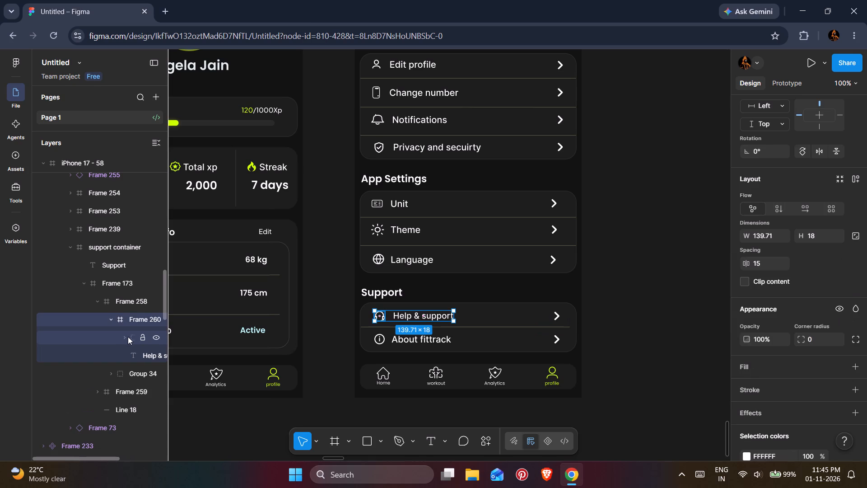
{"action": "left_click", "coordinate": [128, 337]}
{"action": "left_click", "coordinate": [110, 338]}
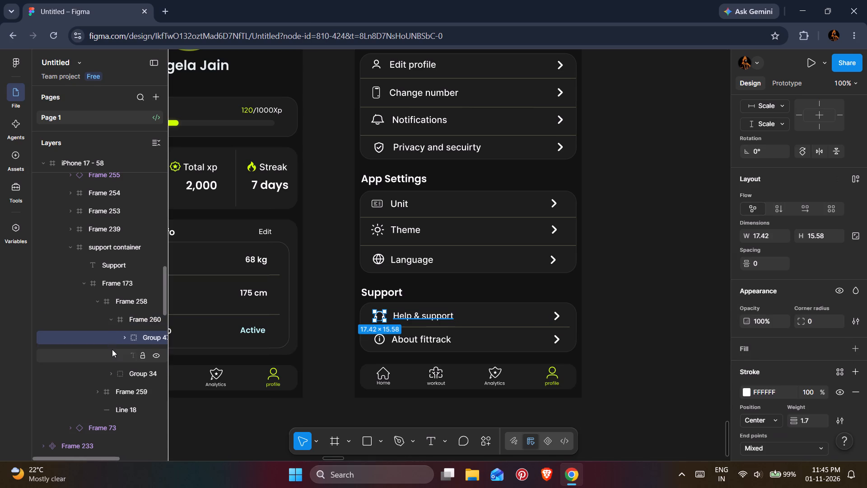
{"action": "left_click", "coordinate": [112, 349]}
{"action": "left_click", "coordinate": [118, 321]}
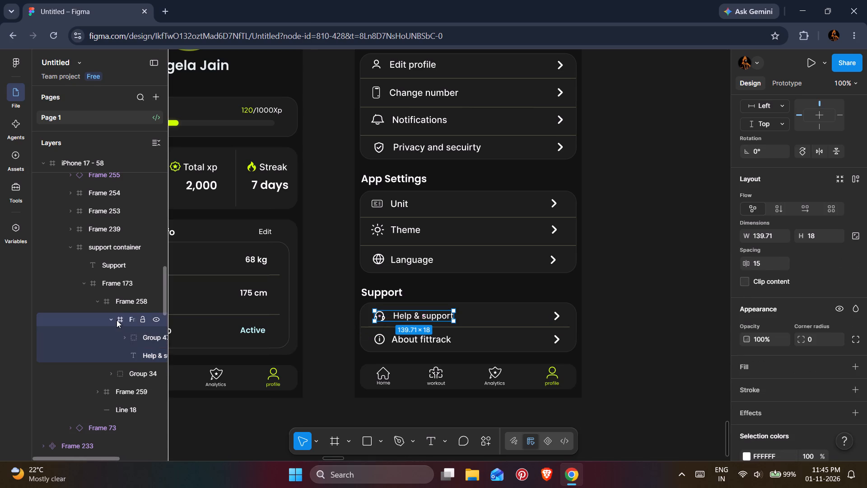
{"action": "left_click", "coordinate": [112, 318]}
{"action": "left_click", "coordinate": [118, 334]}
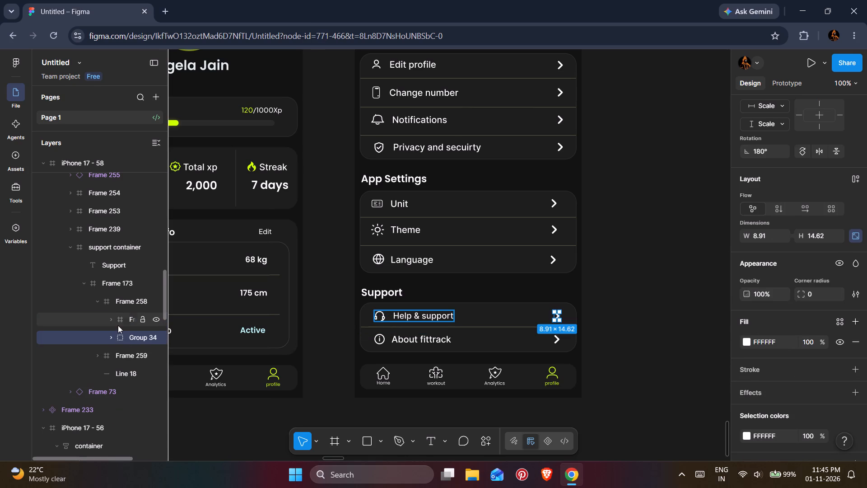
{"action": "left_click", "coordinate": [118, 324]}
Add horizontal auto layout to the Help & support row frame holding the icon-and-text frame and chevron group.
{"action": "left_click", "coordinate": [118, 304]}
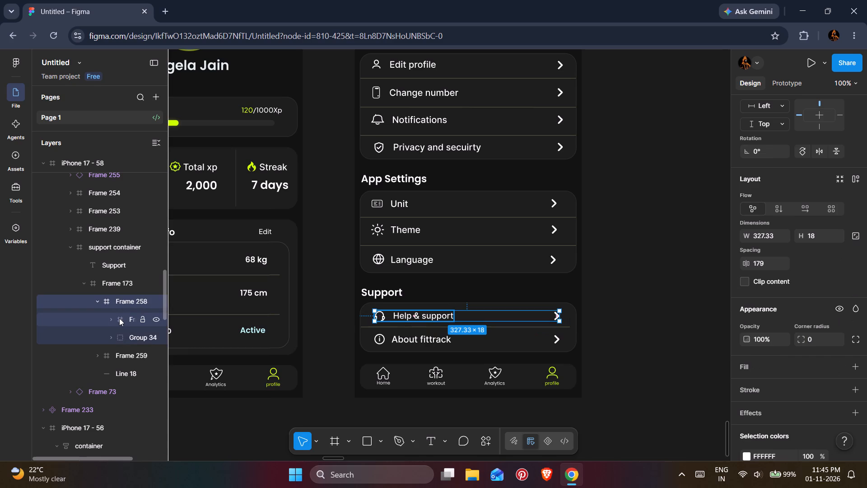
{"action": "left_click", "coordinate": [854, 184]}
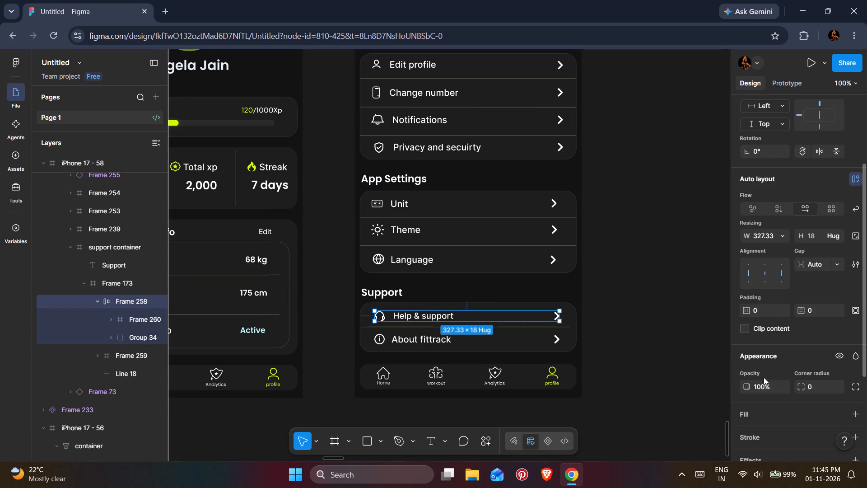
{"action": "left_click", "coordinate": [113, 319]}
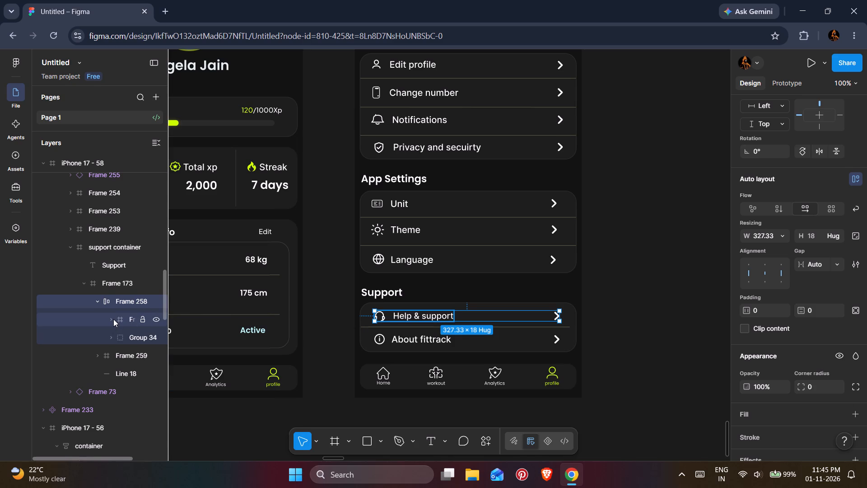
{"action": "left_click", "coordinate": [113, 319]}
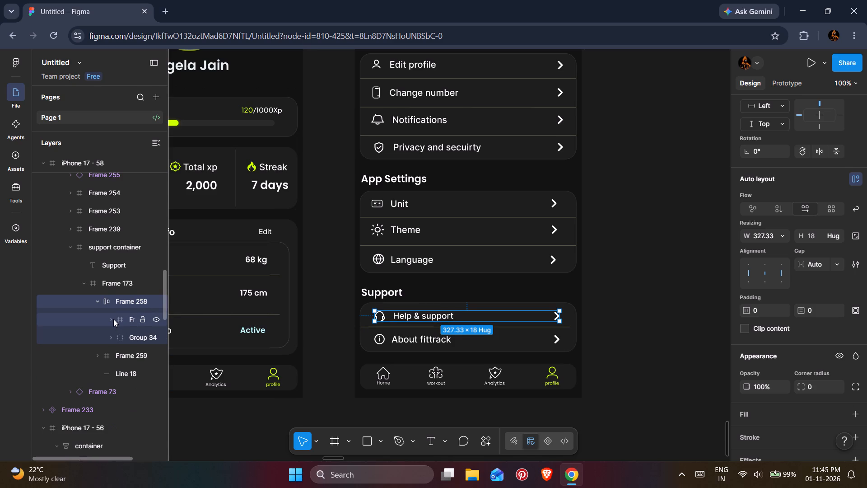
Switch the Help & support row frame's padding to individual values for each side.
{"action": "scroll", "coordinate": [776, 319], "scroll_direction": "down", "scroll_amount": 1}
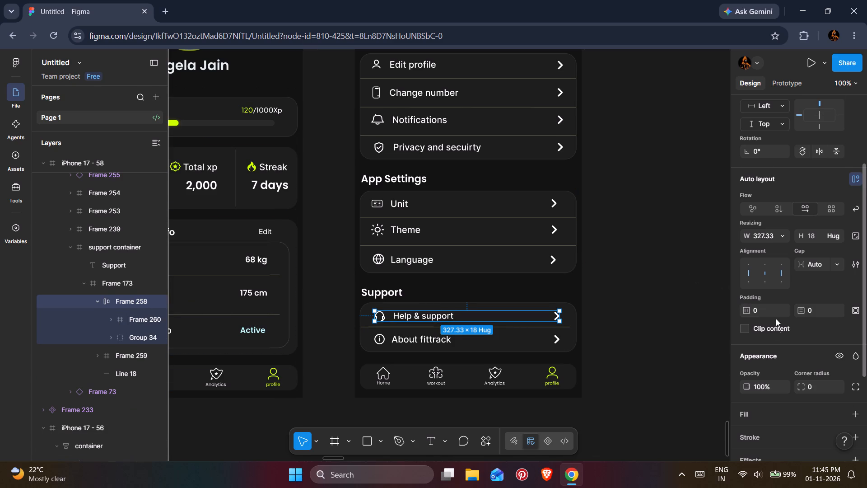
{"action": "left_click", "coordinate": [858, 253]}
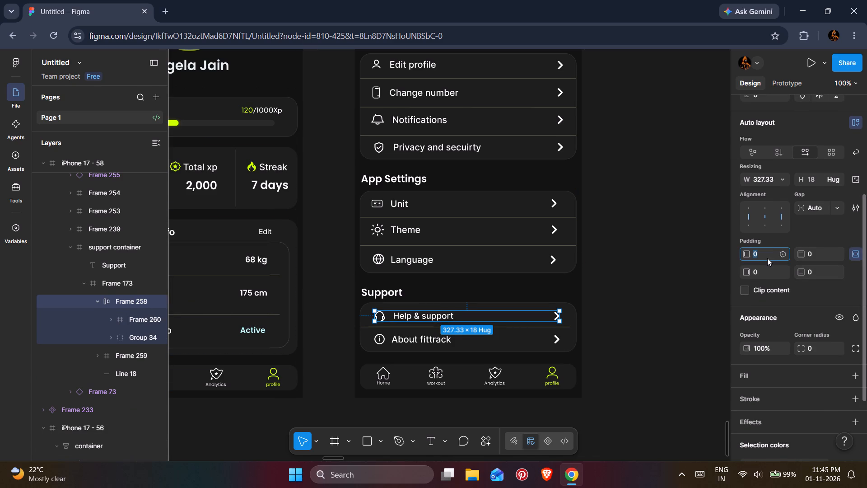
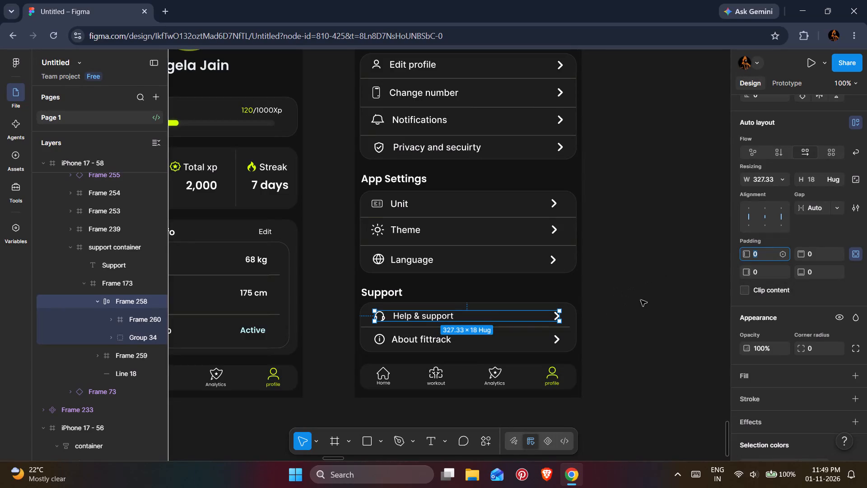
Check the layers of the Support card: the two row frames, the Help & support icon-and-text frame and the divider line.
{"action": "left_click", "coordinate": [457, 339]}
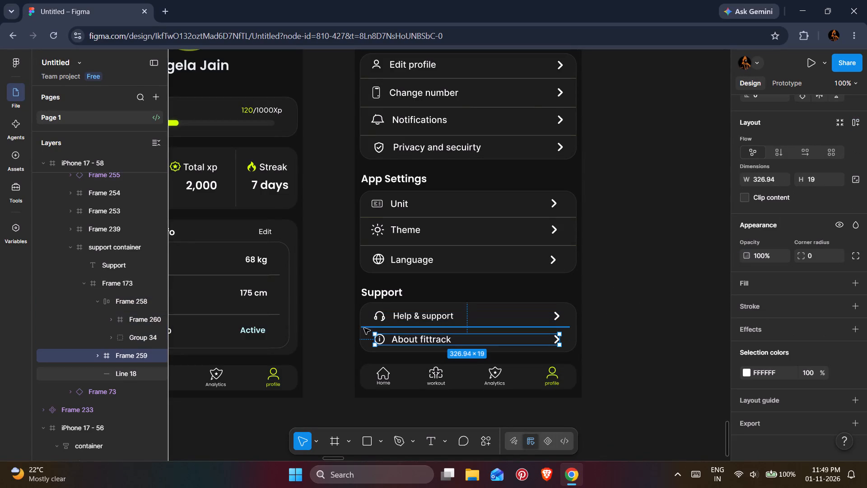
{"action": "left_click", "coordinate": [367, 309]}
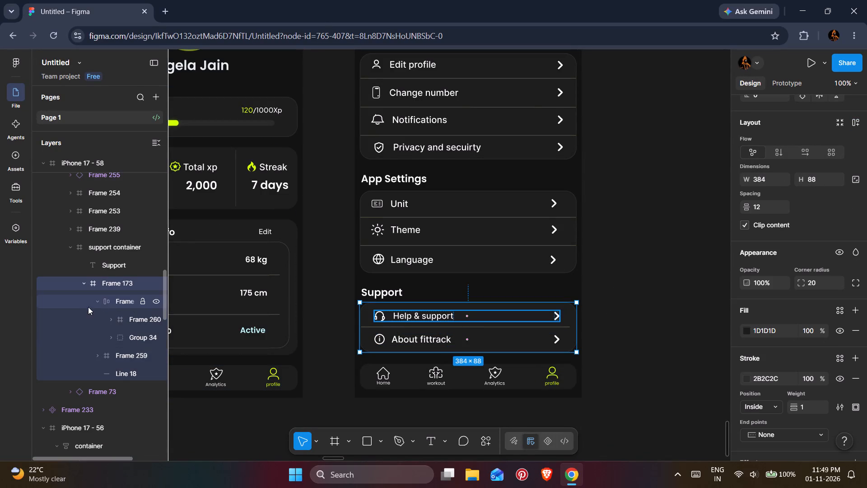
{"action": "left_click", "coordinate": [111, 299]}
{"action": "left_click", "coordinate": [113, 322]}
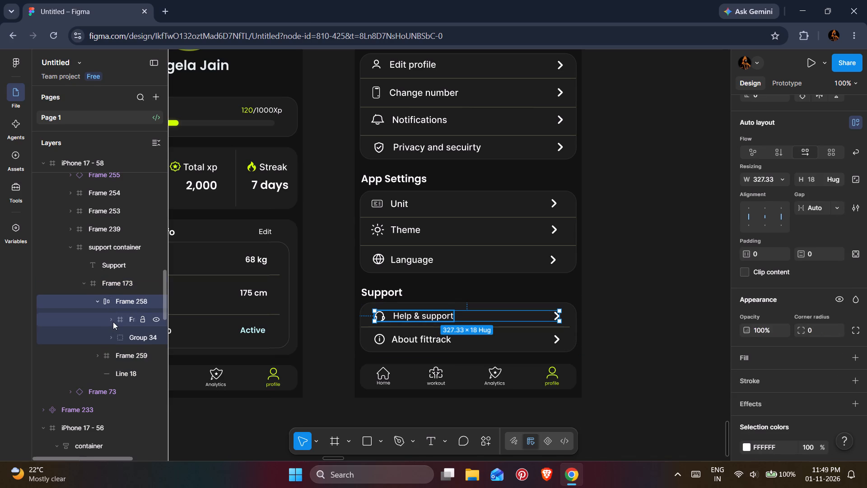
{"action": "left_click", "coordinate": [113, 322]}
{"action": "left_click", "coordinate": [126, 321]}
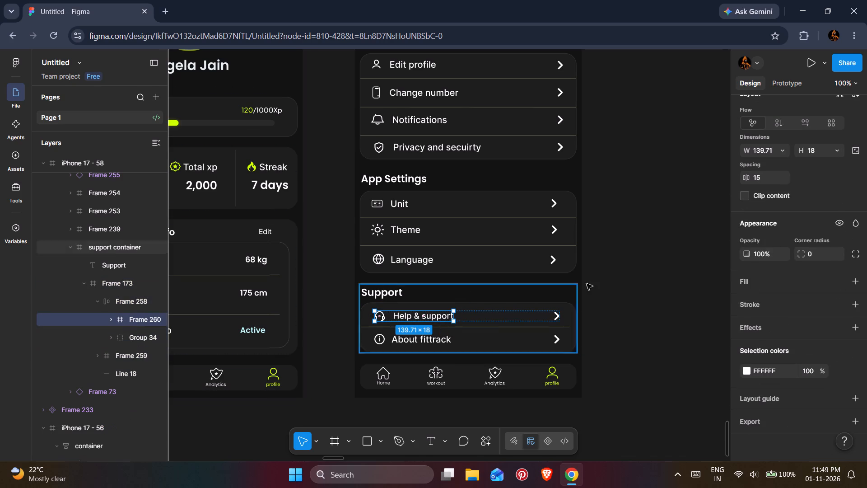
{"action": "left_click", "coordinate": [124, 352]}
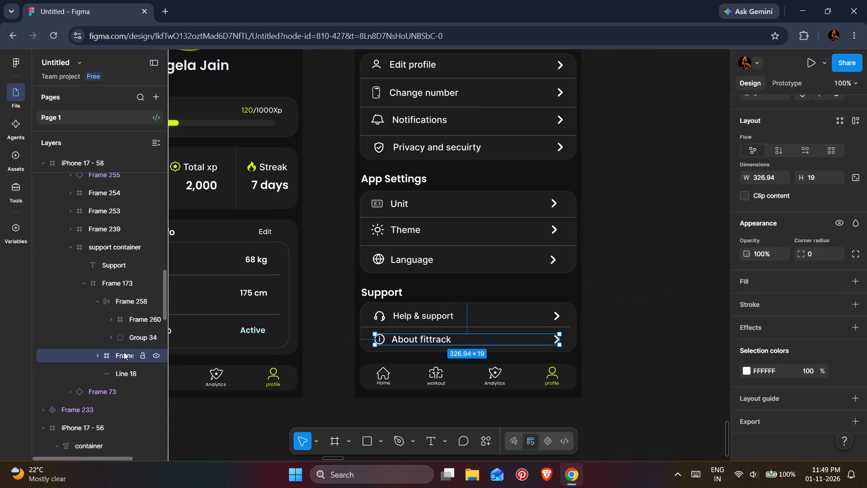
{"action": "left_click", "coordinate": [118, 372]}
{"action": "left_click", "coordinate": [119, 361]}
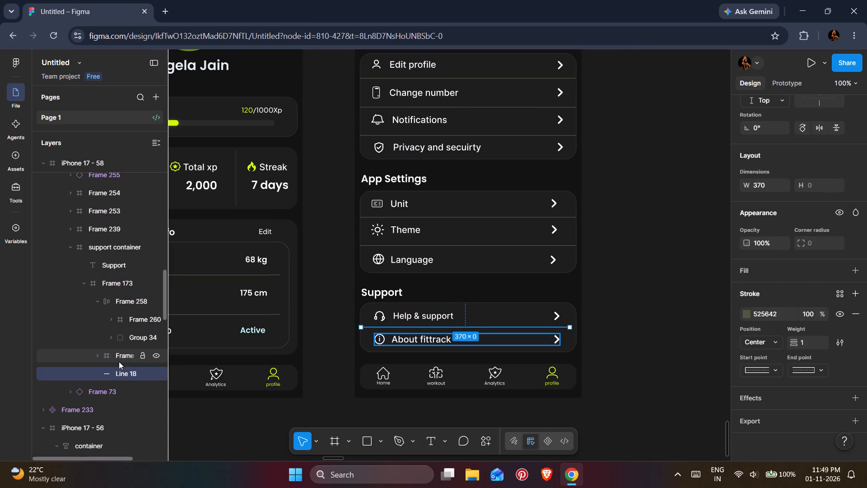
Frame the info icon group and the About fittrack text together inside their row frame.
{"action": "left_click", "coordinate": [102, 358]}
{"action": "left_click", "coordinate": [121, 371]}
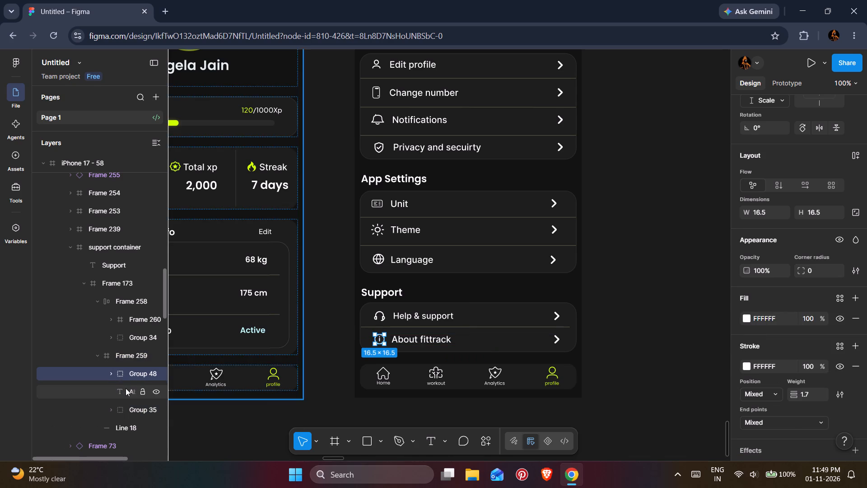
{"action": "left_click", "coordinate": [126, 388], "text": "shift"}
{"action": "right_click", "coordinate": [125, 381]}
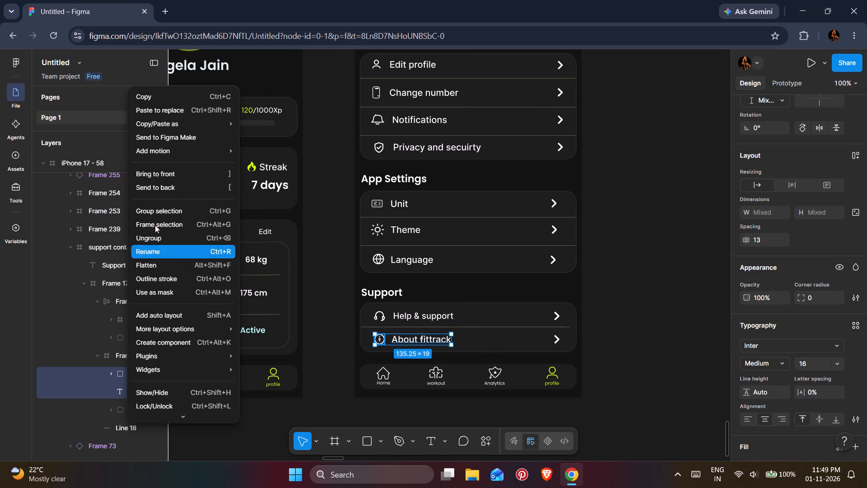
{"action": "left_click", "coordinate": [154, 219]}
Add horizontal auto layout to the About fittrack row frame holding the icon-and-text frame and chevron group.
{"action": "left_click", "coordinate": [125, 386]}
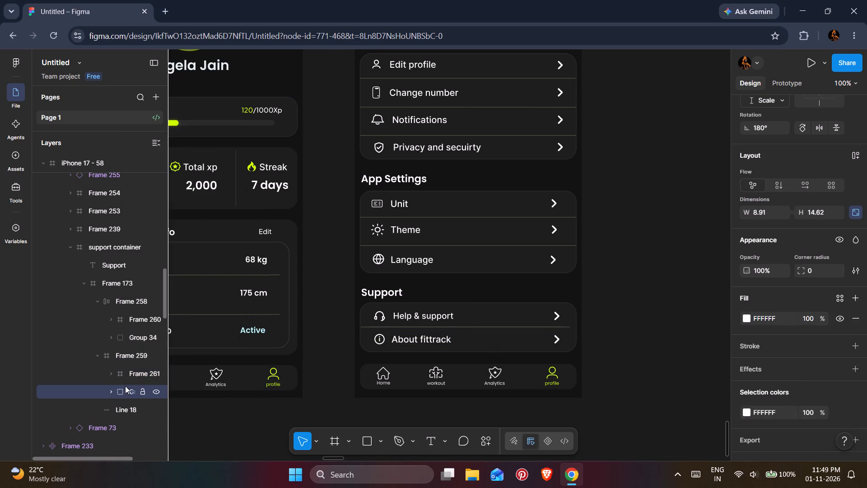
{"action": "left_click", "coordinate": [123, 374]}
{"action": "left_click", "coordinate": [124, 360]}
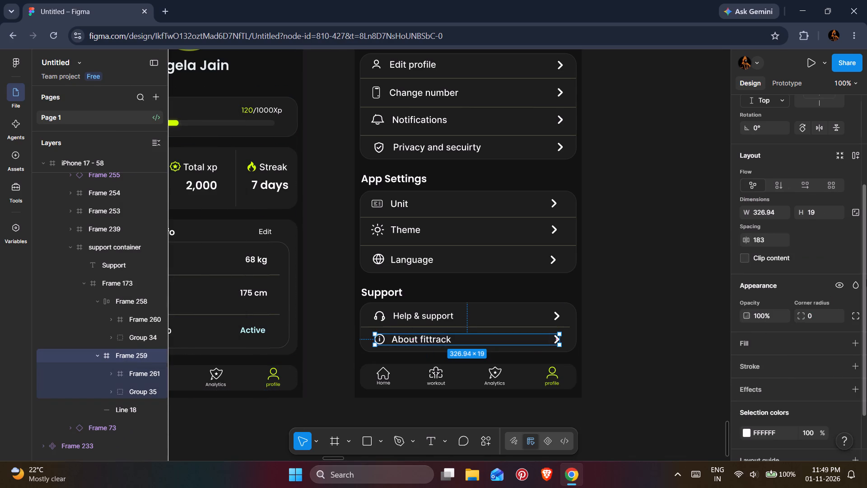
{"action": "left_click", "coordinate": [857, 159]}
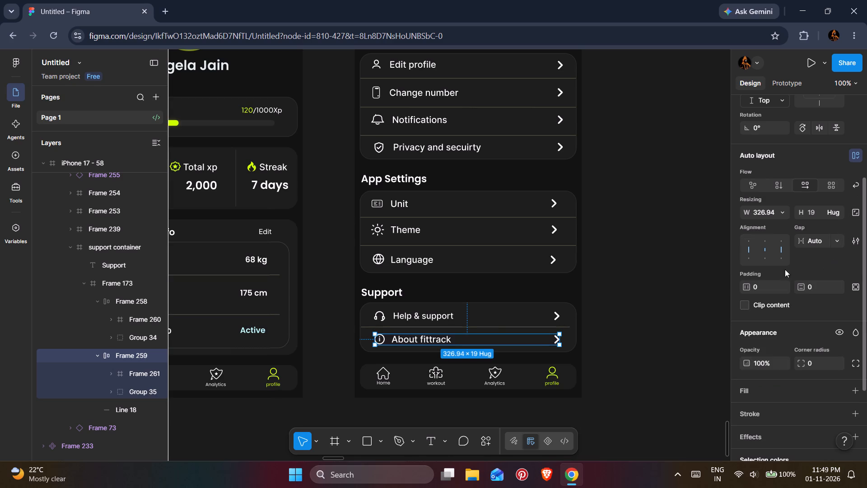
Switch the About fittrack row frame's padding to individual sides and set its left padding to 7.
{"action": "left_click", "coordinate": [859, 283]}
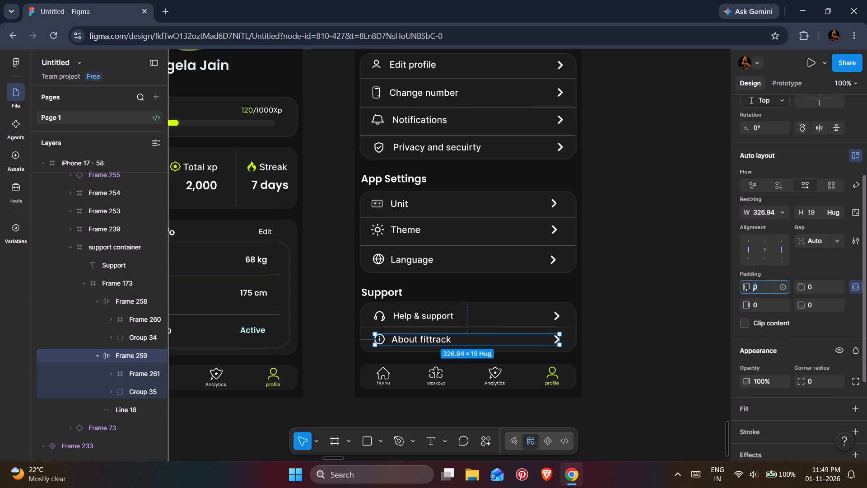
{"action": "left_click_drag", "start_coordinate": [746, 288], "coordinate": [440, 256]}
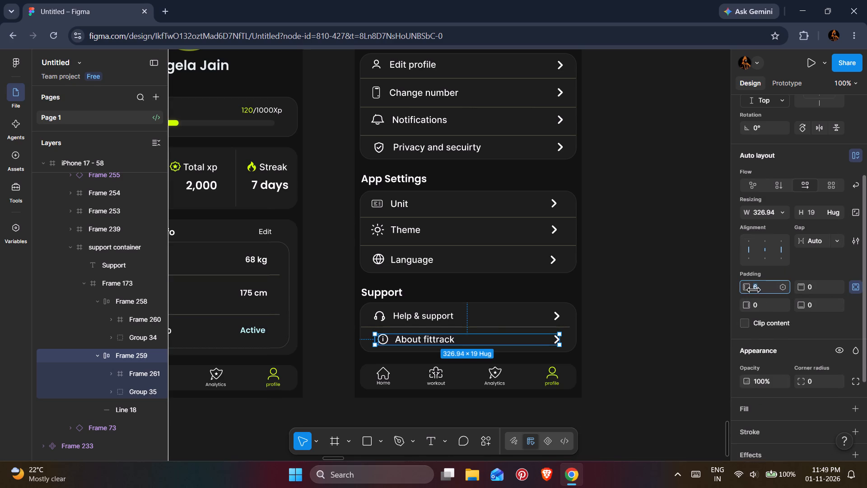
{"action": "left_click_drag", "start_coordinate": [440, 256], "coordinate": [439, 257]}
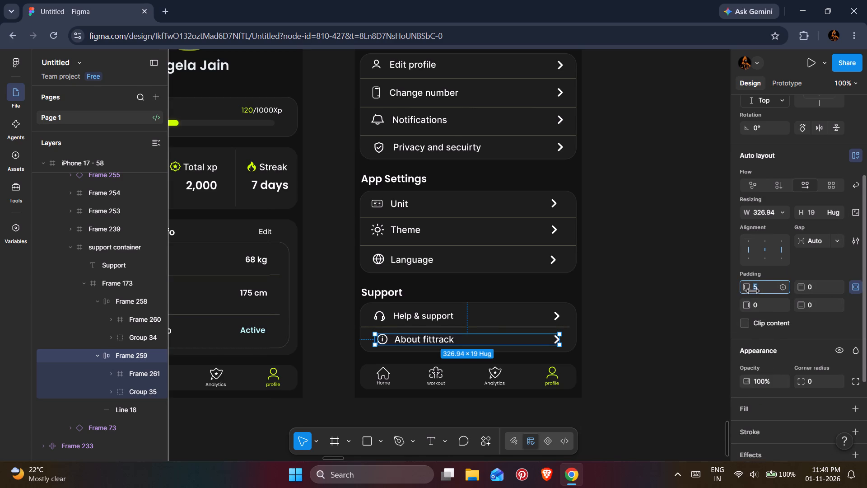
{"action": "left_click_drag", "start_coordinate": [439, 257], "coordinate": [442, 257]}
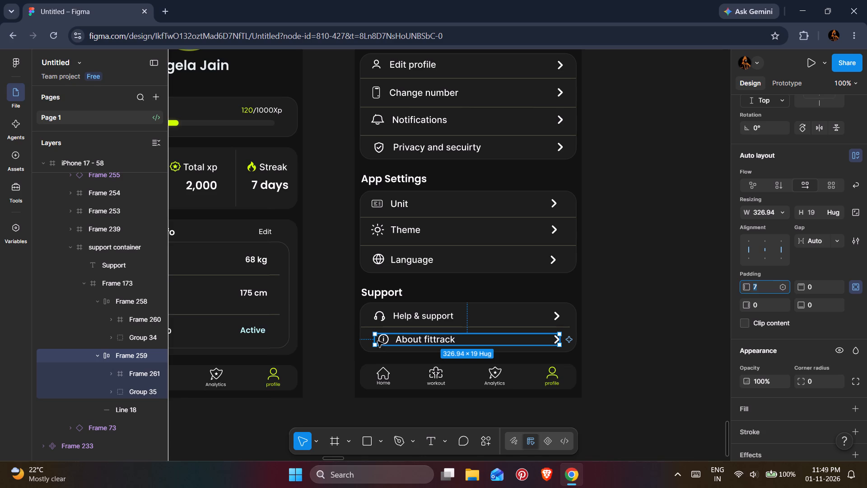
Widen the About fittrack row frame from its left edge to a width of 344.
{"action": "left_click_drag", "start_coordinate": [374, 340], "coordinate": [368, 339]}
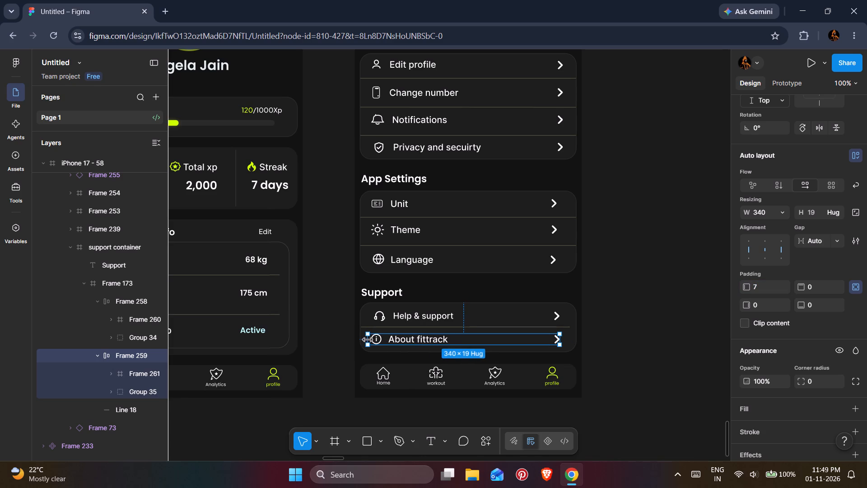
{"action": "left_click_drag", "start_coordinate": [368, 339], "coordinate": [365, 339]}
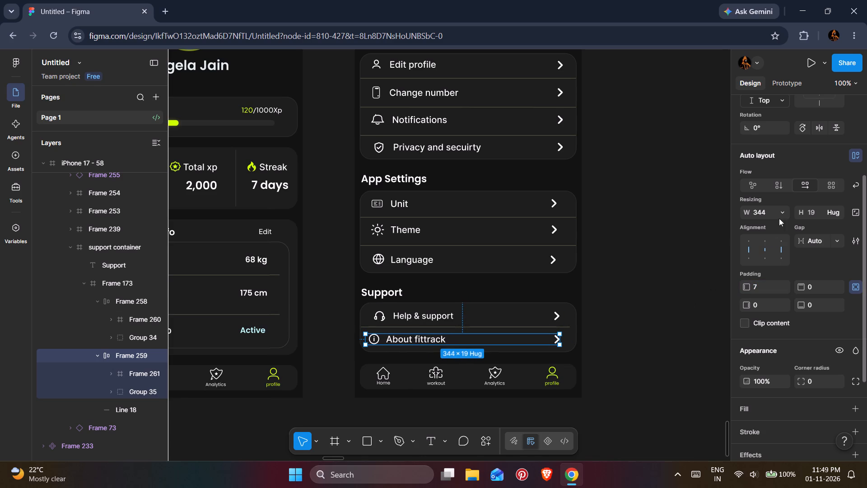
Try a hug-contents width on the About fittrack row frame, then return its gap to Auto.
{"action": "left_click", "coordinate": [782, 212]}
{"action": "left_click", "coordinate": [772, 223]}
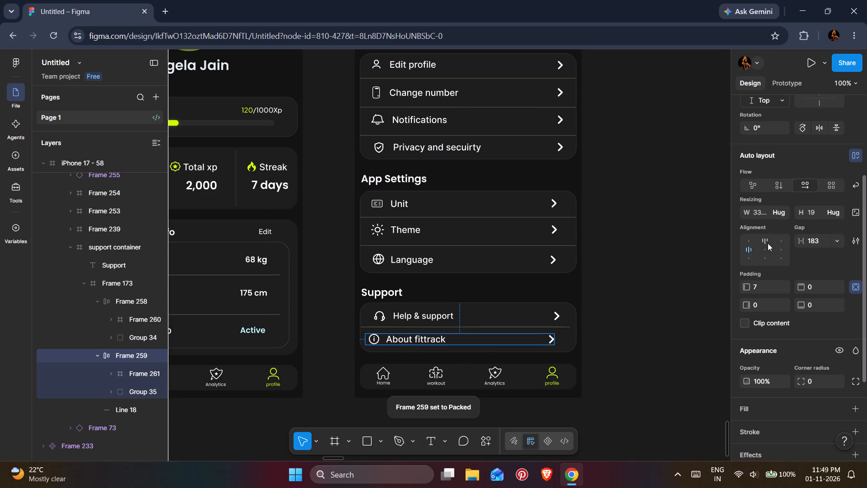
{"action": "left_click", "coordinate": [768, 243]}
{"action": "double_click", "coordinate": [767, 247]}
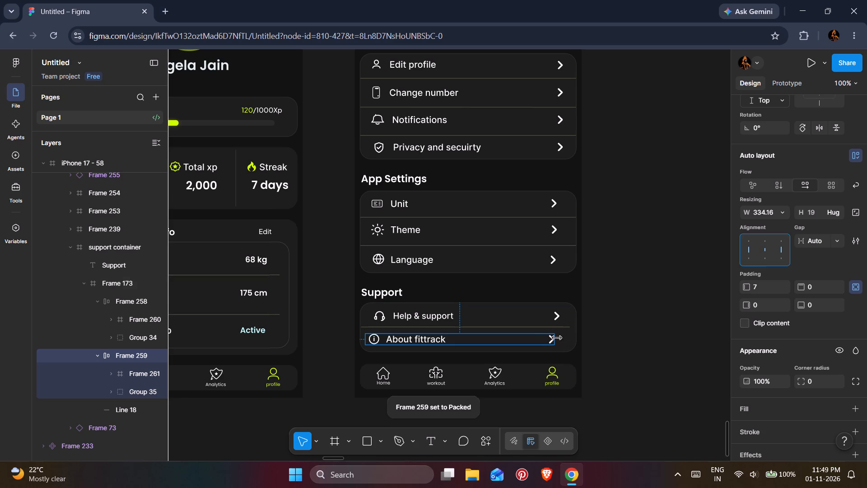
Widen the About fittrack row frame on both sides to 370, matching the divider line above it.
{"action": "left_click_drag", "start_coordinate": [554, 339], "coordinate": [561, 340]}
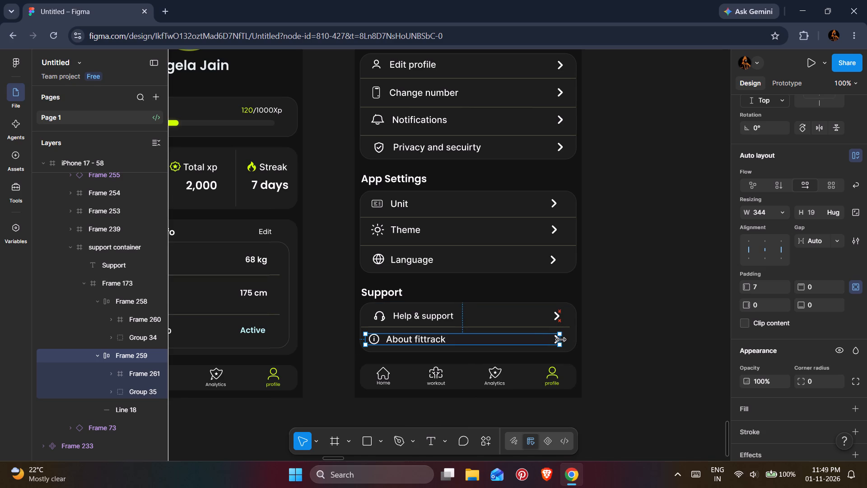
{"action": "left_click_drag", "start_coordinate": [561, 340], "coordinate": [569, 340]}
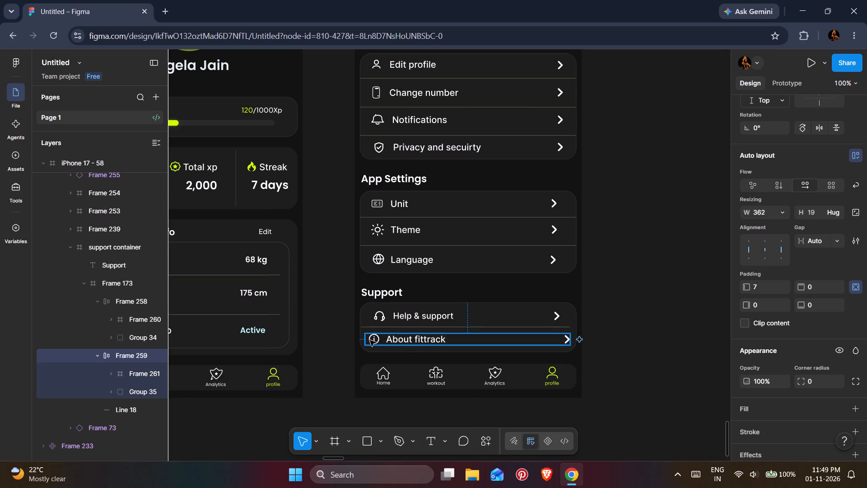
{"action": "left_click", "coordinate": [364, 339]}
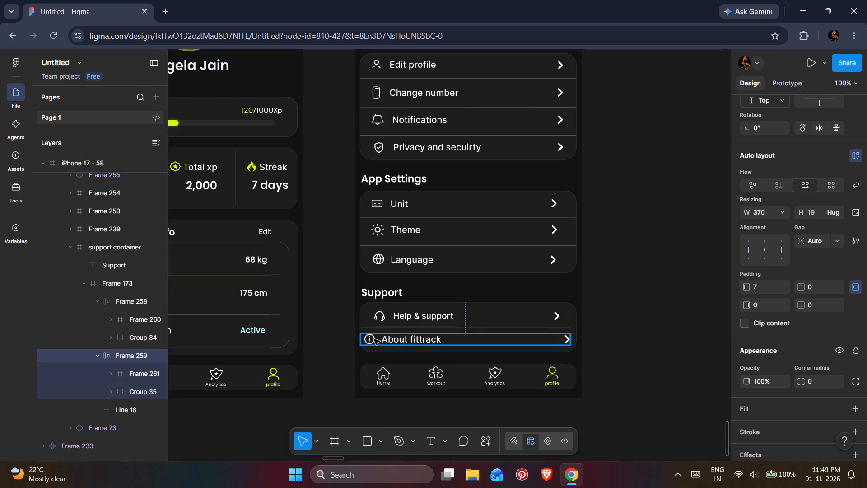
Set the About fittrack row frame's left padding to 23 and narrow the frame from its left edge to 361 wide.
{"action": "left_click_drag", "start_coordinate": [745, 289], "coordinate": [442, 254]}
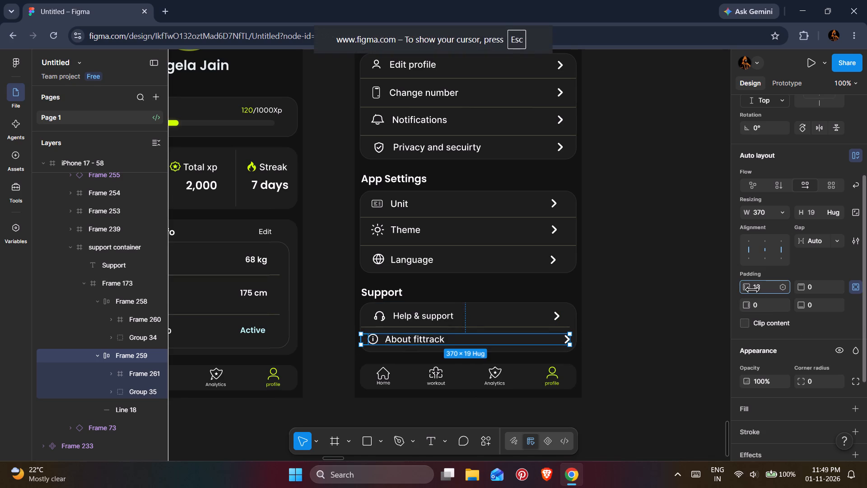
{"action": "left_click_drag", "start_coordinate": [442, 254], "coordinate": [451, 255]}
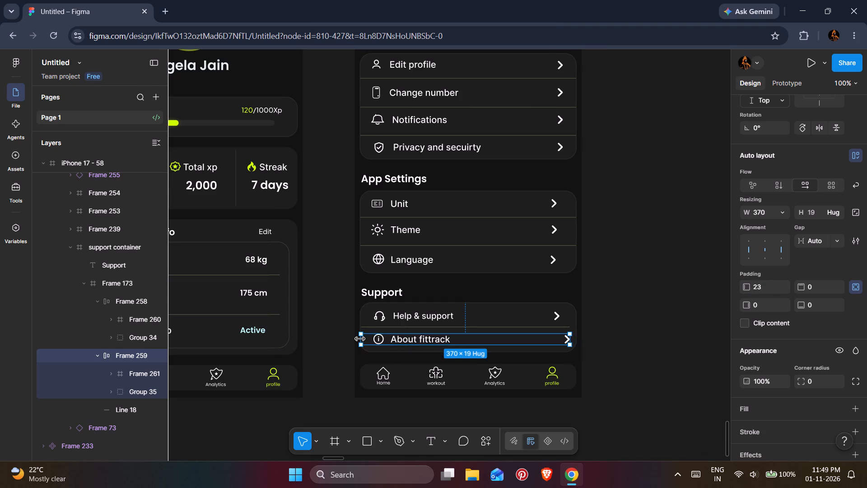
{"action": "left_click_drag", "start_coordinate": [360, 338], "coordinate": [366, 339]}
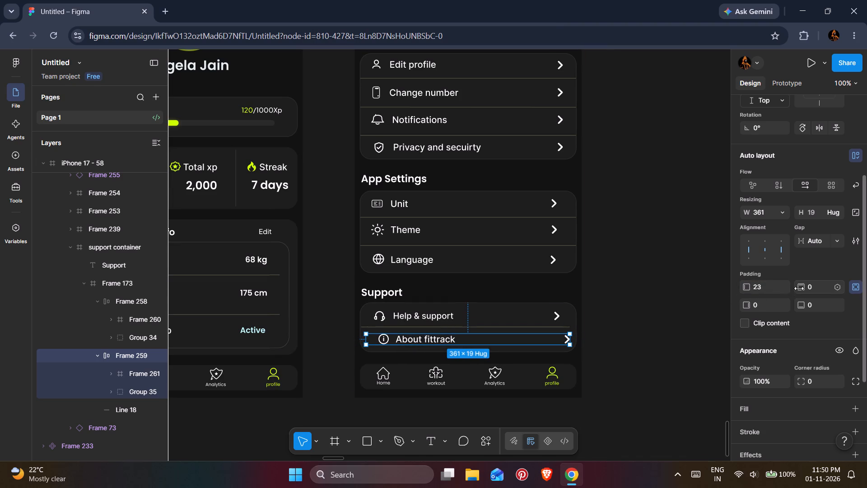
Set the About fittrack row frame's padding to 13 left, 16 right, 6 top and 8 bottom.
{"action": "left_click_drag", "start_coordinate": [749, 290], "coordinate": [425, 253]}
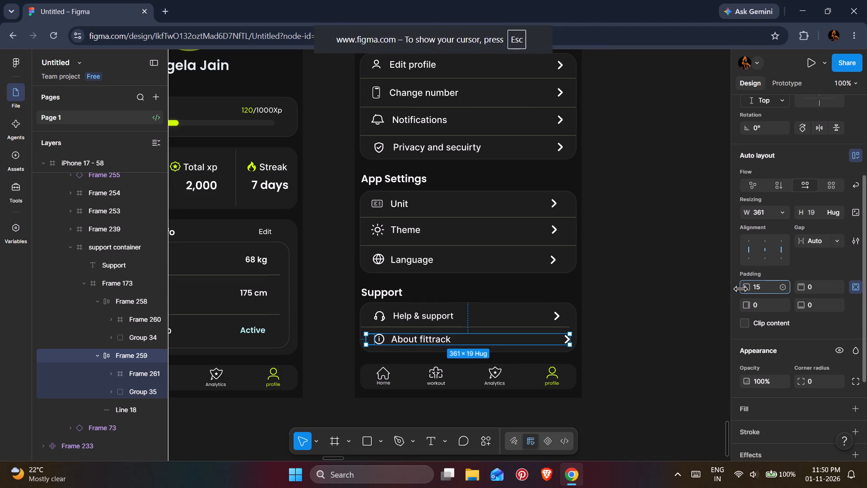
{"action": "left_click_drag", "start_coordinate": [425, 253], "coordinate": [421, 255]}
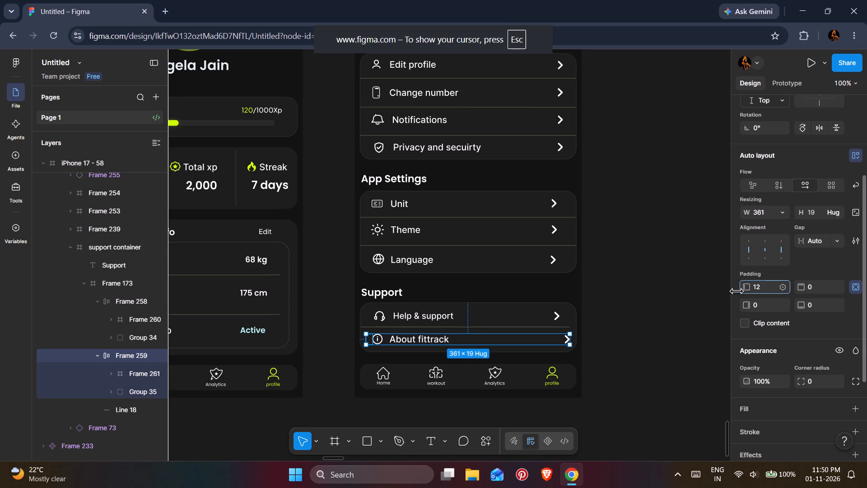
{"action": "left_click_drag", "start_coordinate": [421, 255], "coordinate": [422, 257]}
{"action": "left_click_drag", "start_coordinate": [745, 302], "coordinate": [447, 258]}
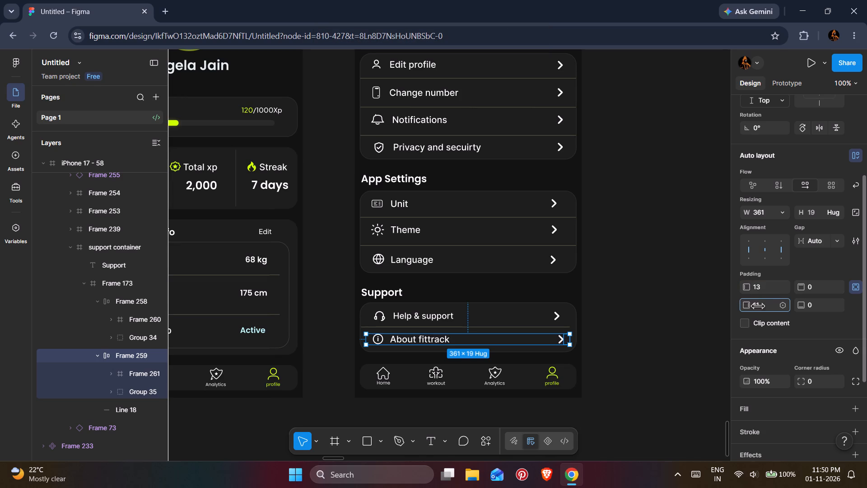
{"action": "left_click_drag", "start_coordinate": [447, 258], "coordinate": [451, 259]}
{"action": "left_click_drag", "start_coordinate": [803, 290], "coordinate": [435, 254]}
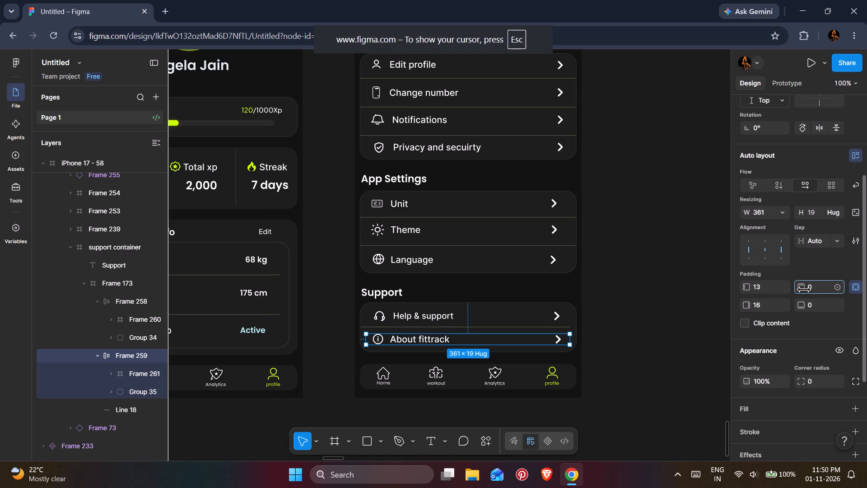
{"action": "left_click_drag", "start_coordinate": [435, 254], "coordinate": [438, 254]}
{"action": "left_click_drag", "start_coordinate": [801, 300], "coordinate": [438, 255]}
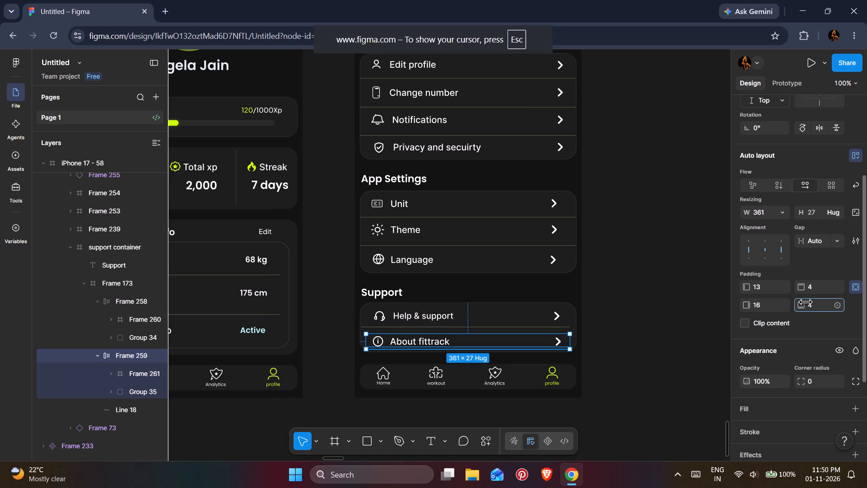
{"action": "left_click_drag", "start_coordinate": [438, 255], "coordinate": [440, 256]}
{"action": "left_click", "coordinate": [518, 341]}
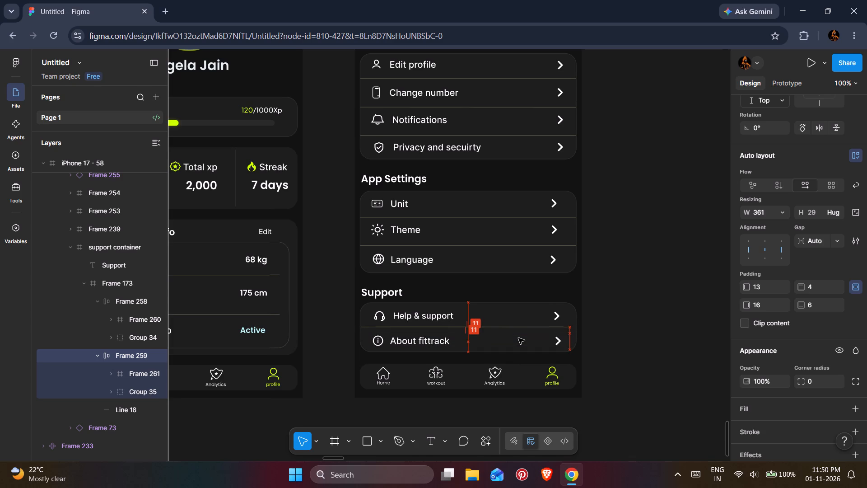
{"action": "left_click_drag", "start_coordinate": [798, 289], "coordinate": [435, 254]}
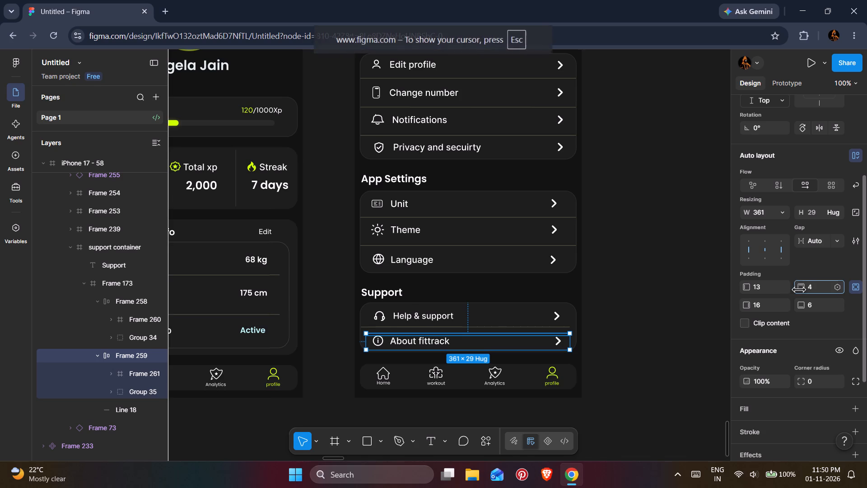
{"action": "left_click_drag", "start_coordinate": [435, 254], "coordinate": [436, 254]}
{"action": "left_click_drag", "start_coordinate": [797, 303], "coordinate": [436, 256]}
Nudge the About fittrack row frame up about 7 px, closer to the divider line.
{"action": "key", "text": "Up"}
{"action": "key", "text": "Up"}
{"action": "key", "text": "Up"}
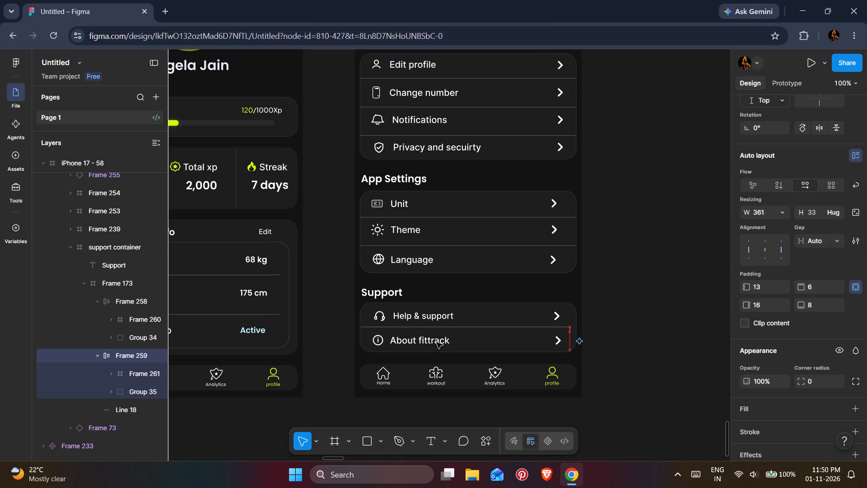
{"action": "key", "text": "Up"}
{"action": "key", "text": "Up"}
{"action": "key", "text": "Up"}
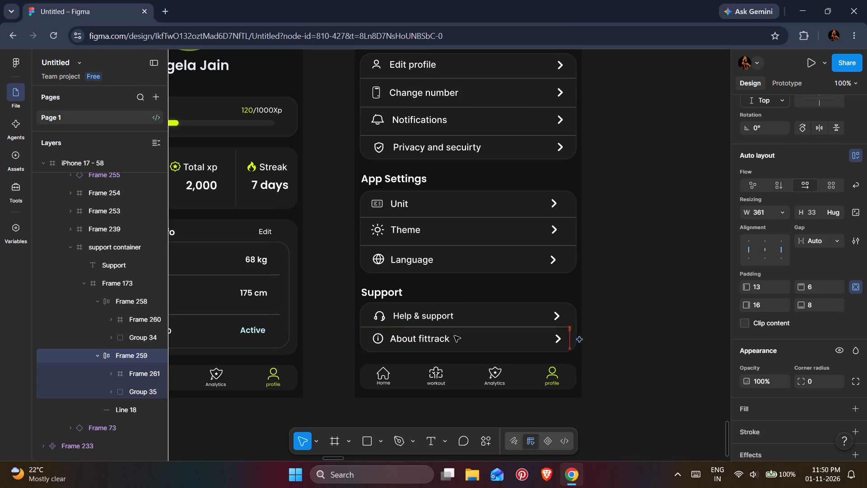
{"action": "key", "text": "Up"}
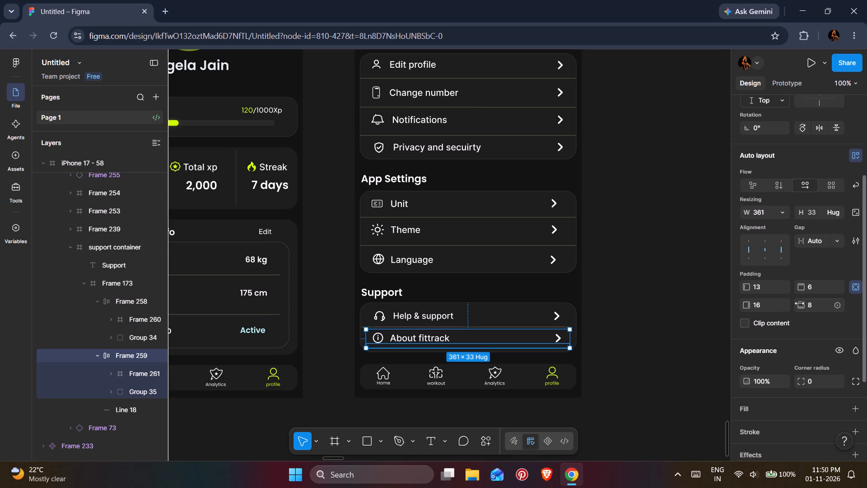
Reduce the About fittrack row frame's bottom padding to 6 and nudge the frame down about 2 px.
{"action": "left_click_drag", "start_coordinate": [799, 303], "coordinate": [431, 256]}
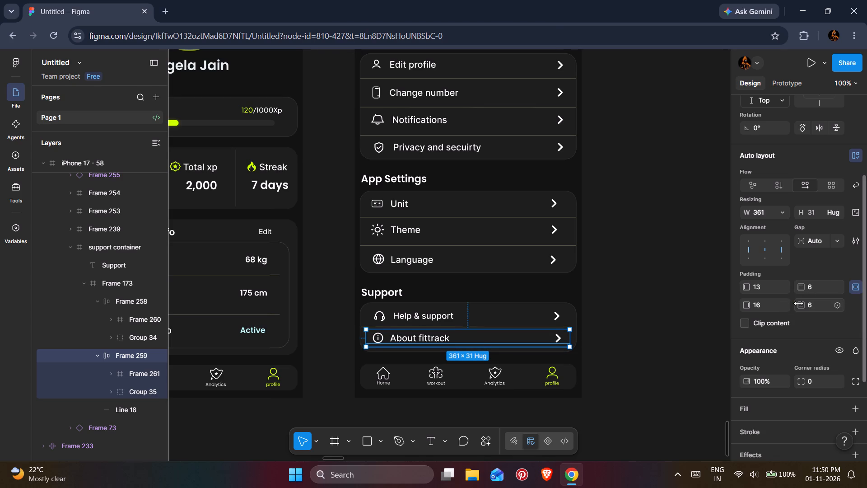
{"action": "key", "text": "Down"}
{"action": "key", "text": "Down"}
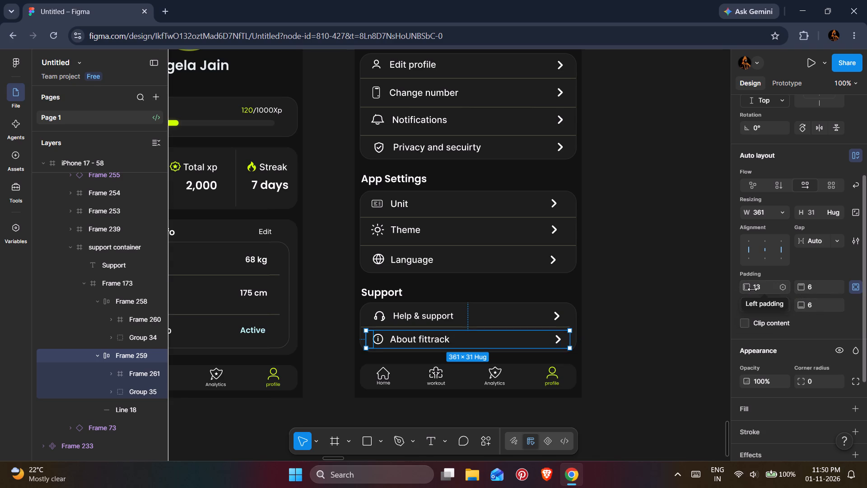
Set the Help & support row frame's width to 361, copying the width of the About fittrack row frame.
{"action": "left_click", "coordinate": [527, 317]}
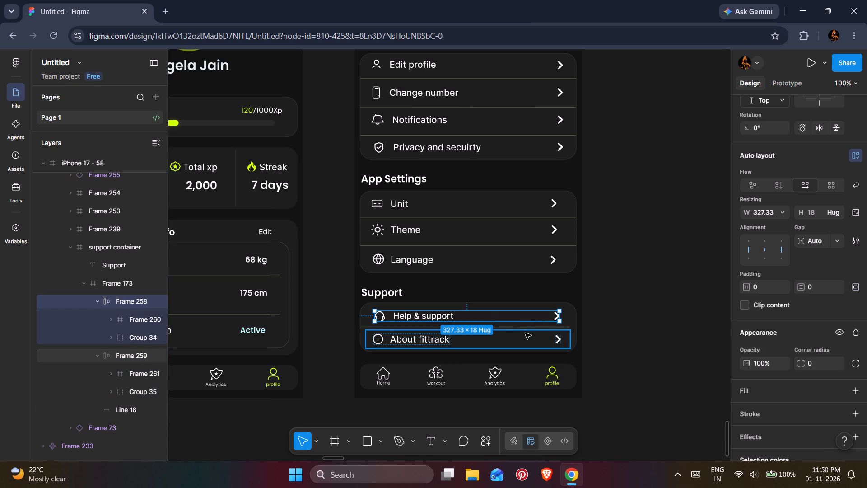
{"action": "left_click", "coordinate": [525, 333]}
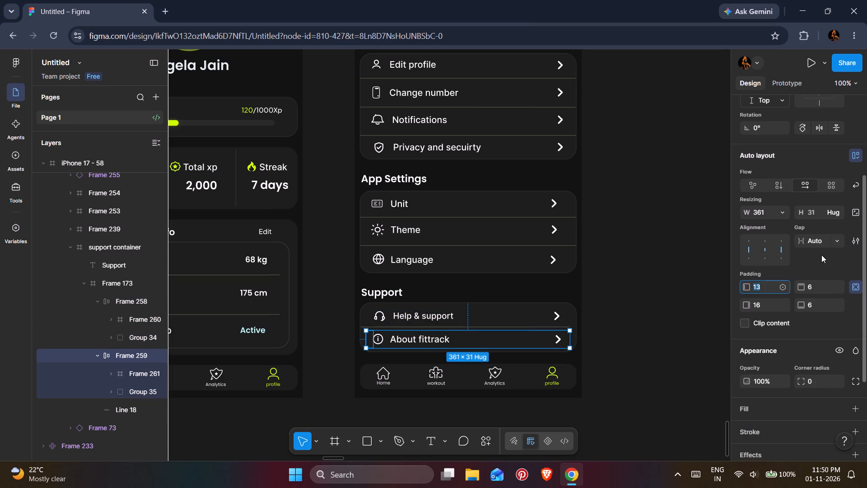
{"action": "left_click", "coordinate": [764, 216]}
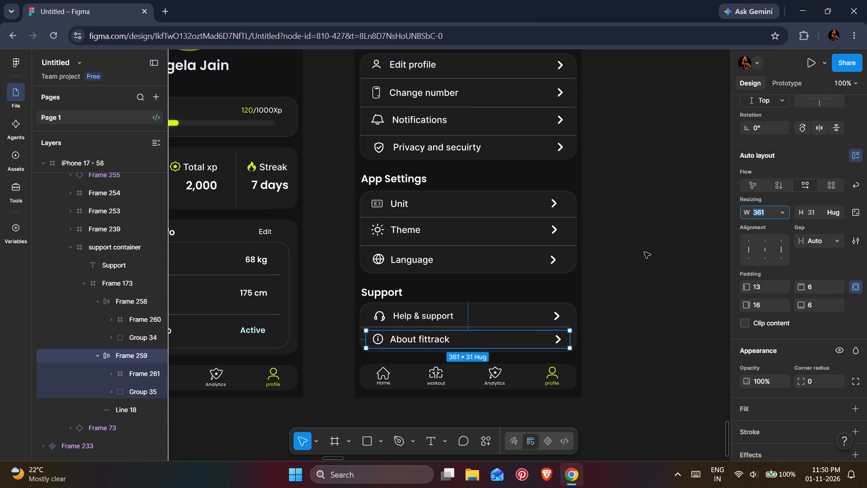
{"action": "key", "text": "ctrl+c"}
{"action": "left_click", "coordinate": [447, 318]}
{"action": "left_click", "coordinate": [758, 217]}
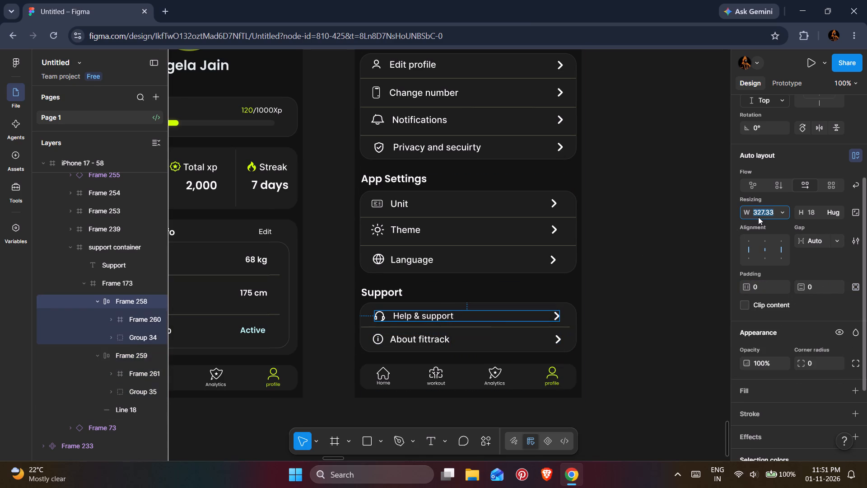
{"action": "key", "text": "ctrl+v"}
{"action": "key", "text": "Return"}
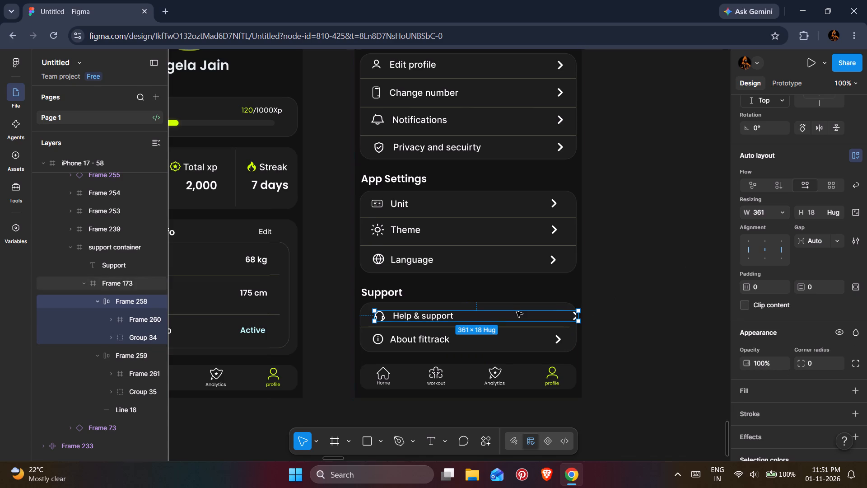
Apply the About fittrack row's left padding of 13 to the Help & support row frame as its horizontal padding.
{"action": "left_click", "coordinate": [510, 340]}
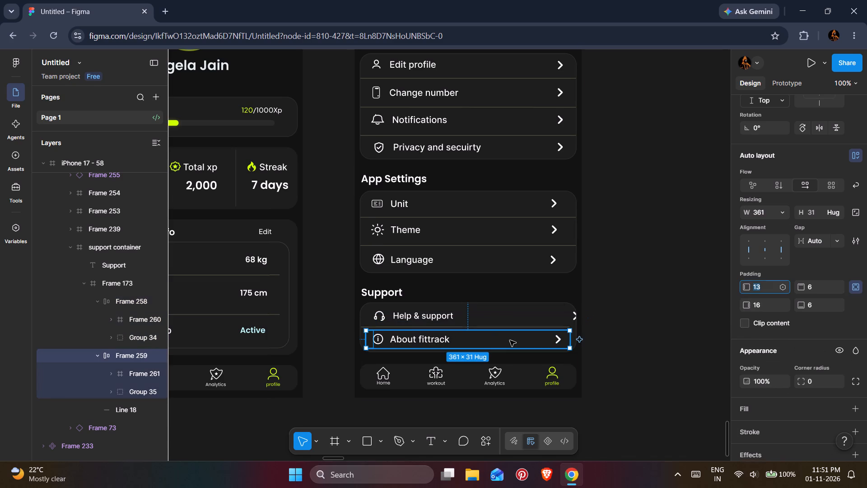
{"action": "left_click", "coordinate": [766, 287]}
{"action": "left_click", "coordinate": [767, 287]}
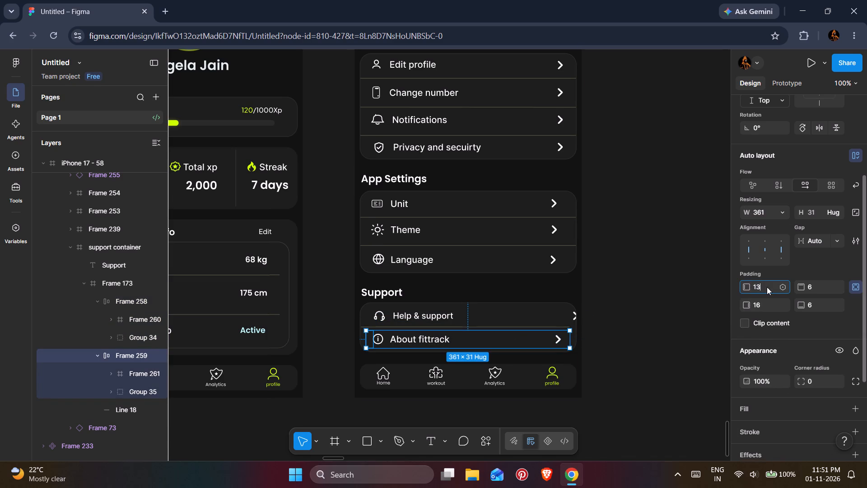
{"action": "double_click", "coordinate": [761, 287]}
{"action": "key", "text": "ctrl+c"}
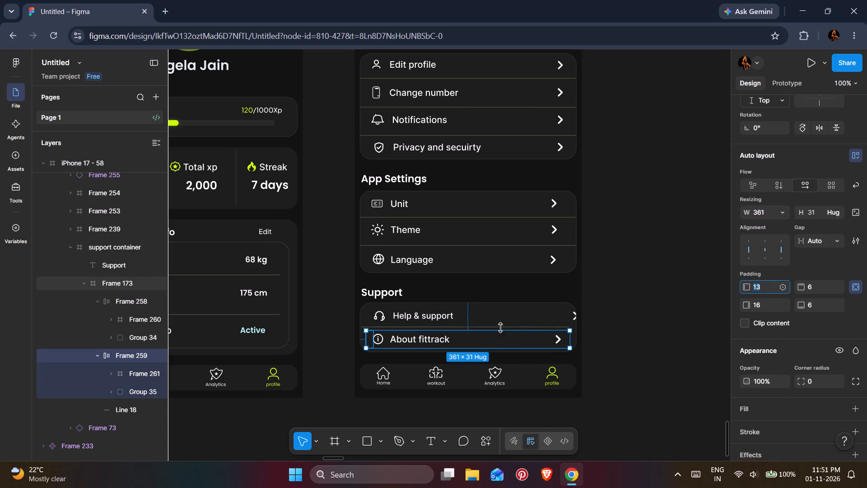
{"action": "left_click", "coordinate": [502, 319]}
{"action": "left_click", "coordinate": [761, 283]}
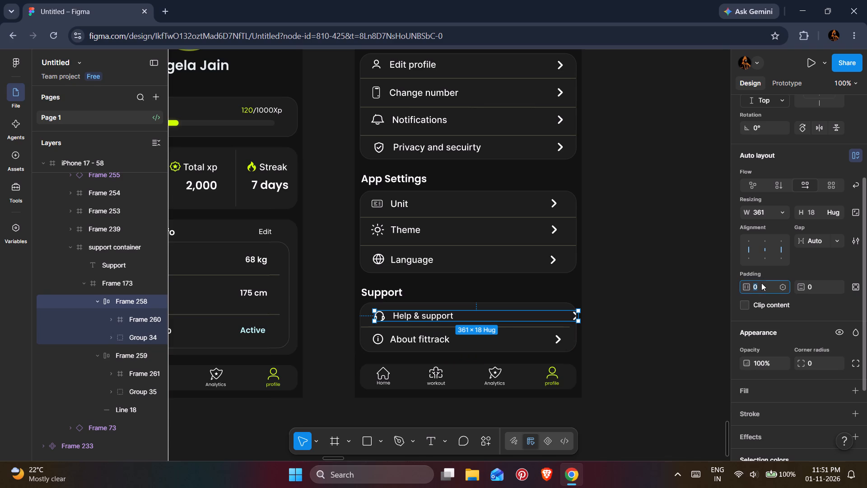
{"action": "key", "text": "ctrl+v"}
{"action": "left_click", "coordinate": [864, 286]}
{"action": "left_click", "coordinate": [859, 286]}
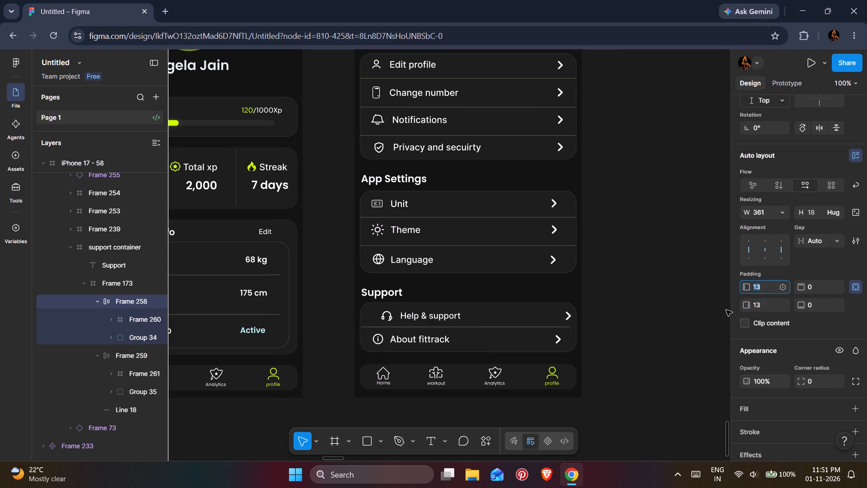
Set only the right padding of the Help & support row frame to 16, copied from the About fittrack row.
{"action": "left_click", "coordinate": [496, 335]}
{"action": "left_click", "coordinate": [759, 302]}
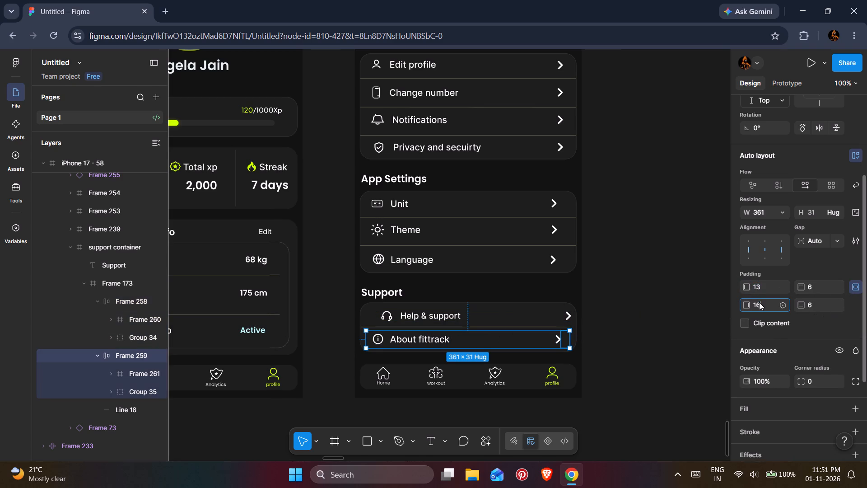
{"action": "key", "text": "ctrl+c"}
{"action": "double_click", "coordinate": [529, 320]}
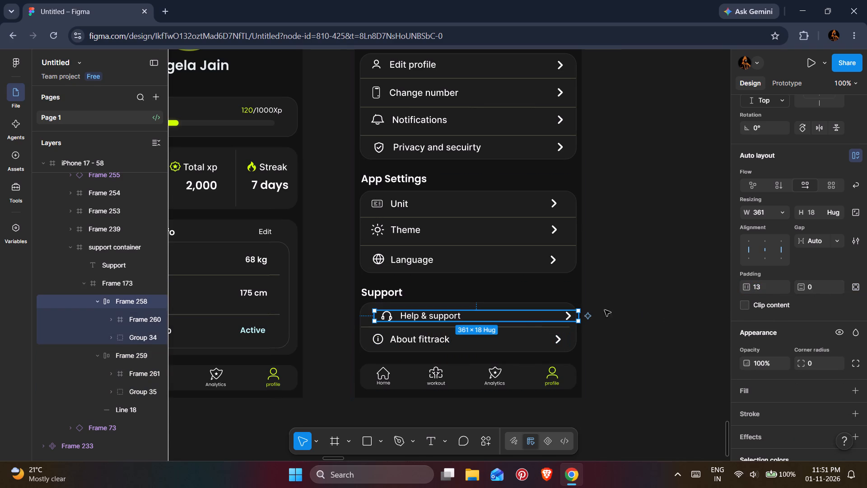
{"action": "left_click", "coordinate": [862, 286]}
{"action": "left_click", "coordinate": [856, 286]}
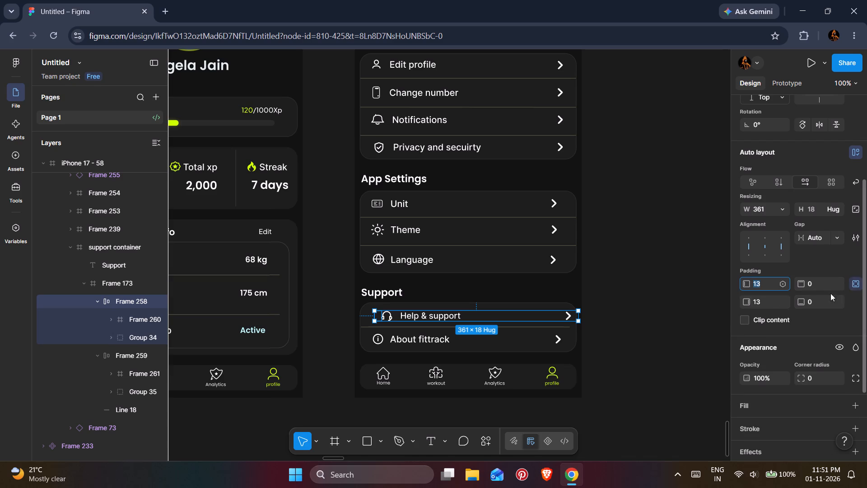
{"action": "left_click", "coordinate": [760, 303]}
{"action": "key", "text": "ctrl+v"}
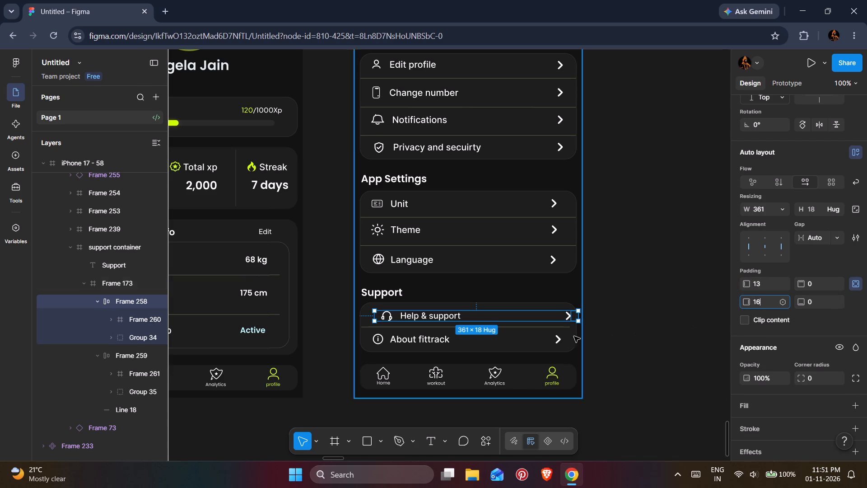
{"action": "key", "text": "Return"}
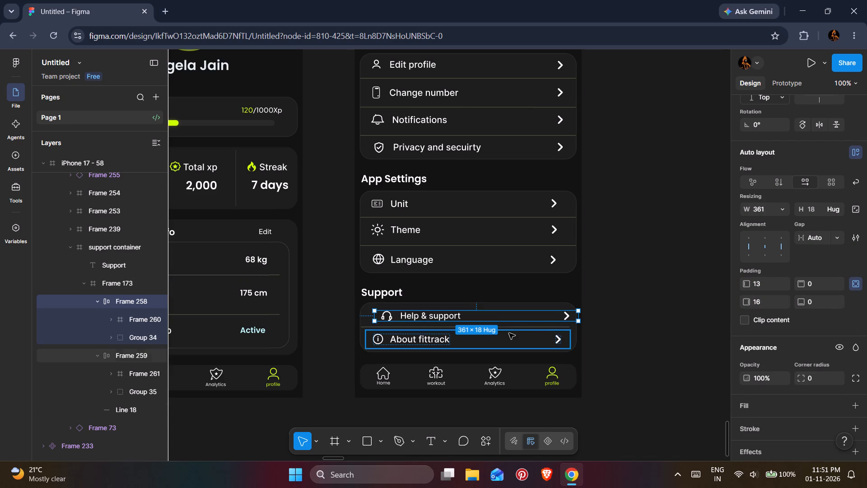
Set the Help & support row frame's top and bottom padding to 6 each.
{"action": "left_click", "coordinate": [505, 334]}
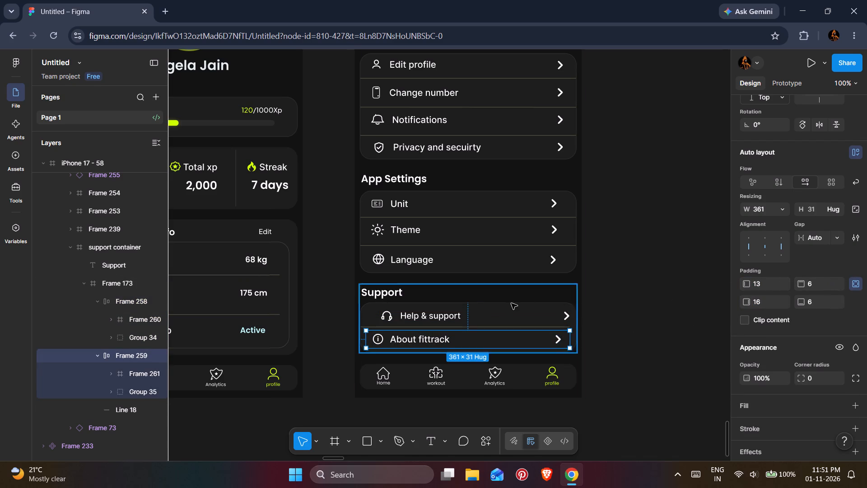
{"action": "left_click", "coordinate": [503, 322]}
{"action": "left_click", "coordinate": [823, 283]}
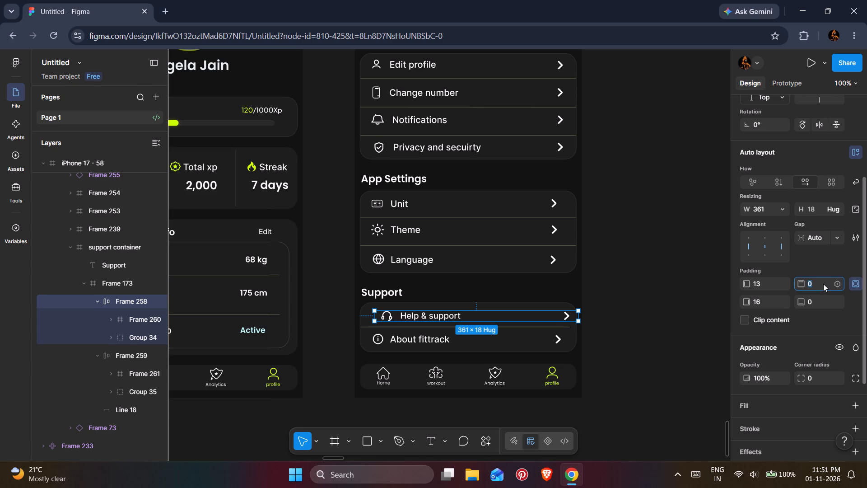
{"action": "key", "text": "6"}
{"action": "left_click", "coordinate": [808, 305]}
{"action": "key", "text": "6"}
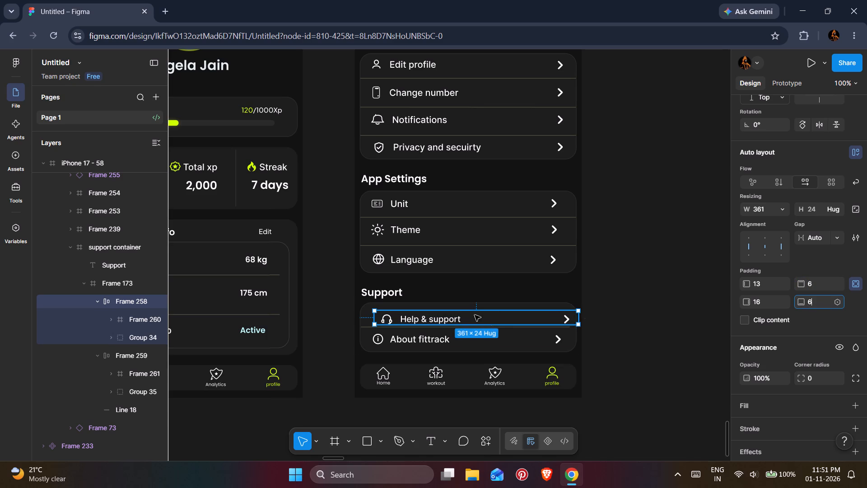
Move the Help & support row frame between the card's top edge and the divider, side edges aligned with the About fittrack row.
{"action": "key", "text": "Left"}
{"action": "key", "text": "Left"}
{"action": "left_click_drag", "start_coordinate": [497, 320], "coordinate": [487, 318]}
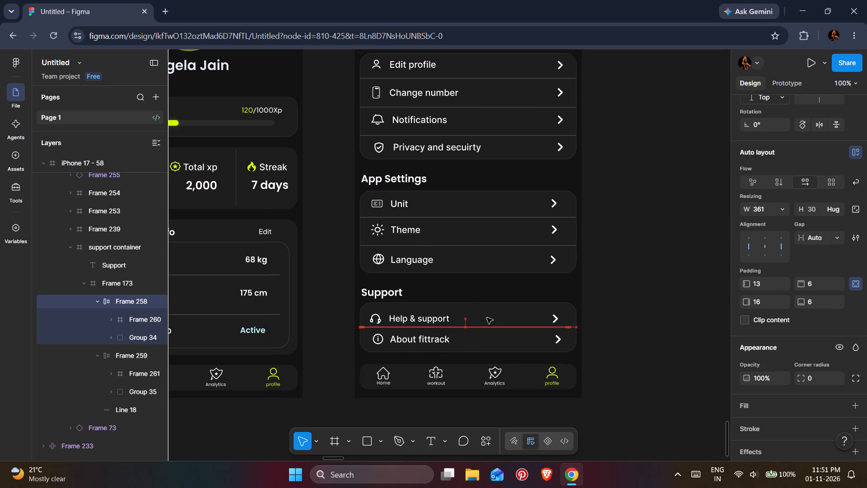
{"action": "left_click_drag", "start_coordinate": [487, 318], "coordinate": [487, 314]}
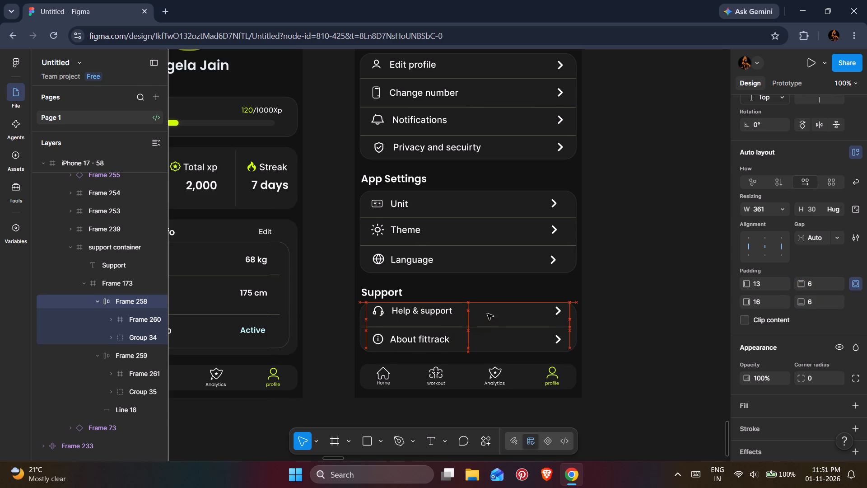
{"action": "left_click_drag", "start_coordinate": [487, 314], "coordinate": [487, 315]}
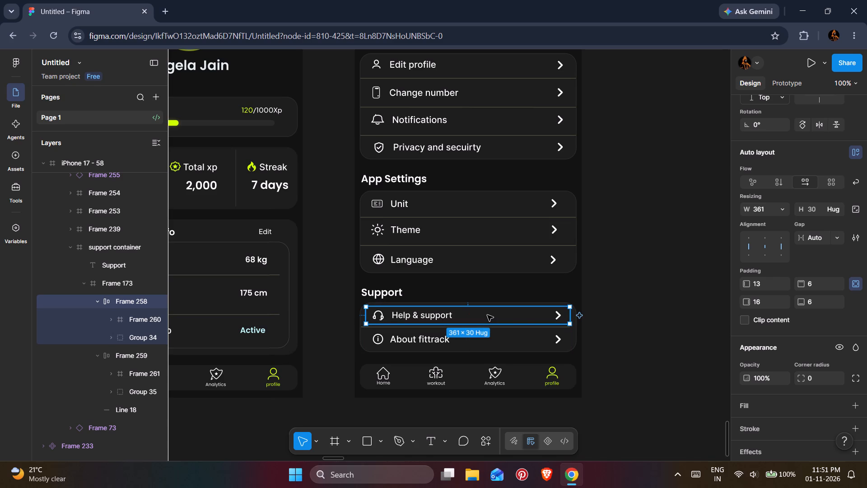
Examine the layer structure of the Profile settings header, including its title, profile card frame, photo and name block.
{"action": "left_click", "coordinate": [638, 312]}
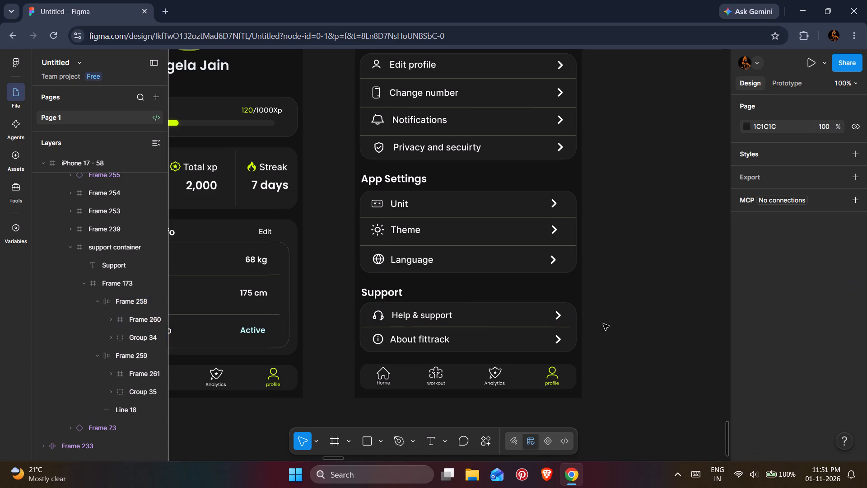
{"action": "scroll", "coordinate": [604, 320], "scroll_direction": "up", "scroll_amount": 6}
{"action": "key", "text": "ctrl+minus"}
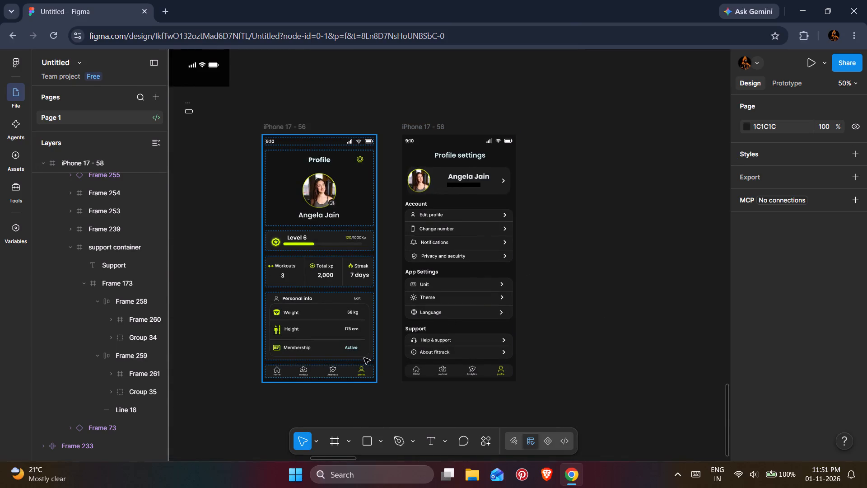
{"action": "double_click", "coordinate": [441, 326]}
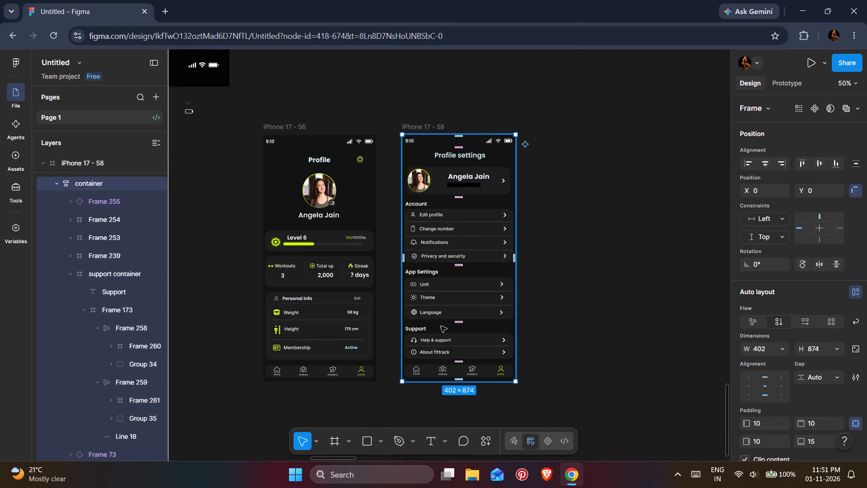
{"action": "left_click", "coordinate": [90, 224]}
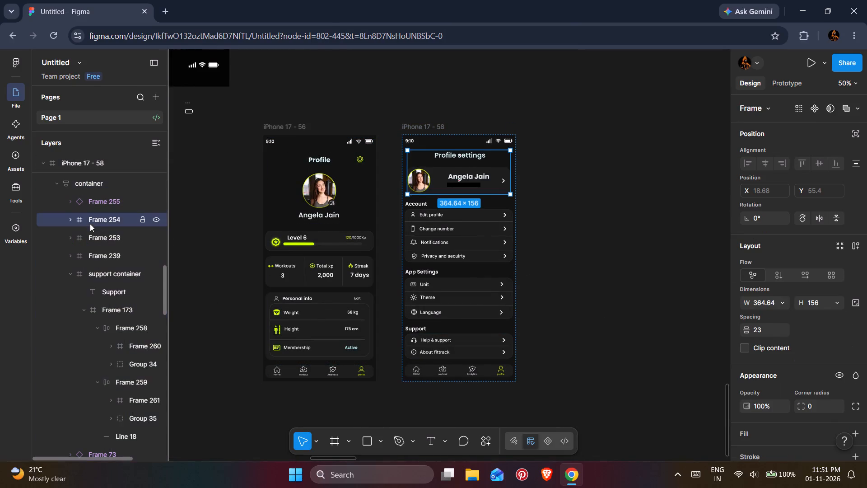
{"action": "left_click", "coordinate": [65, 219]}
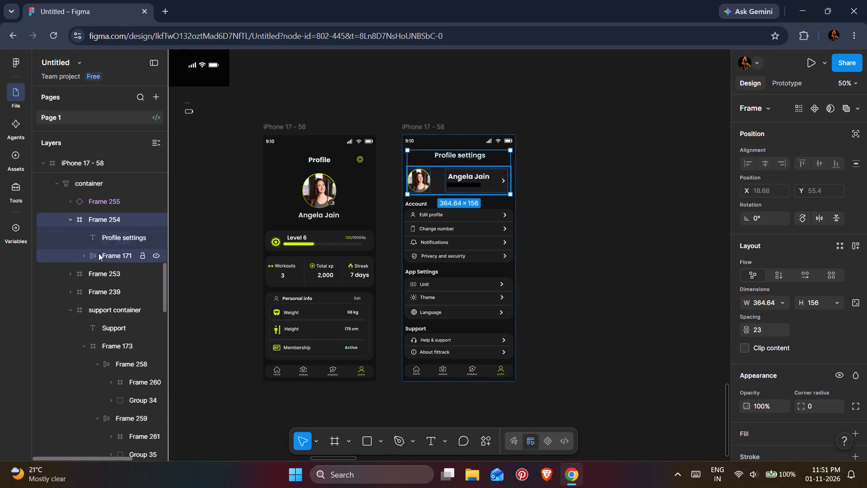
{"action": "left_click", "coordinate": [98, 253]}
{"action": "left_click", "coordinate": [101, 238]}
{"action": "left_click", "coordinate": [100, 249]}
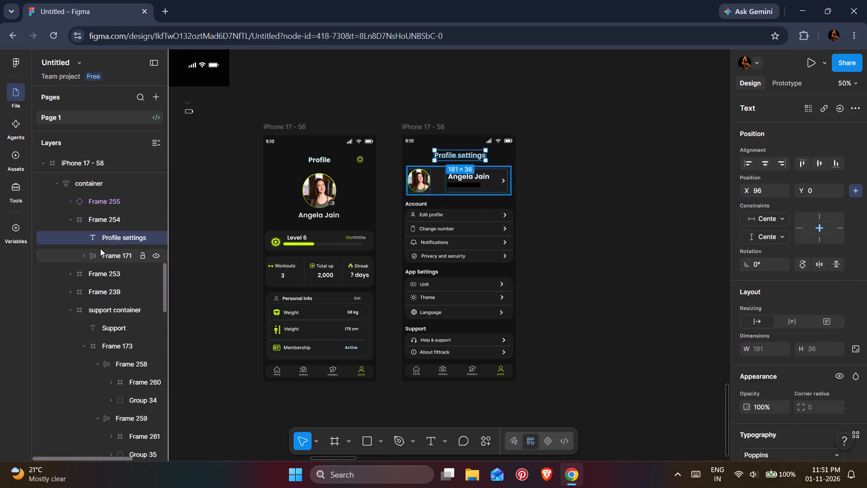
{"action": "key", "text": "ctrl+plus"}
{"action": "scroll", "coordinate": [412, 280], "scroll_direction": "up", "scroll_amount": 5}
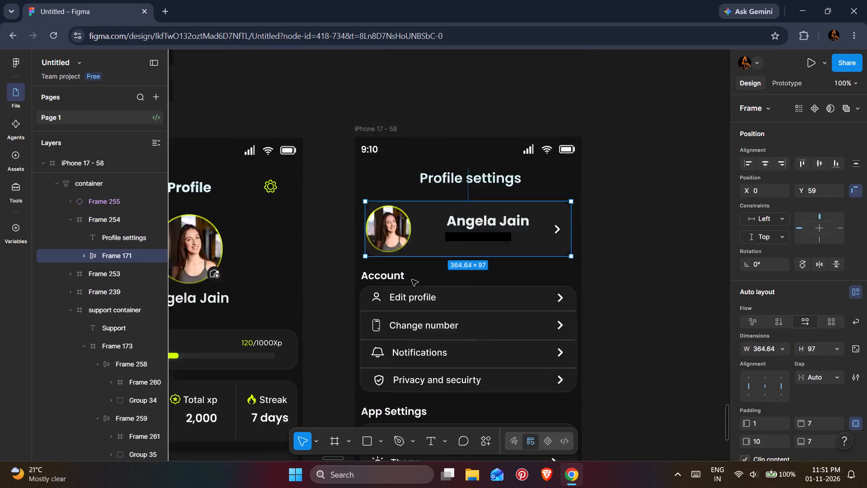
{"action": "left_click", "coordinate": [83, 254]}
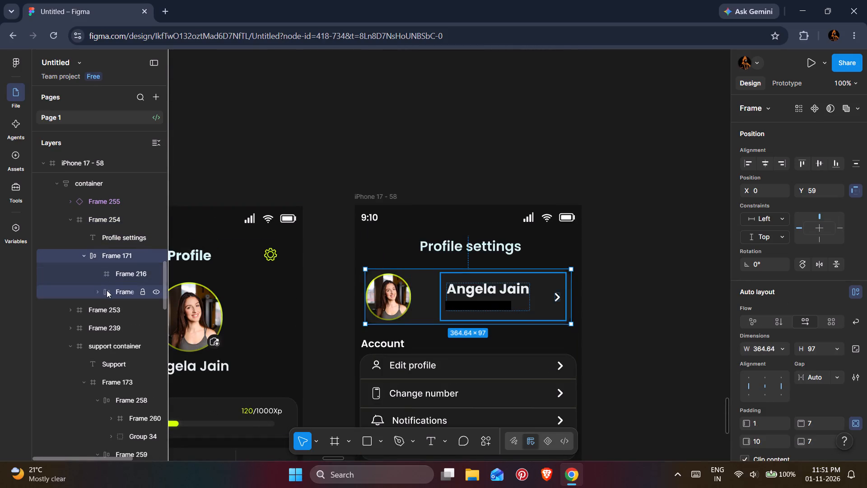
{"action": "left_click", "coordinate": [107, 290]}
{"action": "left_click", "coordinate": [116, 272]}
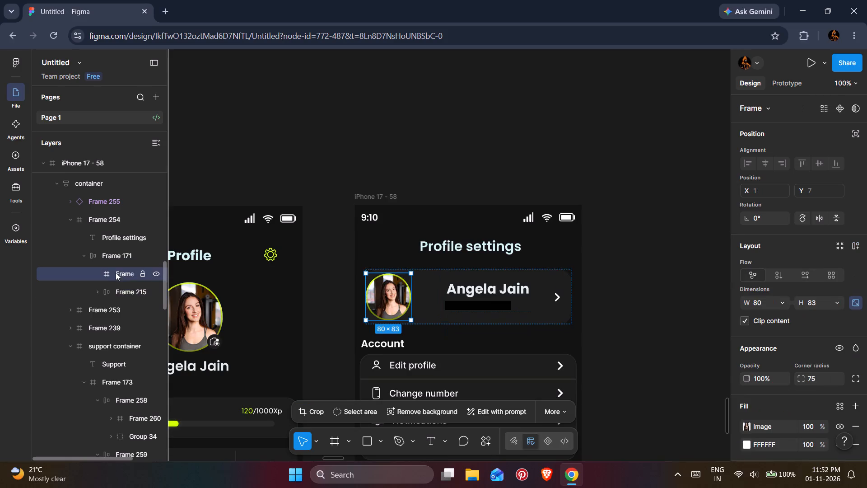
{"action": "left_click", "coordinate": [114, 255]}
{"action": "left_click", "coordinate": [84, 254]}
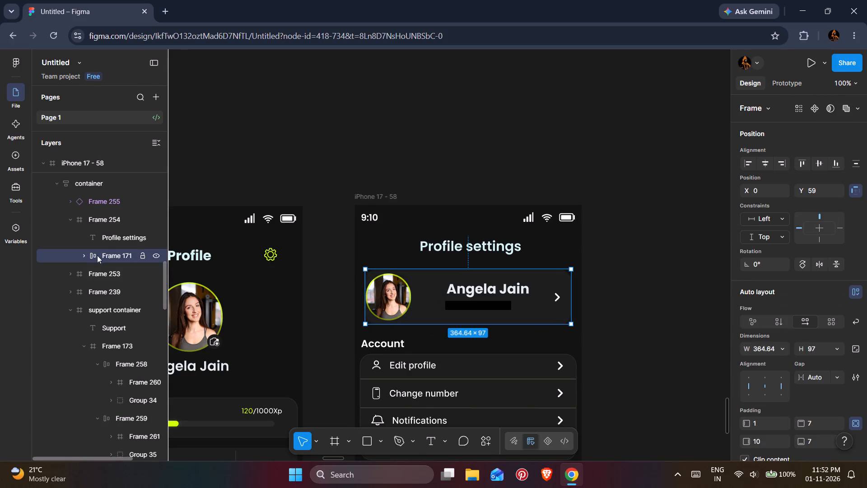
{"action": "scroll", "coordinate": [430, 304], "scroll_direction": "down", "scroll_amount": 5}
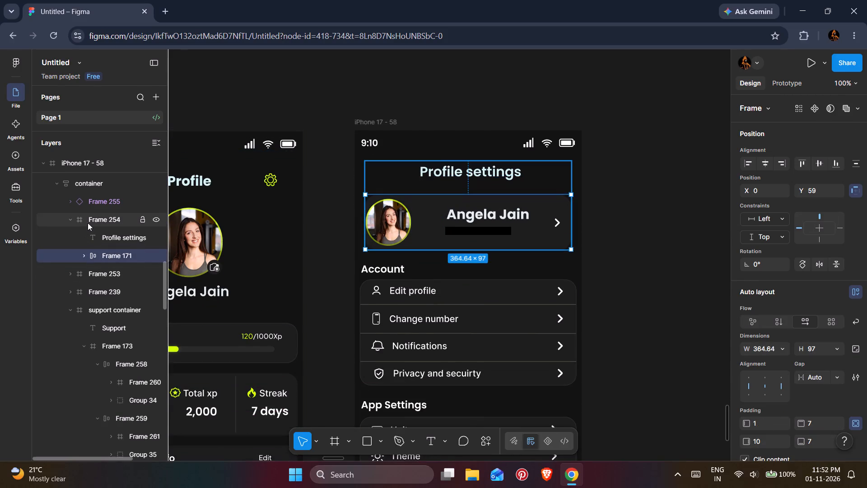
Examine the layer structure of the App Settings section, including its card frame and the unit, theme, language and divider layers.
{"action": "left_click", "coordinate": [88, 222]}
{"action": "left_click", "coordinate": [68, 217]}
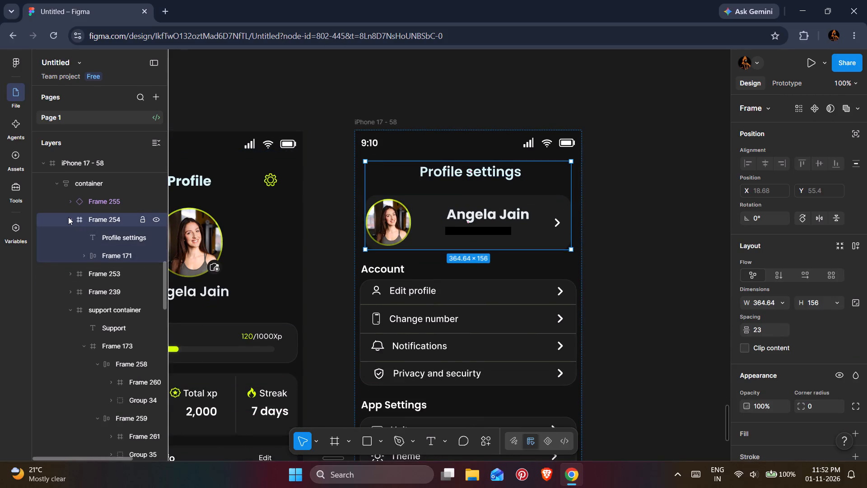
{"action": "left_click", "coordinate": [91, 253]}
{"action": "scroll", "coordinate": [290, 268], "scroll_direction": "down", "scroll_amount": 6}
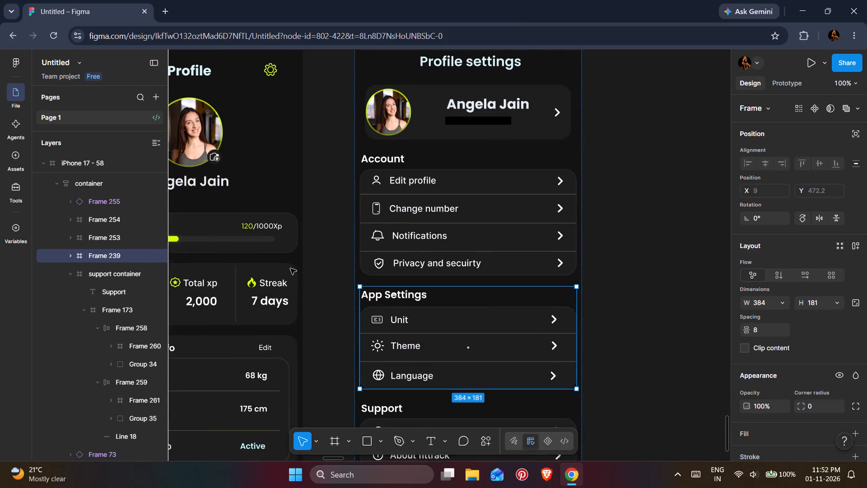
{"action": "scroll", "coordinate": [290, 268], "scroll_direction": "down", "scroll_amount": 2}
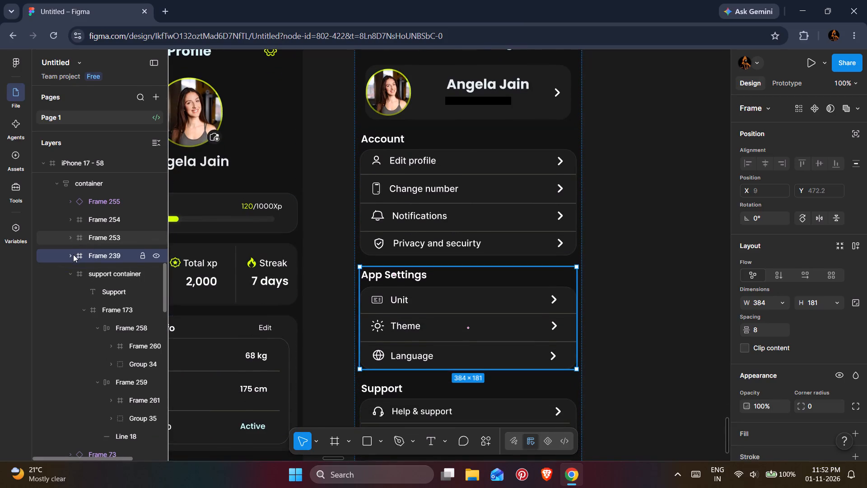
{"action": "left_click", "coordinate": [73, 254]}
{"action": "left_click", "coordinate": [98, 290]}
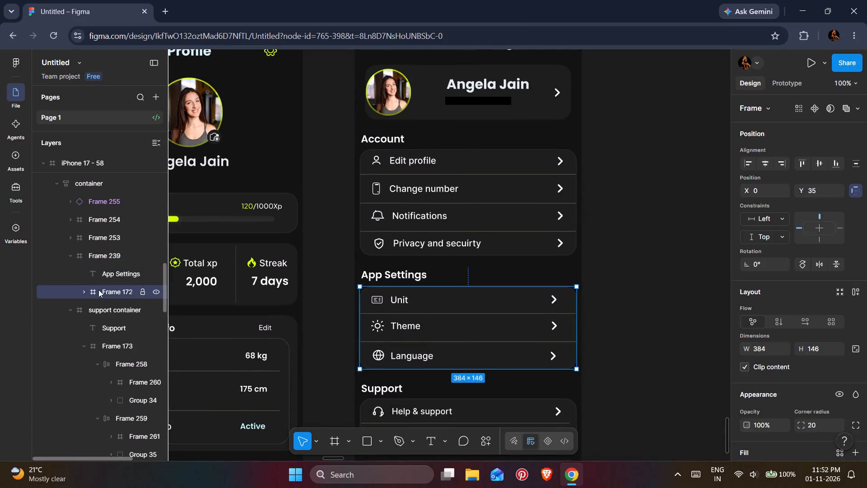
{"action": "left_click", "coordinate": [85, 290]}
{"action": "left_click", "coordinate": [99, 305]}
{"action": "left_click", "coordinate": [99, 305]}
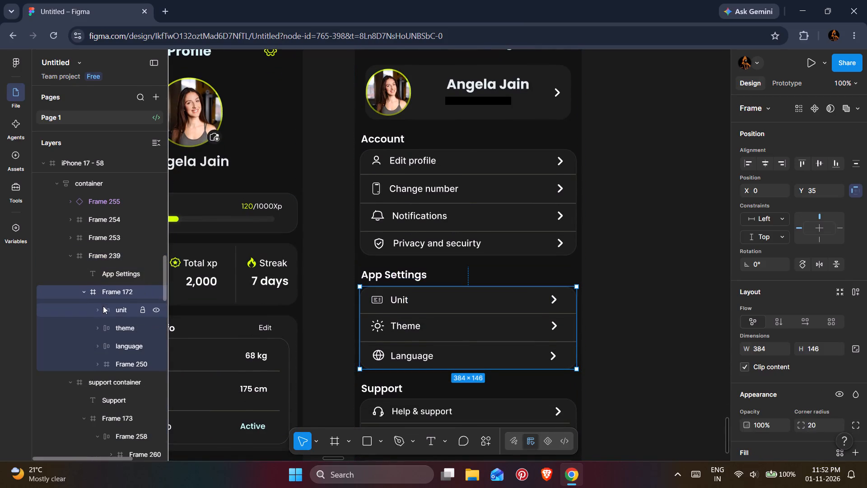
{"action": "left_click", "coordinate": [106, 307]}
{"action": "left_click", "coordinate": [110, 328]}
{"action": "left_click", "coordinate": [112, 343]}
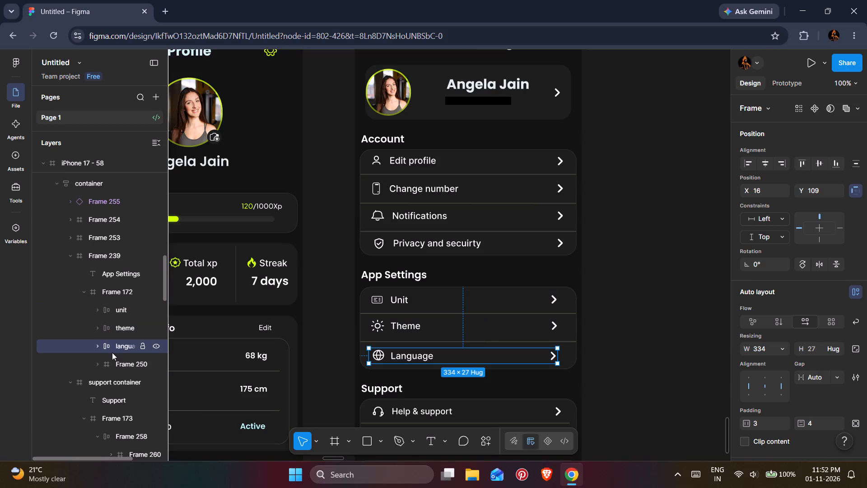
{"action": "left_click", "coordinate": [112, 352]}
{"action": "left_click", "coordinate": [112, 355]}
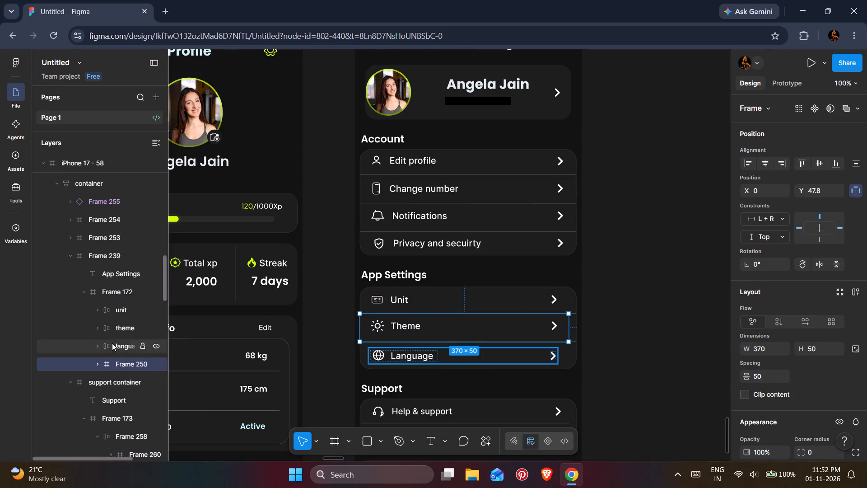
{"action": "left_click", "coordinate": [107, 294]}
{"action": "left_click", "coordinate": [85, 291]}
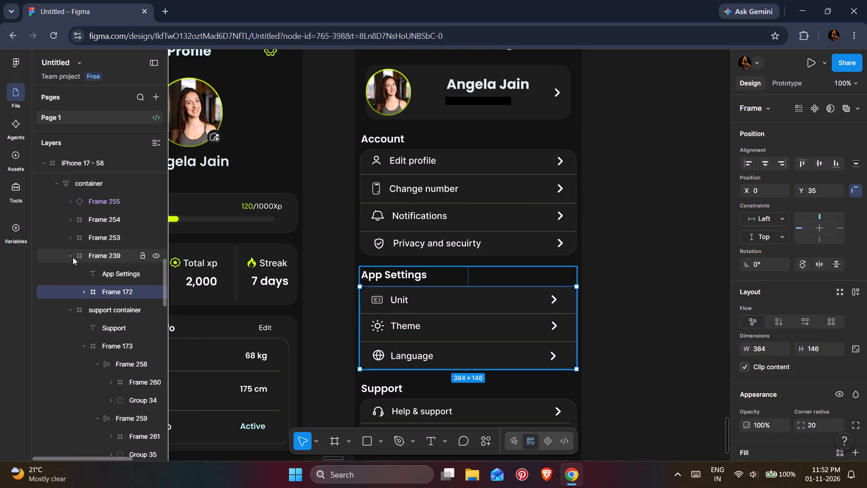
Collapse the App Settings and support container layers and inspect the bottom navigation bar of the Profile settings screen.
{"action": "left_click", "coordinate": [71, 256]}
{"action": "left_click", "coordinate": [82, 275]}
{"action": "left_click", "coordinate": [73, 272]}
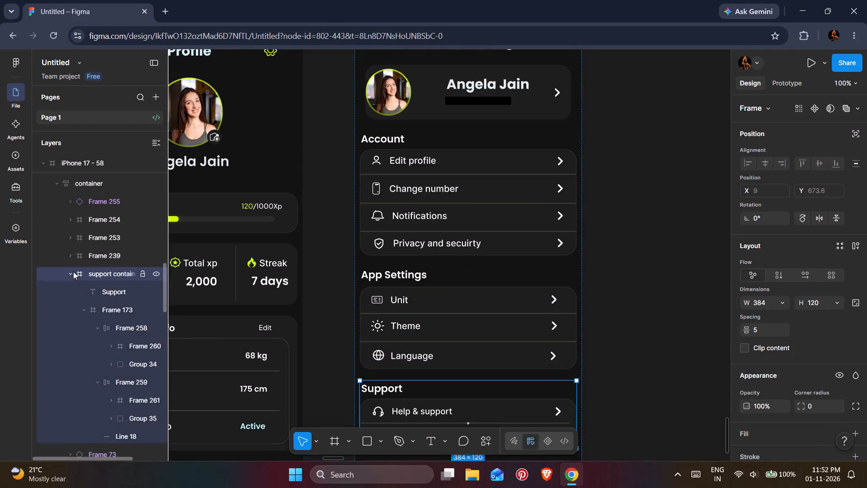
{"action": "scroll", "coordinate": [439, 265], "scroll_direction": "down", "scroll_amount": 8}
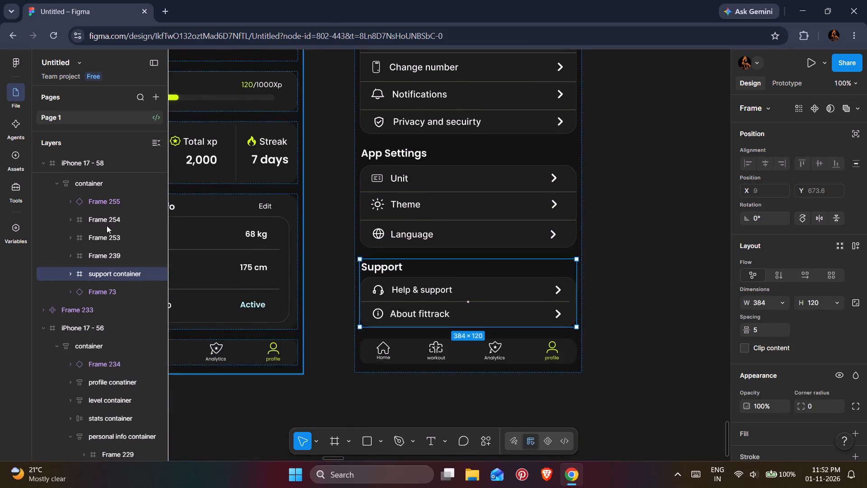
{"action": "left_click", "coordinate": [89, 288]}
{"action": "scroll", "coordinate": [406, 320], "scroll_direction": "up", "scroll_amount": 5}
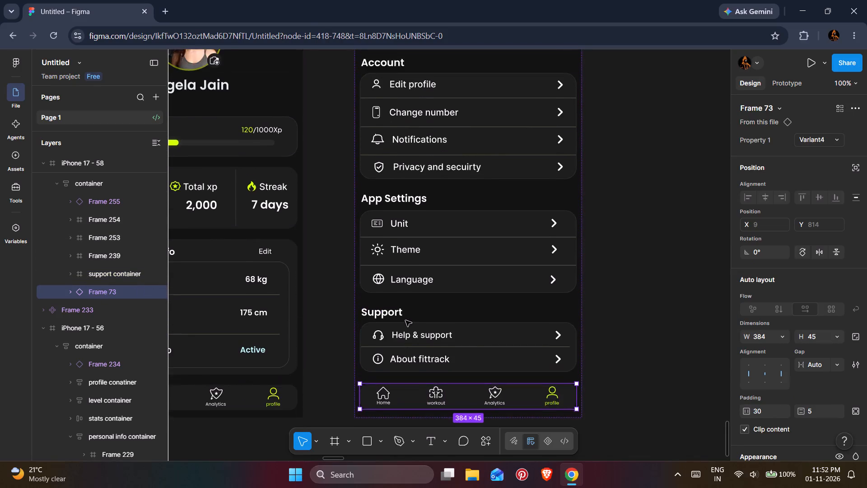
Review the whole Profile settings screen from header to bottom navigation, alongside the neighbouring Profile screen.
{"action": "scroll", "coordinate": [406, 320], "scroll_direction": "up", "scroll_amount": 14}
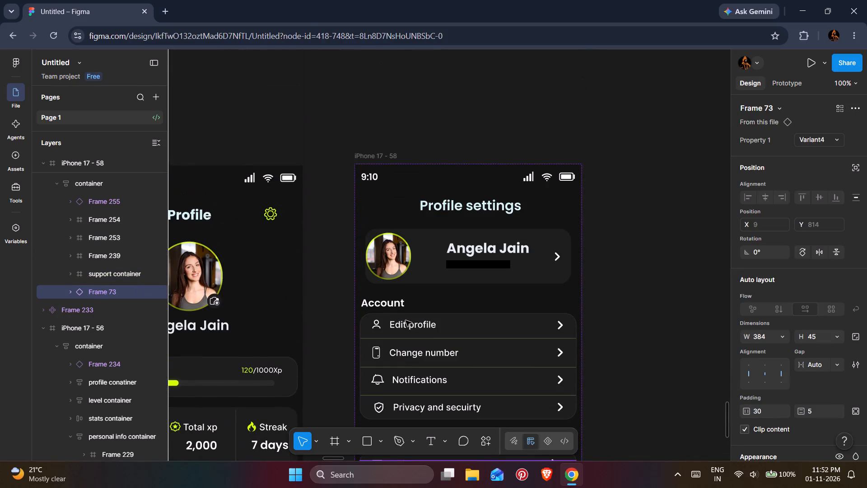
{"action": "key", "text": "ctrl+minus"}
{"action": "scroll", "coordinate": [399, 313], "scroll_direction": "down", "scroll_amount": 4}
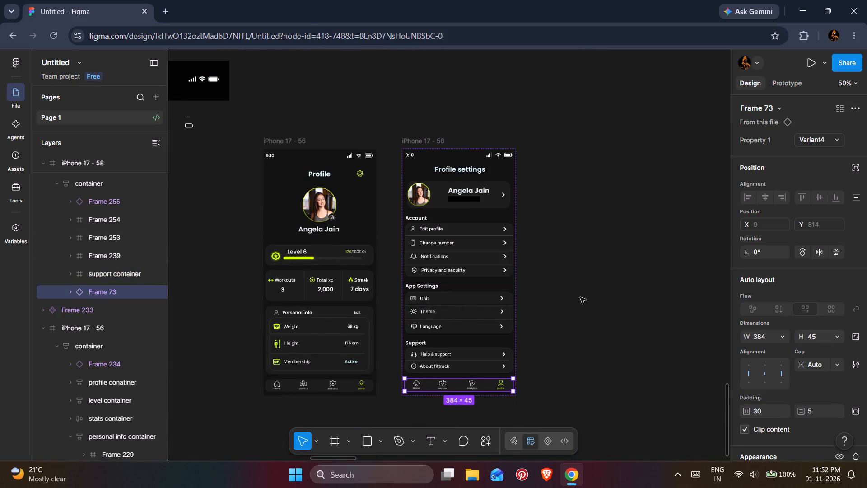
{"action": "left_click", "coordinate": [580, 297]}
{"action": "scroll", "coordinate": [580, 297], "scroll_direction": "down", "scroll_amount": 1}
{"action": "key", "text": "ctrl+plus"}
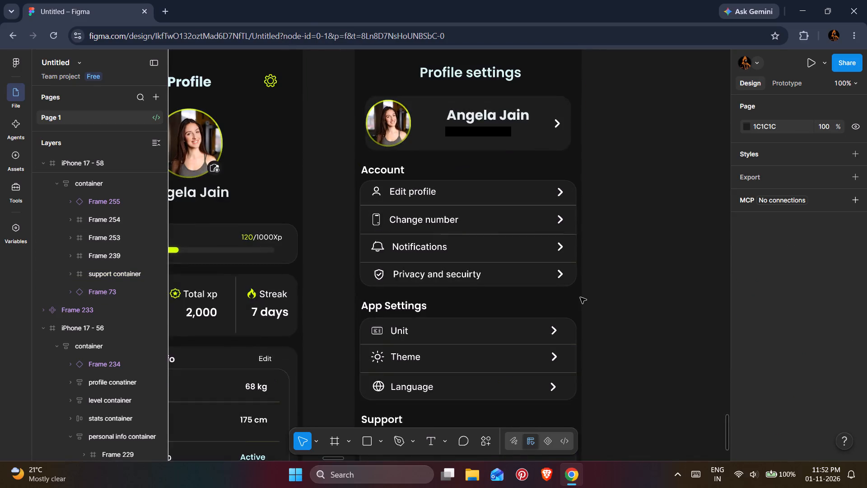
{"action": "scroll", "coordinate": [580, 297], "scroll_direction": "up", "scroll_amount": 6}
{"action": "key", "text": "ctrl+minus"}
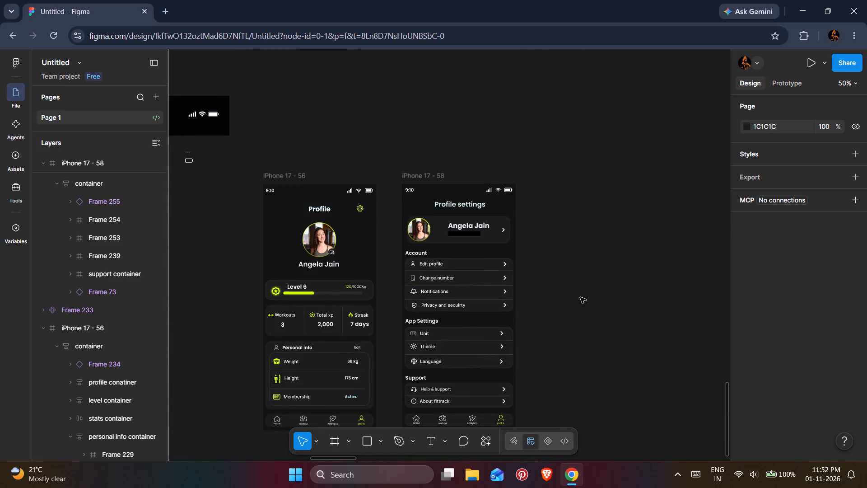
{"action": "scroll", "coordinate": [517, 304], "scroll_direction": "down", "scroll_amount": 3}
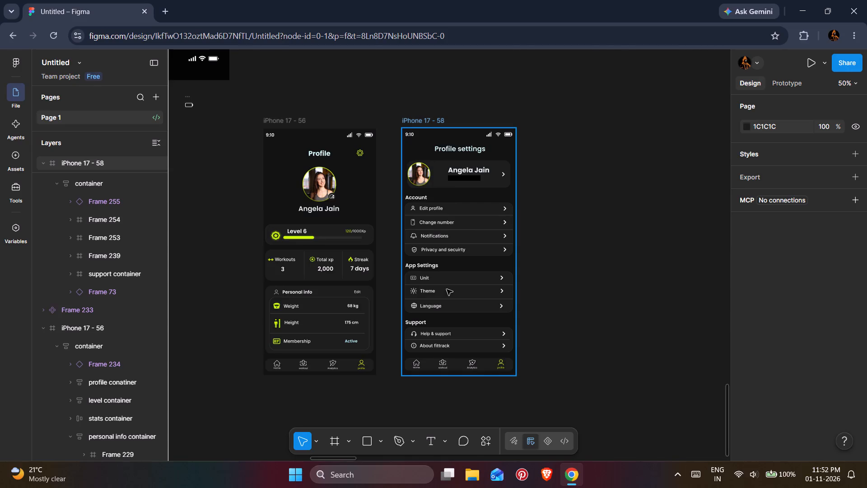
Look over the app's other screens, from the workout and goal screens up to the splash, onboarding and signup screens.
{"action": "key", "text": "ctrl+minus"}
{"action": "scroll", "coordinate": [447, 289], "scroll_direction": "up", "scroll_amount": 7}
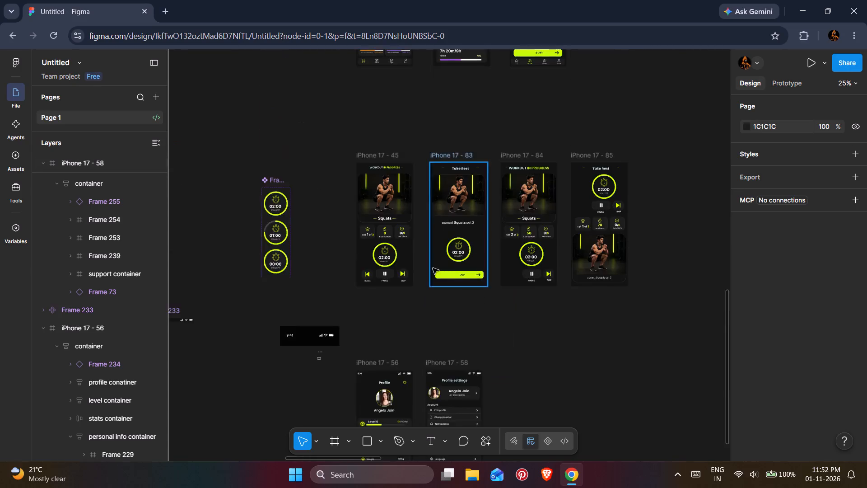
{"action": "scroll", "coordinate": [433, 268], "scroll_direction": "up", "scroll_amount": 14}
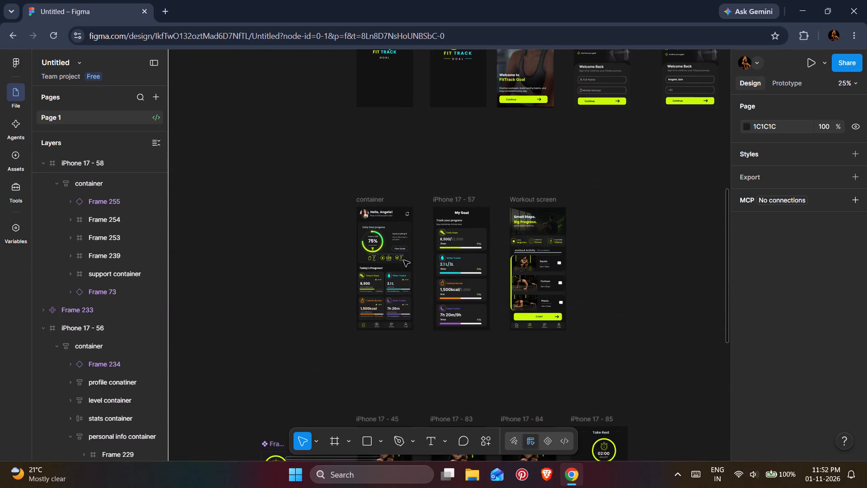
{"action": "scroll", "coordinate": [404, 260], "scroll_direction": "up", "scroll_amount": 7}
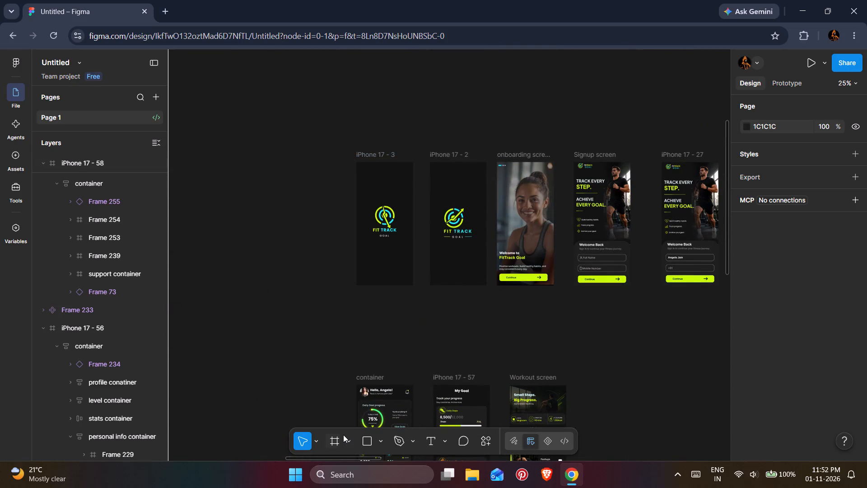
{"action": "left_click_drag", "start_coordinate": [331, 456], "coordinate": [358, 455]}
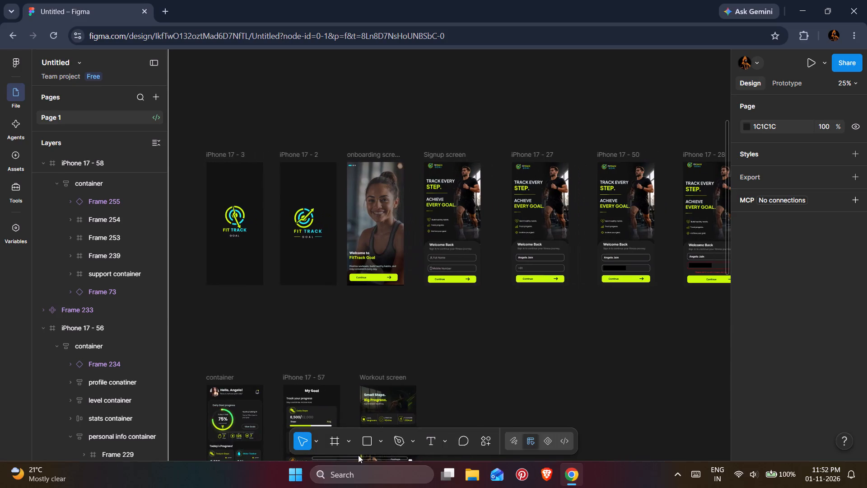
{"action": "scroll", "coordinate": [359, 392], "scroll_direction": "up", "scroll_amount": 3}
{"action": "key", "text": "ctrl+plus"}
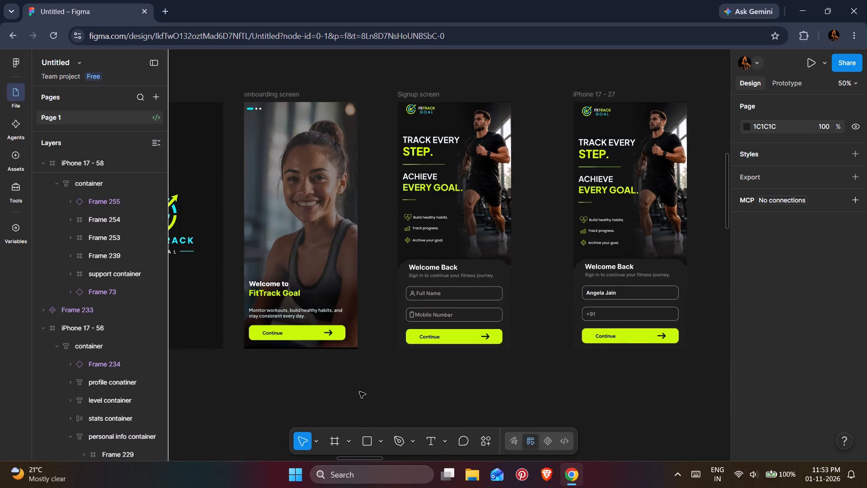
{"action": "scroll", "coordinate": [359, 392], "scroll_direction": "up", "scroll_amount": 3}
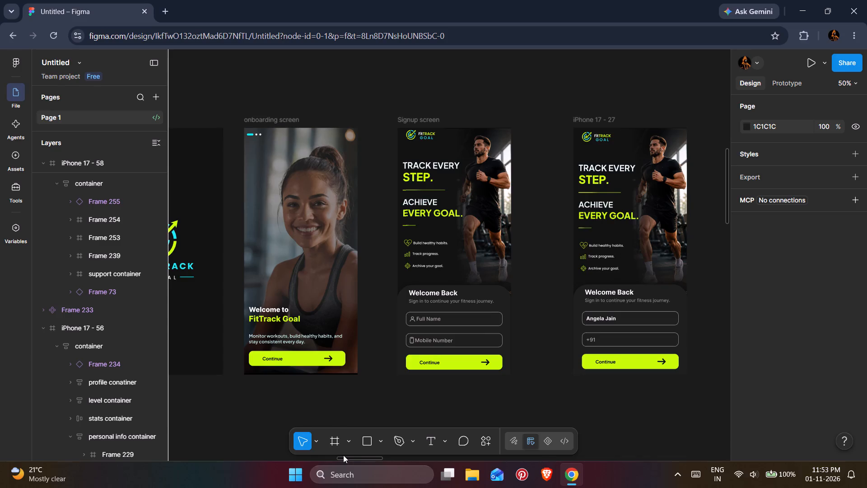
{"action": "left_click", "coordinate": [343, 455]}
{"action": "key", "text": "ctrl+minus"}
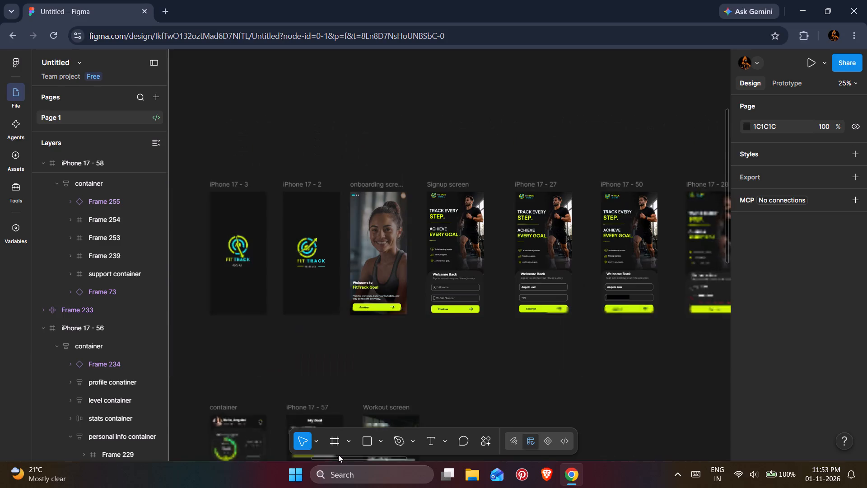
{"action": "scroll", "coordinate": [338, 441], "scroll_direction": "down", "scroll_amount": 12}
Examine the prototype connections between the app screens across the flows, and return to the design view.
{"action": "left_click", "coordinate": [785, 76]}
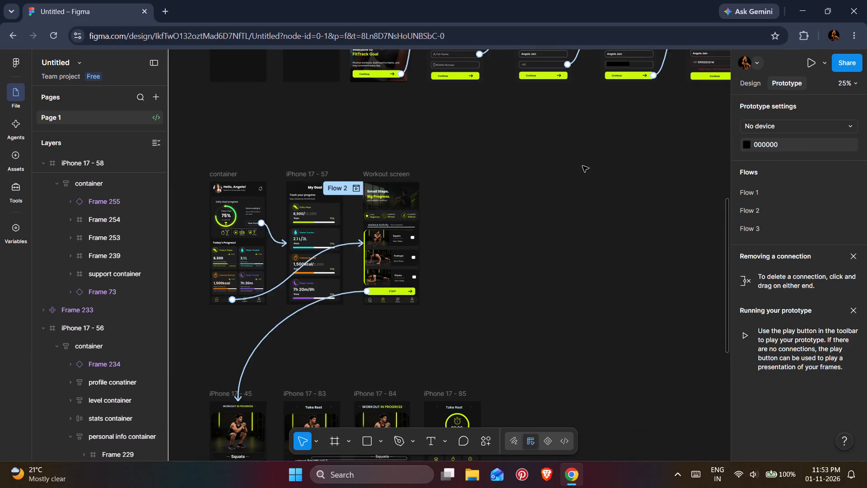
{"action": "scroll", "coordinate": [549, 187], "scroll_direction": "up", "scroll_amount": 4}
{"action": "key", "text": "ctrl+minus"}
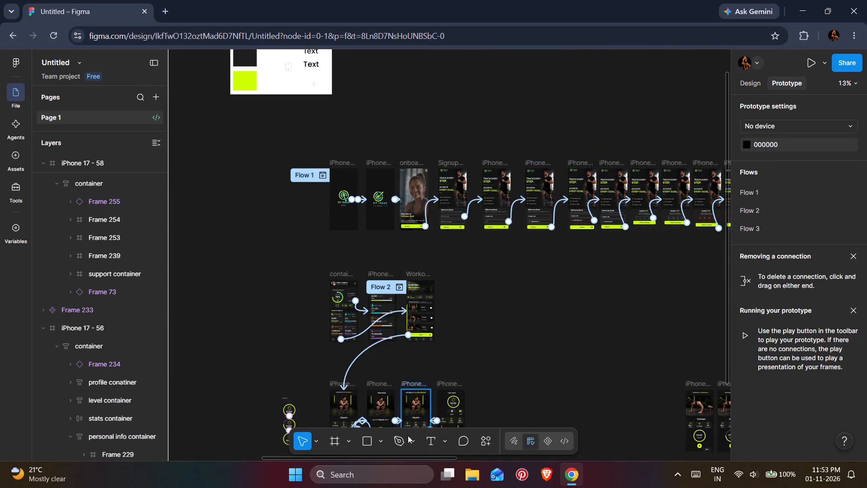
{"action": "left_click_drag", "start_coordinate": [355, 459], "coordinate": [389, 456]}
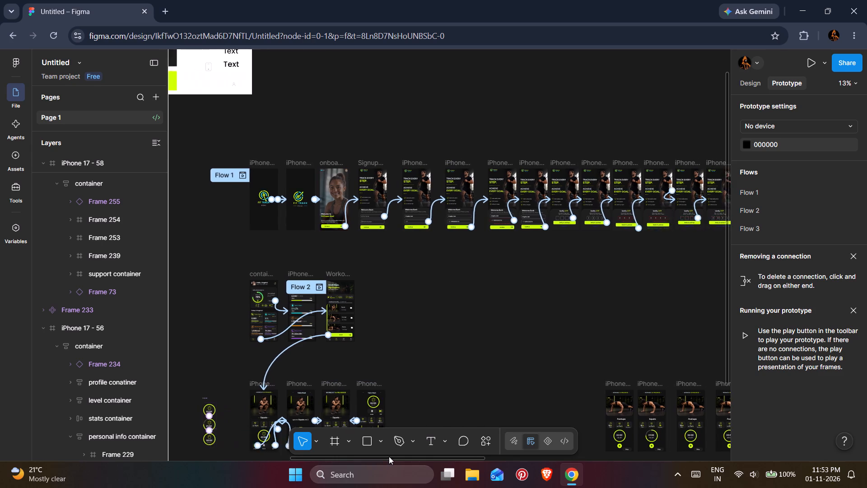
{"action": "left_click_drag", "start_coordinate": [389, 456], "coordinate": [352, 443]}
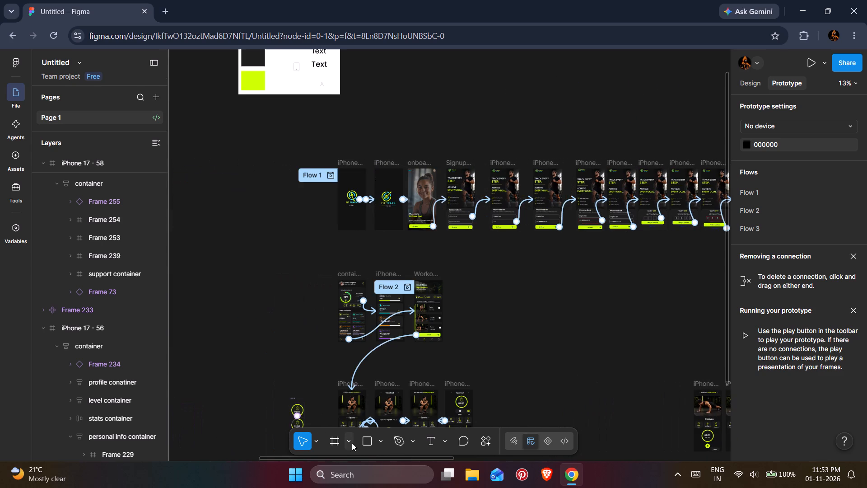
{"action": "left_click_drag", "start_coordinate": [352, 443], "coordinate": [362, 441]}
{"action": "left_click", "coordinate": [749, 85]}
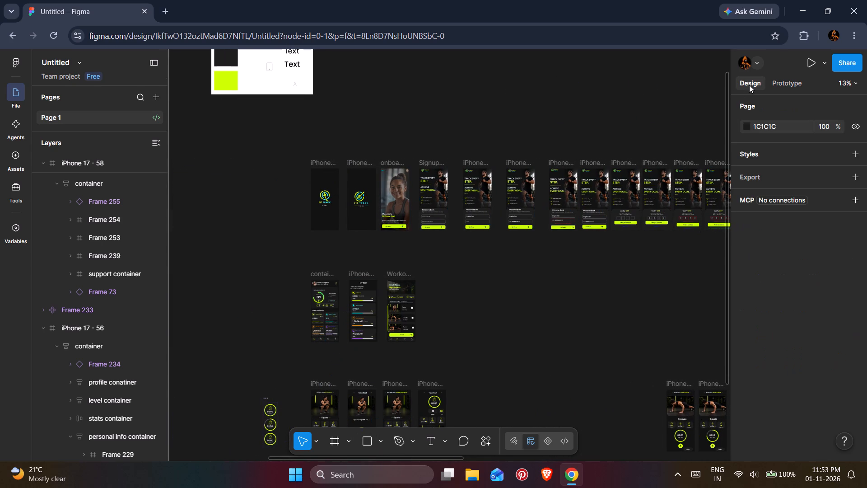
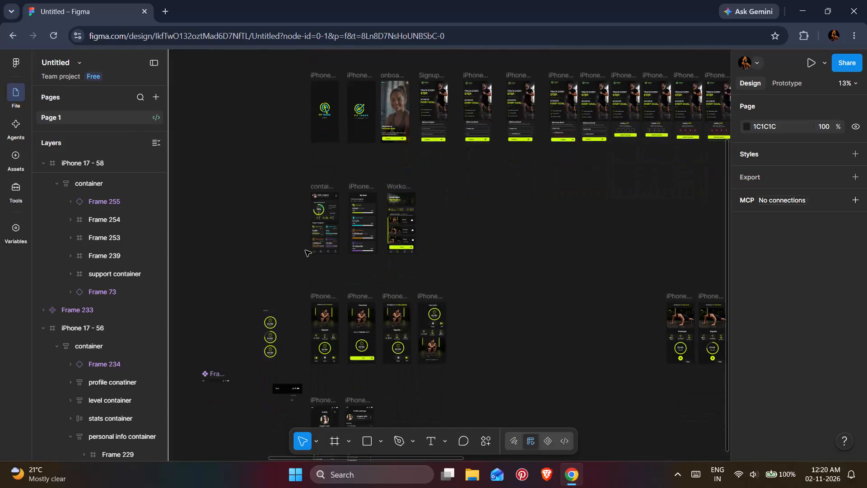
Compare the Profile and Profile settings screens side by side, from their headers down to the bottom navigation bars.
{"action": "key", "text": "ctrl+plus"}
{"action": "key", "text": "ctrl+plus"}
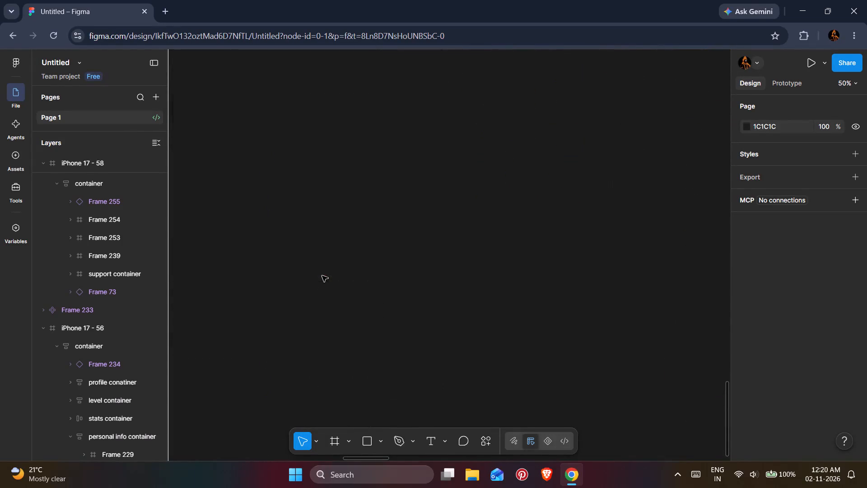
{"action": "left_click_drag", "start_coordinate": [369, 455], "coordinate": [356, 455]}
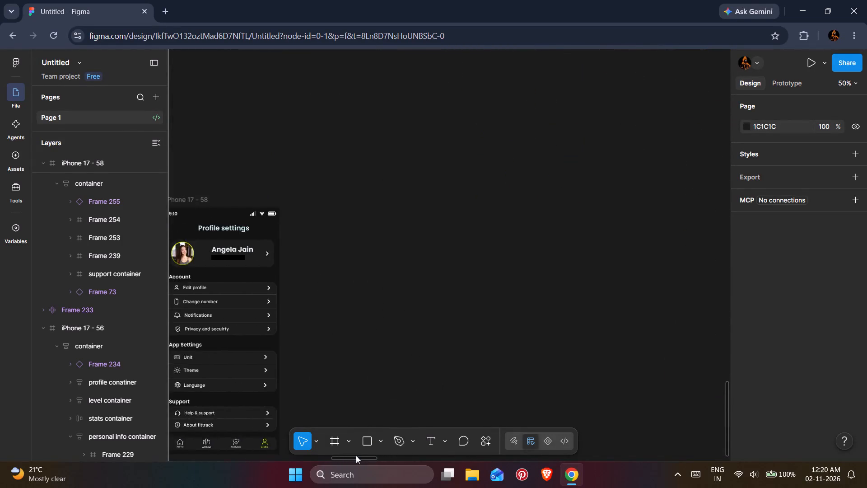
{"action": "left_click_drag", "start_coordinate": [356, 455], "coordinate": [331, 454]}
{"action": "scroll", "coordinate": [280, 257], "scroll_direction": "down", "scroll_amount": 3}
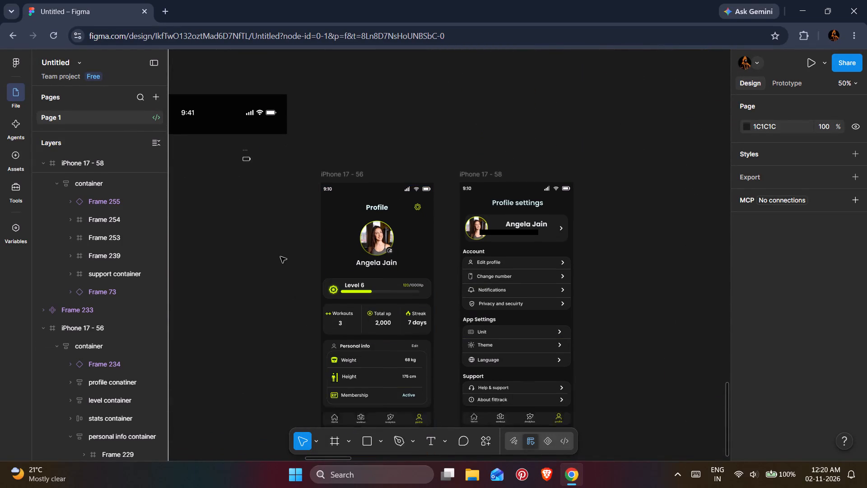
{"action": "scroll", "coordinate": [280, 257], "scroll_direction": "down", "scroll_amount": 4}
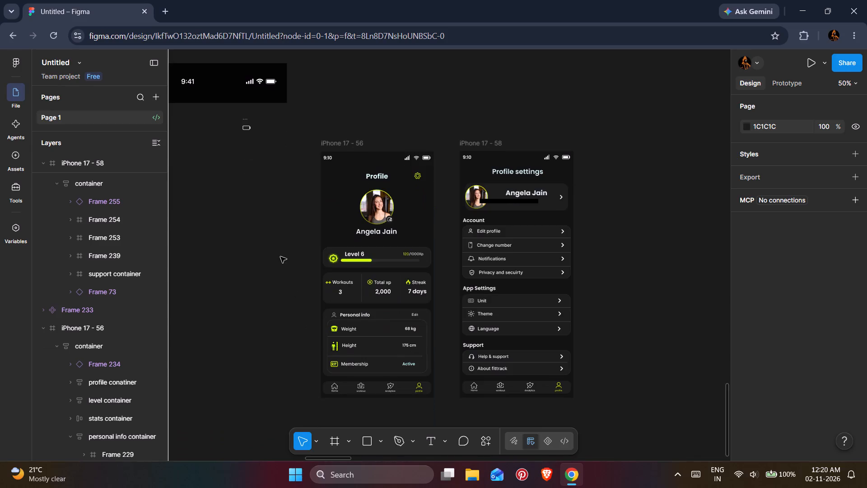
{"action": "scroll", "coordinate": [280, 257], "scroll_direction": "up", "scroll_amount": 5}
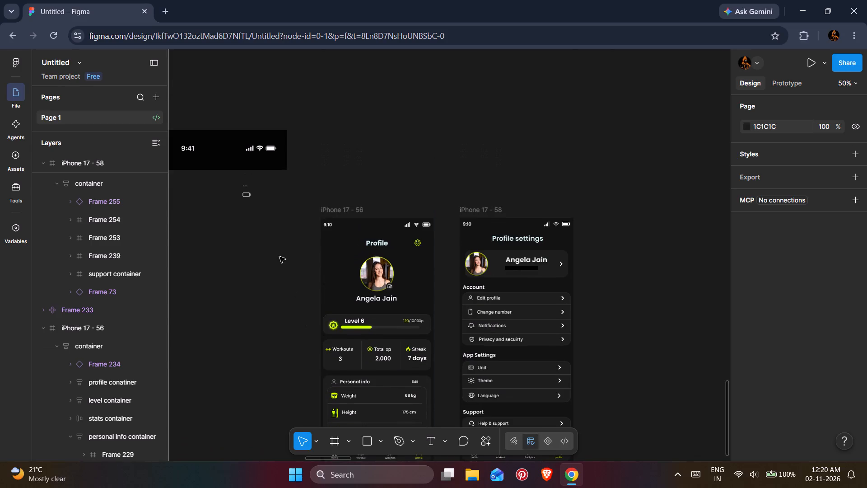
{"action": "scroll", "coordinate": [280, 257], "scroll_direction": "up", "scroll_amount": 5}
{"action": "scroll", "coordinate": [280, 257], "scroll_direction": "down", "scroll_amount": 4}
{"action": "scroll", "coordinate": [280, 257], "scroll_direction": "up", "scroll_amount": 3}
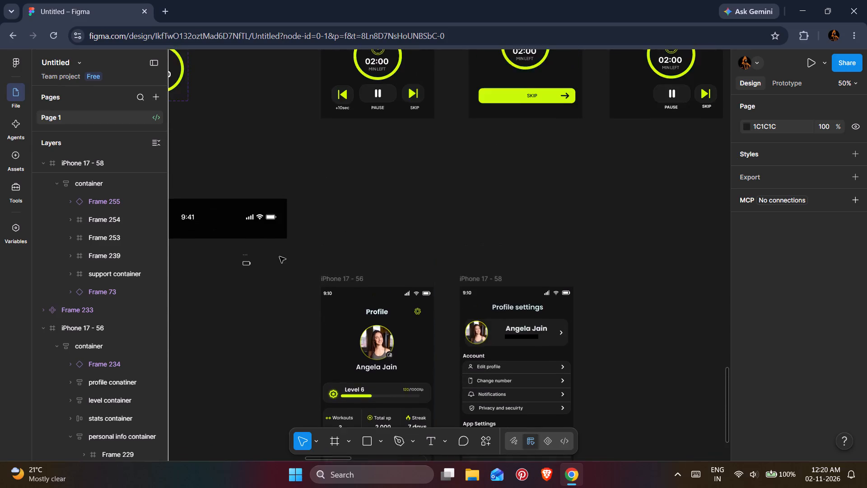
{"action": "scroll", "coordinate": [280, 257], "scroll_direction": "up", "scroll_amount": 3}
{"action": "scroll", "coordinate": [280, 257], "scroll_direction": "down", "scroll_amount": 10}
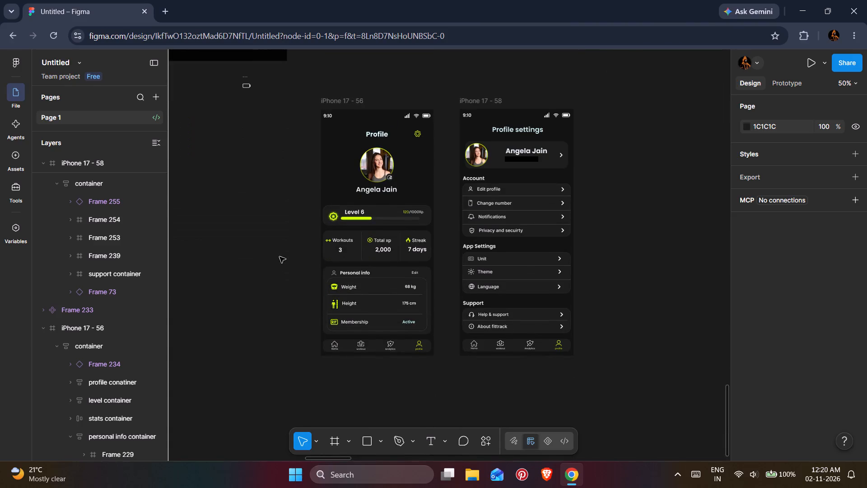
Look over the workout, rest, goal and home screens above the profile screens, and return to the profile pair.
{"action": "key", "text": "ctrl+minus"}
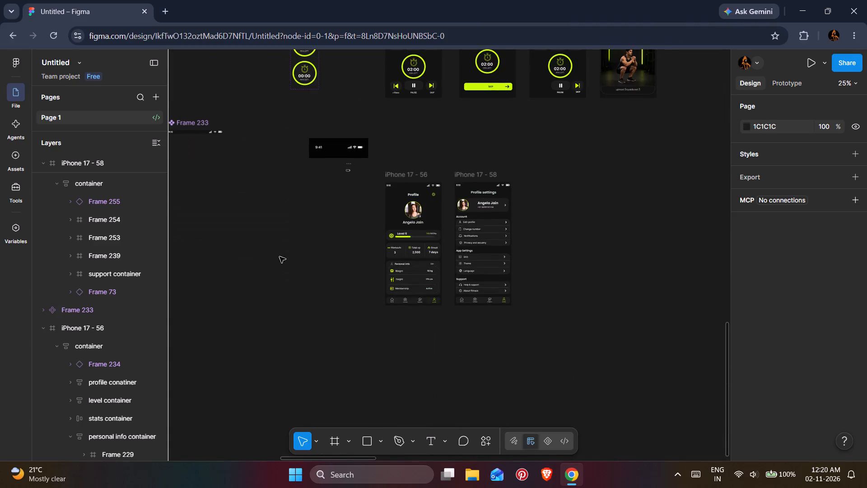
{"action": "scroll", "coordinate": [280, 251], "scroll_direction": "up", "scroll_amount": 4}
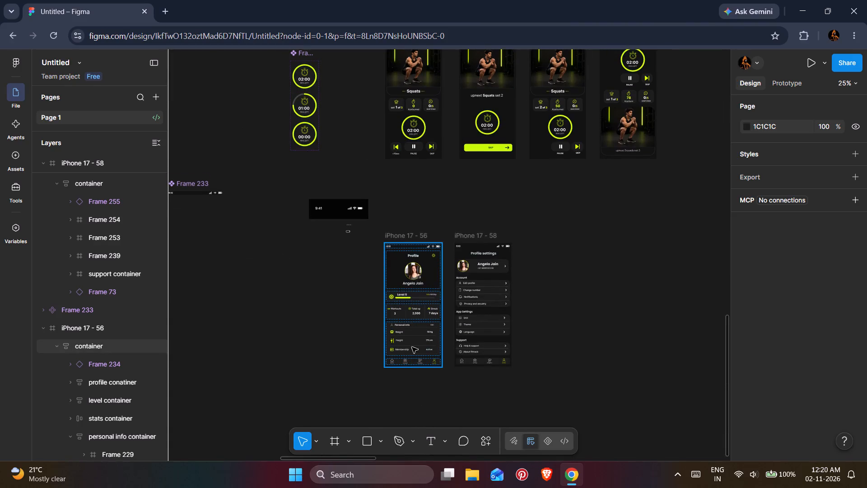
{"action": "scroll", "coordinate": [420, 356], "scroll_direction": "up", "scroll_amount": 13}
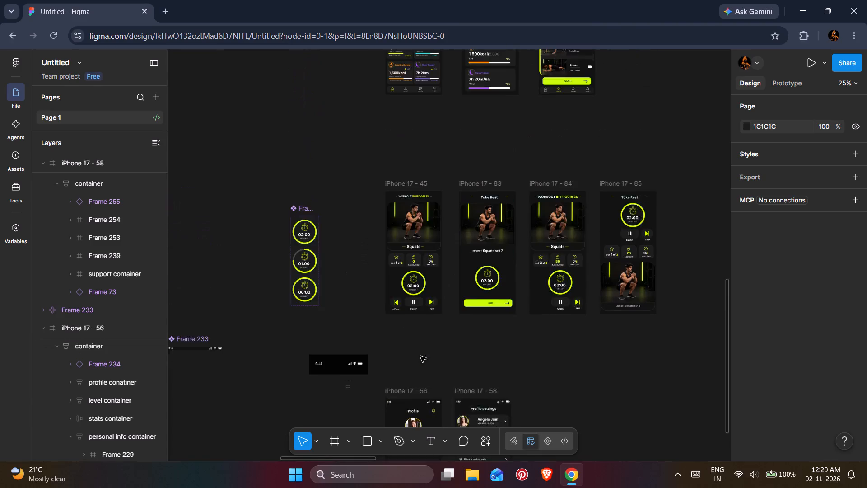
{"action": "scroll", "coordinate": [420, 356], "scroll_direction": "up", "scroll_amount": 6}
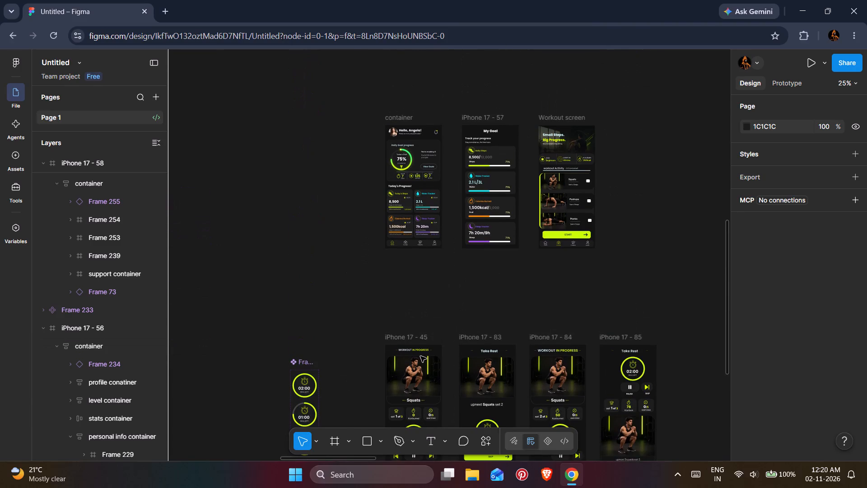
{"action": "key", "text": "ctrl+plus"}
{"action": "scroll", "coordinate": [422, 354], "scroll_direction": "down", "scroll_amount": 11}
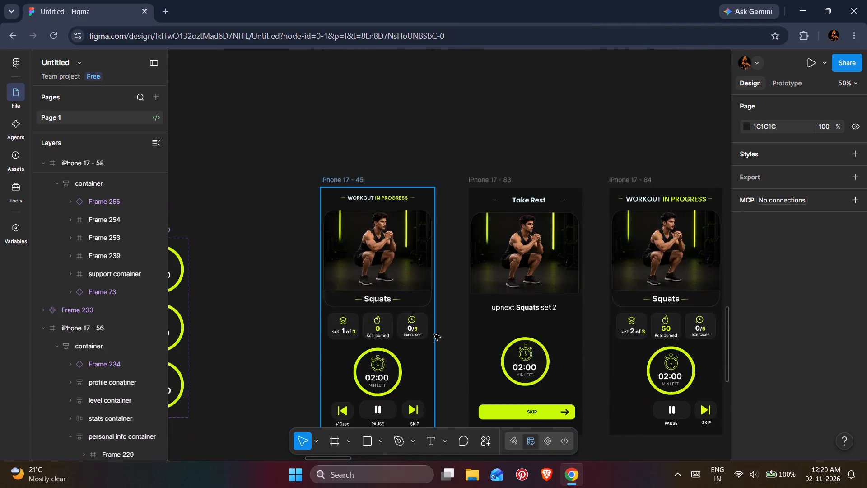
{"action": "scroll", "coordinate": [434, 334], "scroll_direction": "down", "scroll_amount": 18}
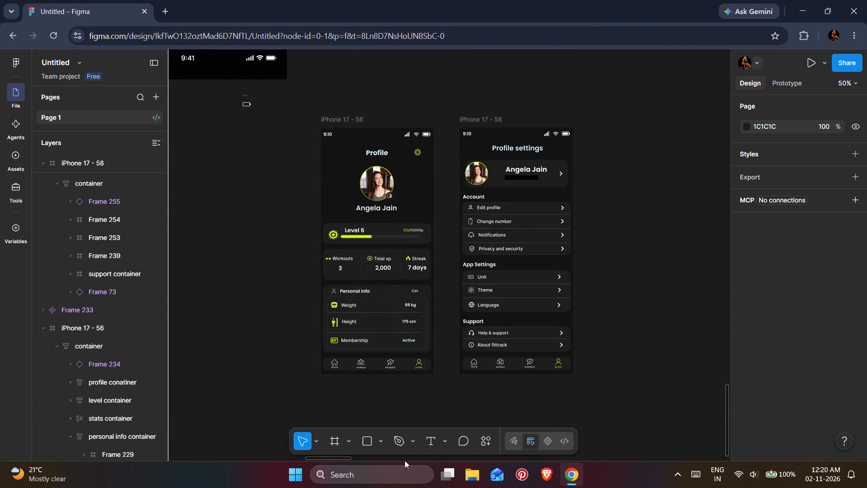
Remove auto layout from the main container of the Profile screen, iPhone 17 - 56.
{"action": "left_click_drag", "start_coordinate": [345, 458], "coordinate": [279, 453]}
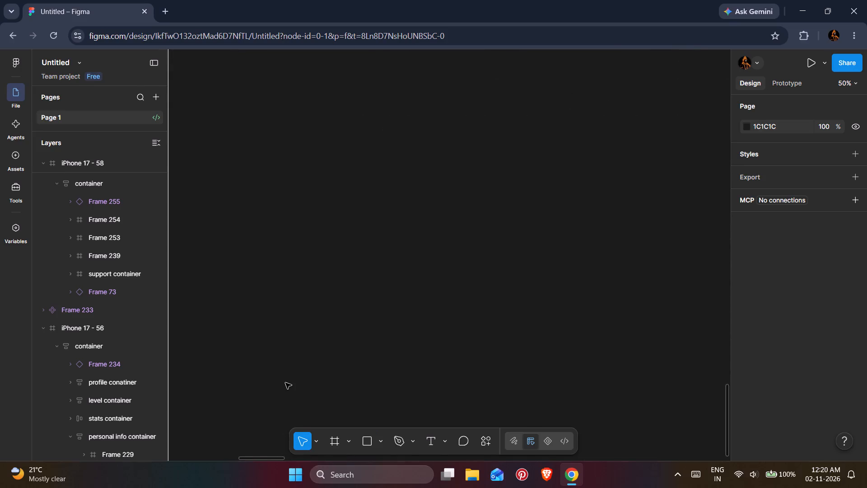
{"action": "key", "text": "ctrl+minus"}
{"action": "key", "text": "ctrl+minus"}
{"action": "scroll", "coordinate": [285, 383], "scroll_direction": "up", "scroll_amount": 5}
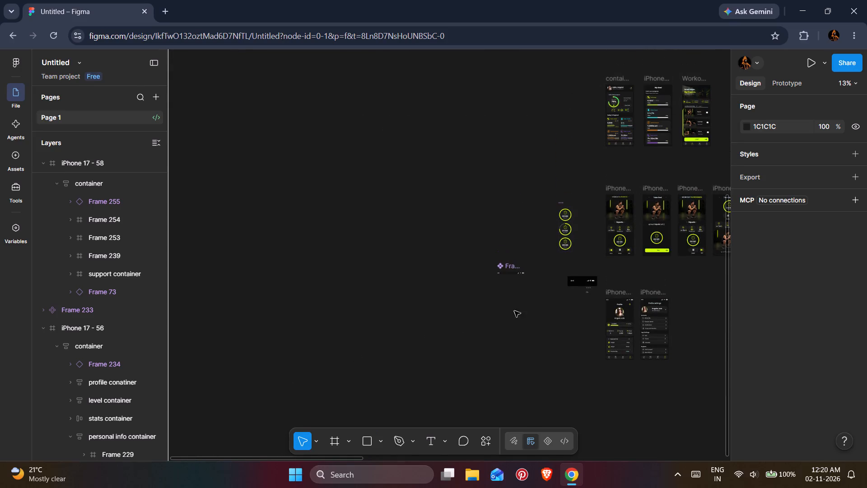
{"action": "left_click", "coordinate": [622, 322]}
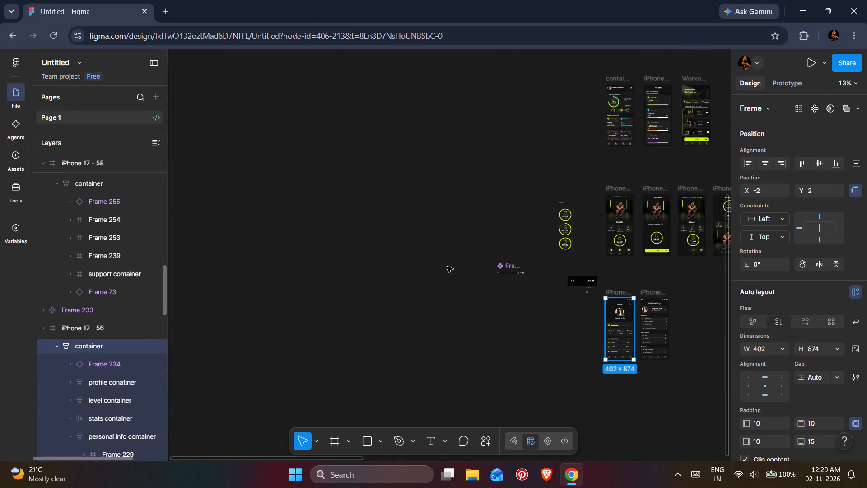
{"action": "left_click", "coordinate": [853, 290]}
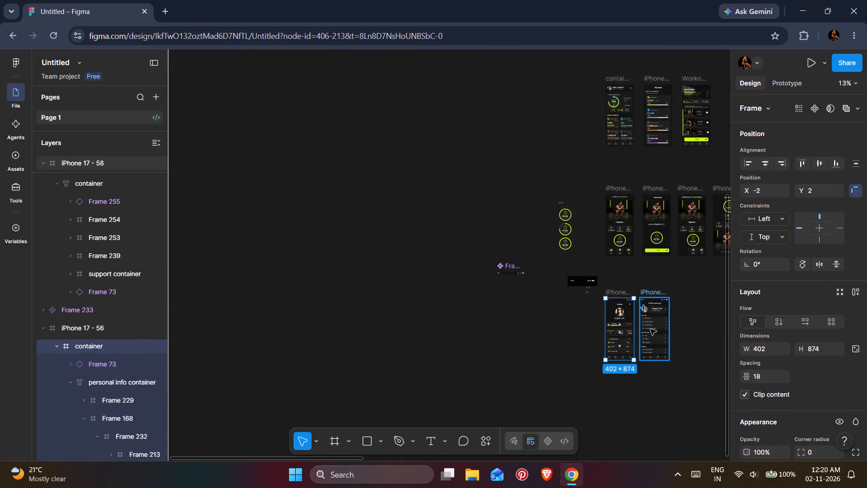
Remove auto layout from the main container of the Profile settings screen, iPhone 17 - 58.
{"action": "left_click", "coordinate": [650, 329]}
{"action": "left_click", "coordinate": [90, 183]}
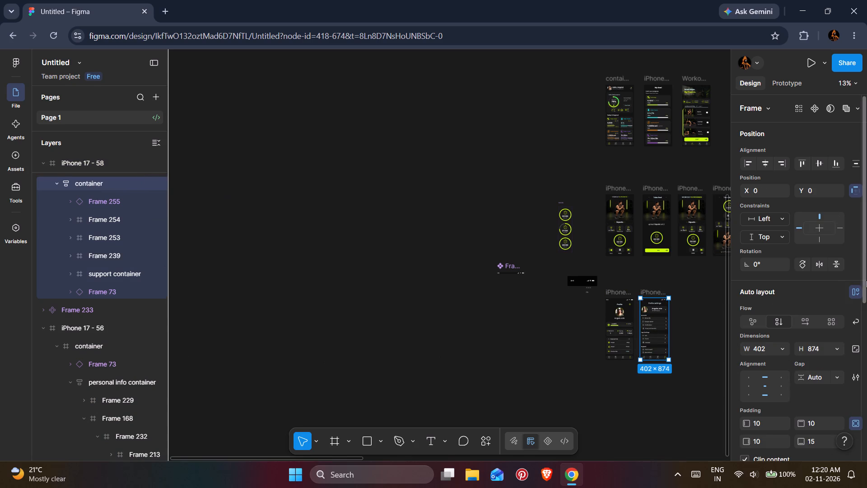
{"action": "left_click", "coordinate": [860, 295]}
Examine the reusable components, the Desktop - 1 colour and text sheet, and the onboarding and signup screens.
{"action": "scroll", "coordinate": [429, 305], "scroll_direction": "up", "scroll_amount": 10}
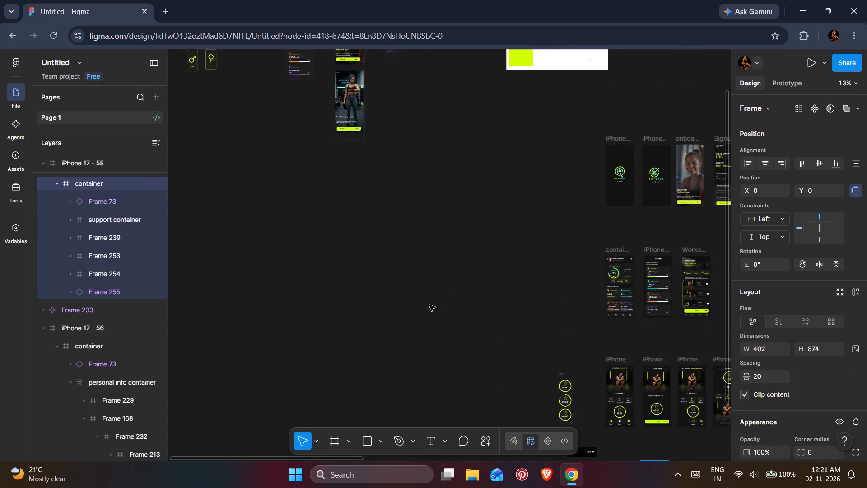
{"action": "scroll", "coordinate": [429, 305], "scroll_direction": "up", "scroll_amount": 11}
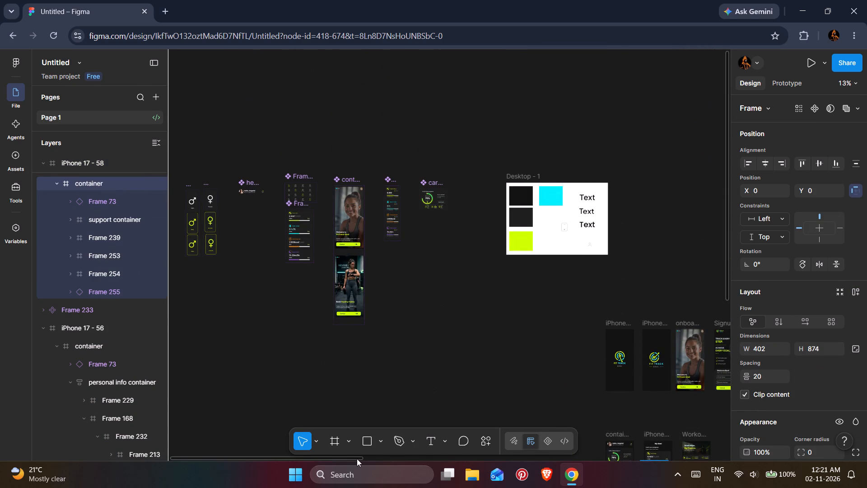
{"action": "left_click", "coordinate": [357, 459]}
{"action": "left_click_drag", "start_coordinate": [353, 459], "coordinate": [348, 460]}
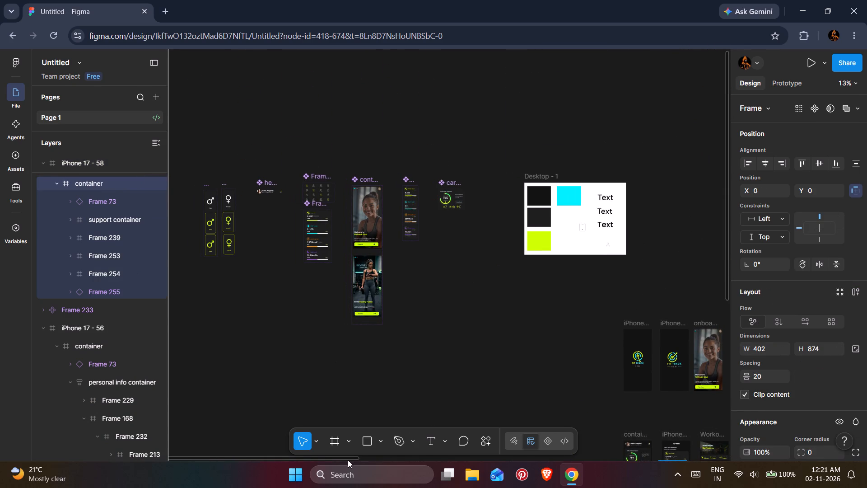
{"action": "left_click_drag", "start_coordinate": [348, 460], "coordinate": [289, 451]}
{"action": "scroll", "coordinate": [307, 422], "scroll_direction": "down", "scroll_amount": 7}
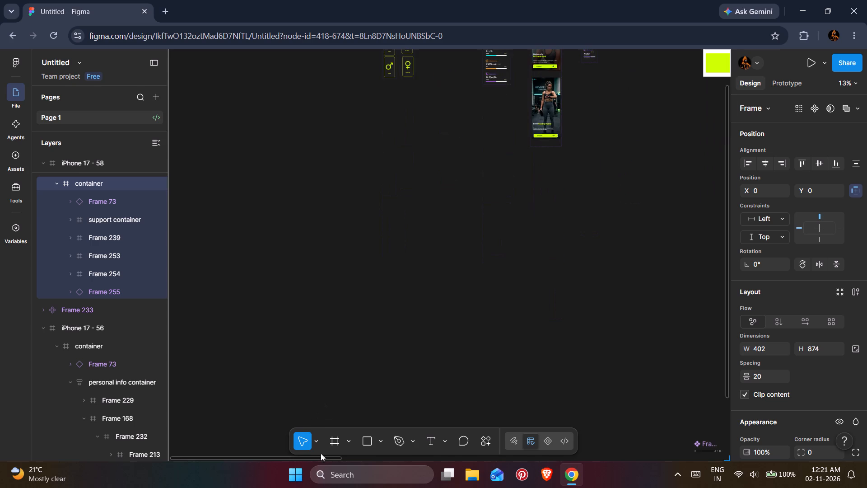
{"action": "left_click_drag", "start_coordinate": [317, 458], "coordinate": [332, 460]}
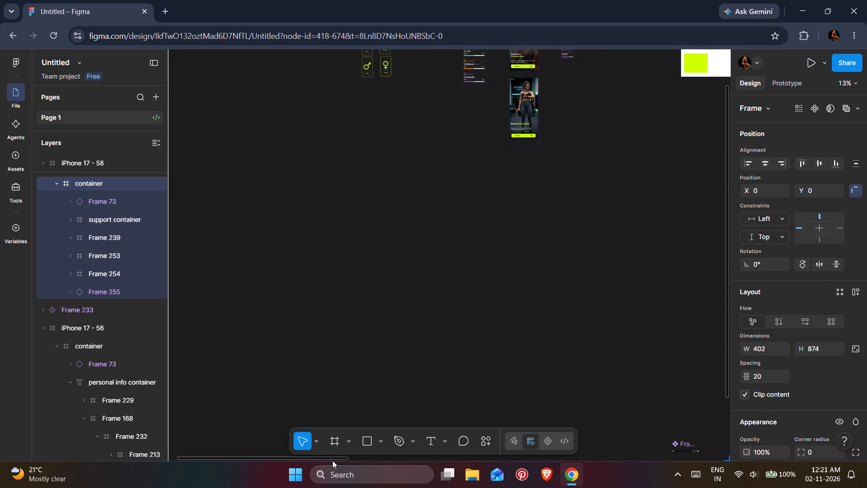
{"action": "left_click_drag", "start_coordinate": [332, 460], "coordinate": [384, 458]}
{"action": "key", "text": "ctrl+minus"}
{"action": "key", "text": "ctrl+minus"}
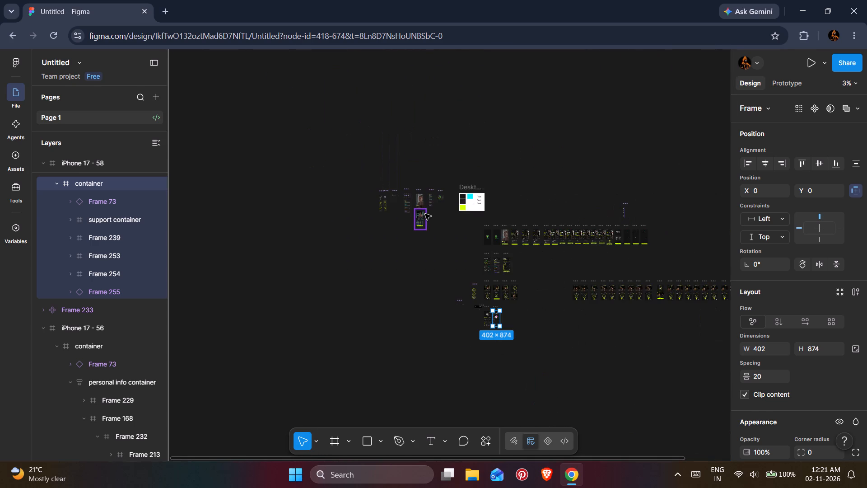
{"action": "key", "text": "ctrl+plus"}
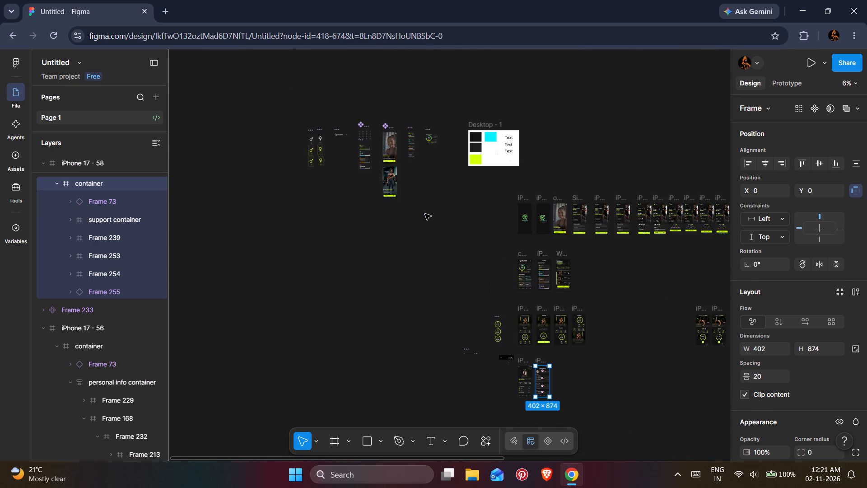
{"action": "key", "text": "ctrl+plus"}
{"action": "scroll", "coordinate": [362, 248], "scroll_direction": "up", "scroll_amount": 6}
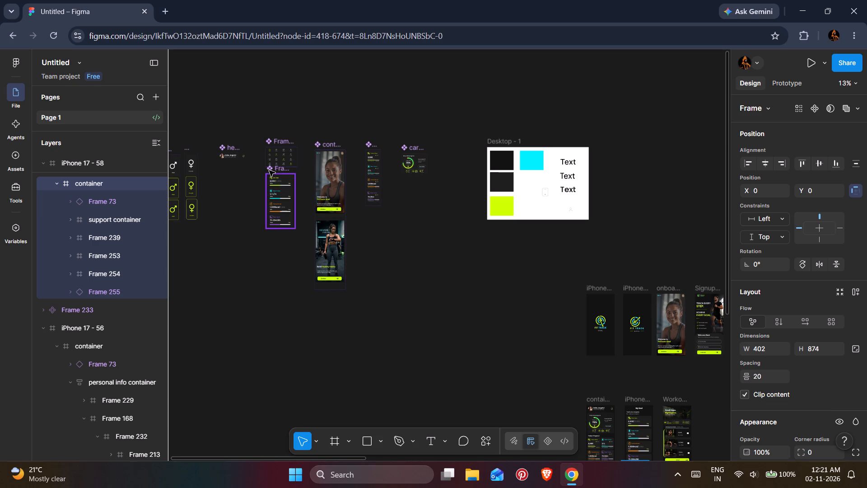
{"action": "left_click_drag", "start_coordinate": [362, 457], "coordinate": [286, 449]}
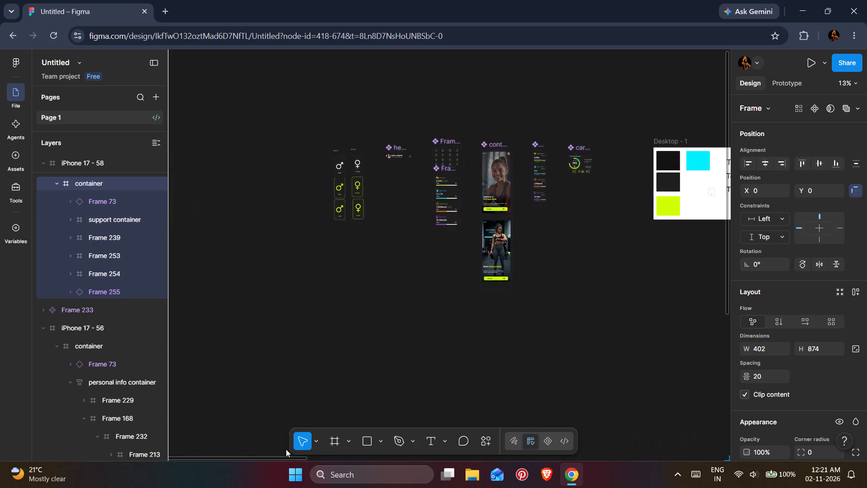
{"action": "left_click_drag", "start_coordinate": [286, 449], "coordinate": [458, 454]}
{"action": "scroll", "coordinate": [475, 351], "scroll_direction": "down", "scroll_amount": 3}
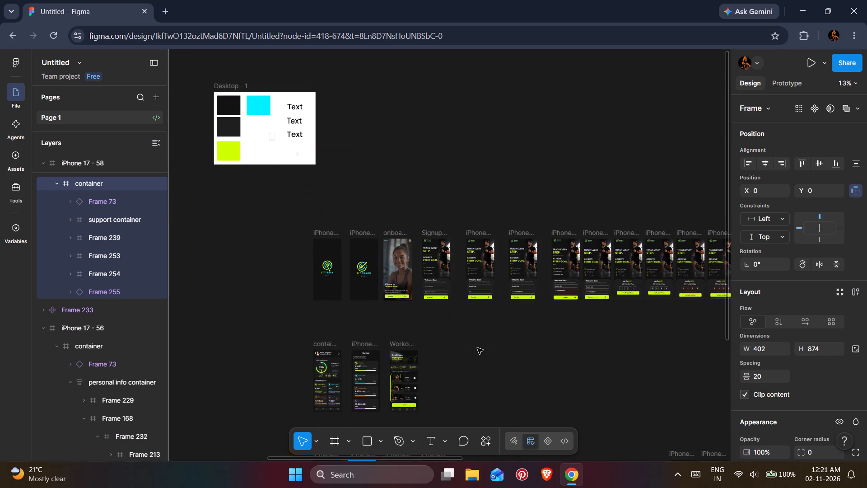
Survey the whole canvas of screen flows and select the Frame 233 status bar component near the profile screens.
{"action": "key", "text": "ctrl+minus"}
{"action": "key", "text": "ctrl+minus"}
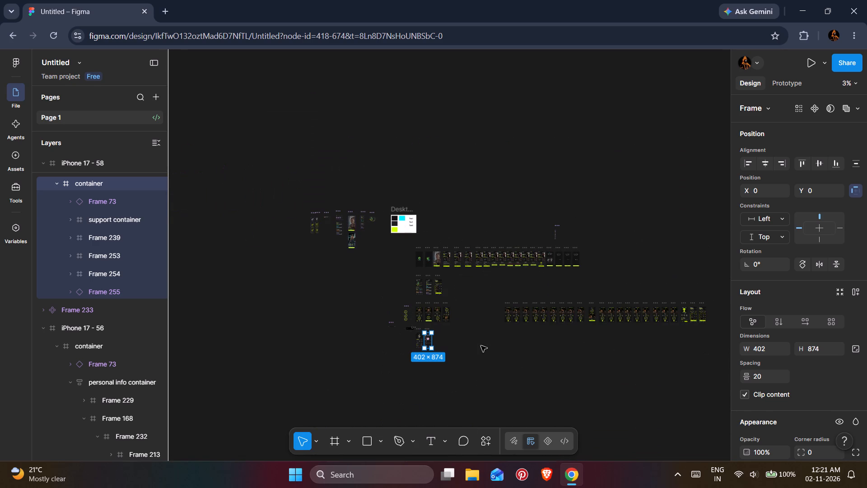
{"action": "key", "text": "ctrl+plus"}
{"action": "key", "text": "ctrl+plus"}
{"action": "scroll", "coordinate": [474, 338], "scroll_direction": "down", "scroll_amount": 8}
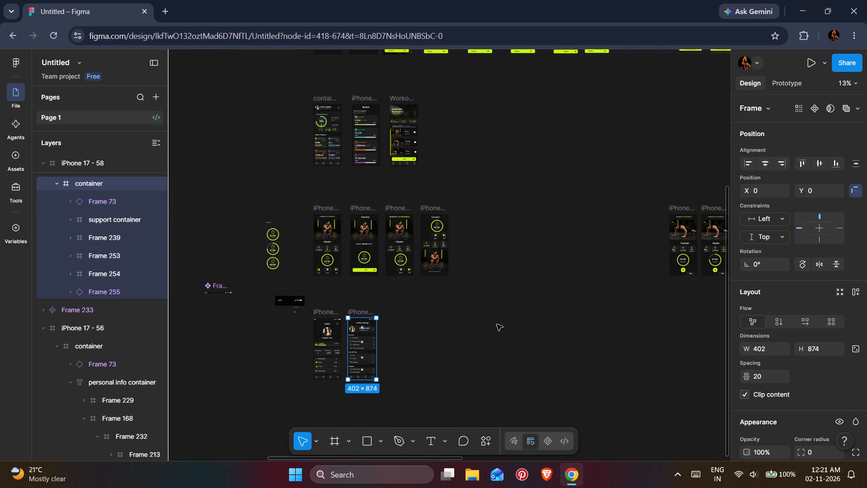
{"action": "left_click_drag", "start_coordinate": [391, 456], "coordinate": [374, 460]}
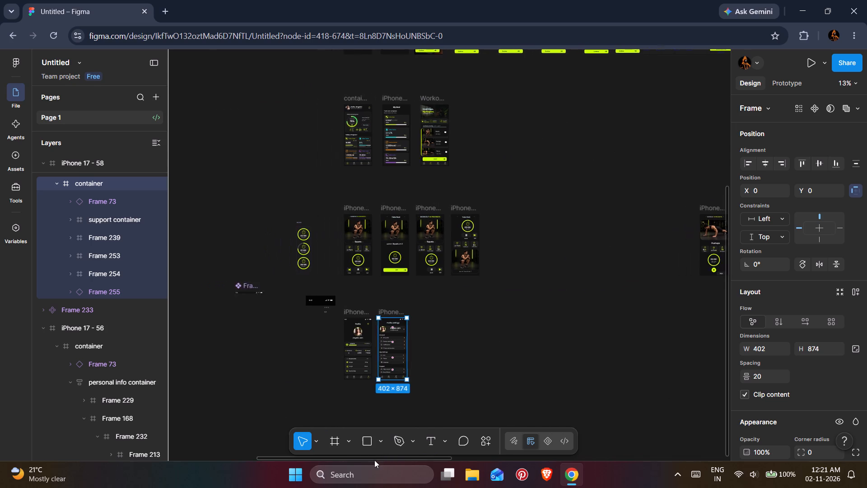
{"action": "left_click_drag", "start_coordinate": [374, 460], "coordinate": [322, 463]}
{"action": "left_click", "coordinate": [406, 284]}
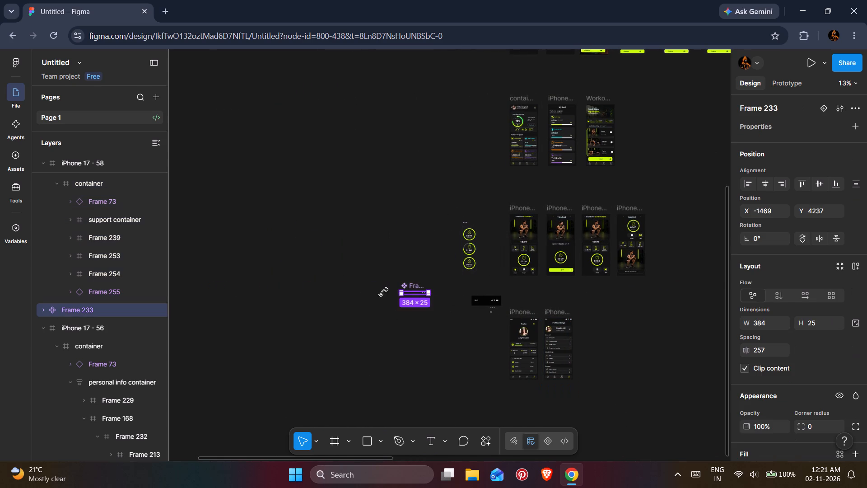
{"action": "key", "text": "ctrl+minus"}
{"action": "key", "text": "ctrl+minus"}
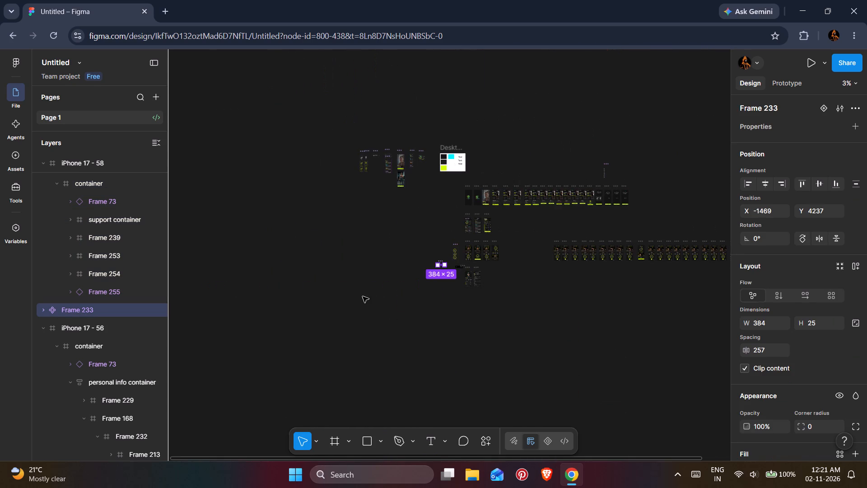
{"action": "scroll", "coordinate": [363, 296], "scroll_direction": "up", "scroll_amount": 20}
{"action": "scroll", "coordinate": [363, 296], "scroll_direction": "up", "scroll_amount": 1}
{"action": "scroll", "coordinate": [363, 296], "scroll_direction": "down", "scroll_amount": 10}
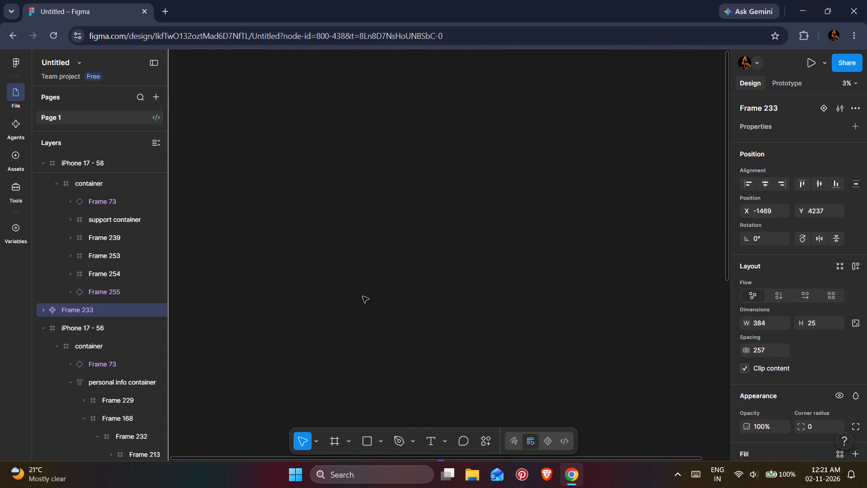
{"action": "scroll", "coordinate": [363, 296], "scroll_direction": "down", "scroll_amount": 8}
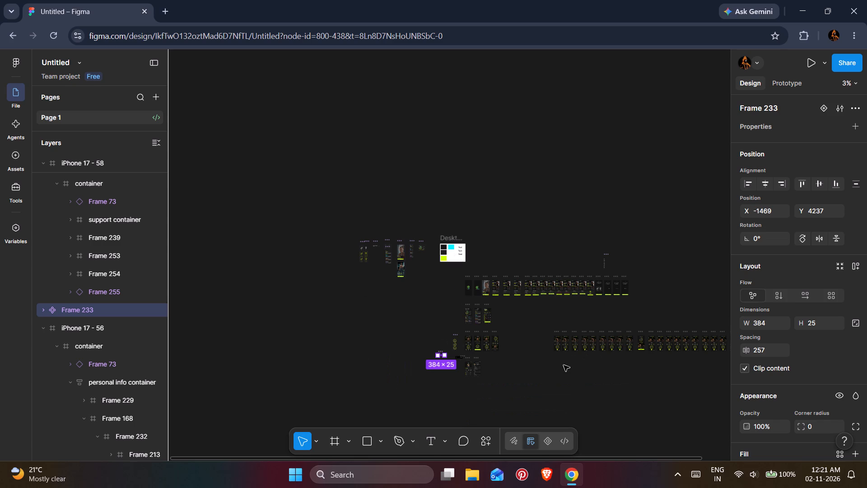
Survey the app's screen flows and component groups across the whole canvas.
{"action": "key", "text": "ctrl+minus"}
{"action": "key", "text": "ctrl+minus"}
{"action": "key", "text": "ctrl+minus"}
{"action": "key", "text": "ctrl+minus"}
{"action": "key", "text": "ctrl+minus"}
{"action": "key", "text": "ctrl+plus"}
{"action": "key", "text": "ctrl+plus"}
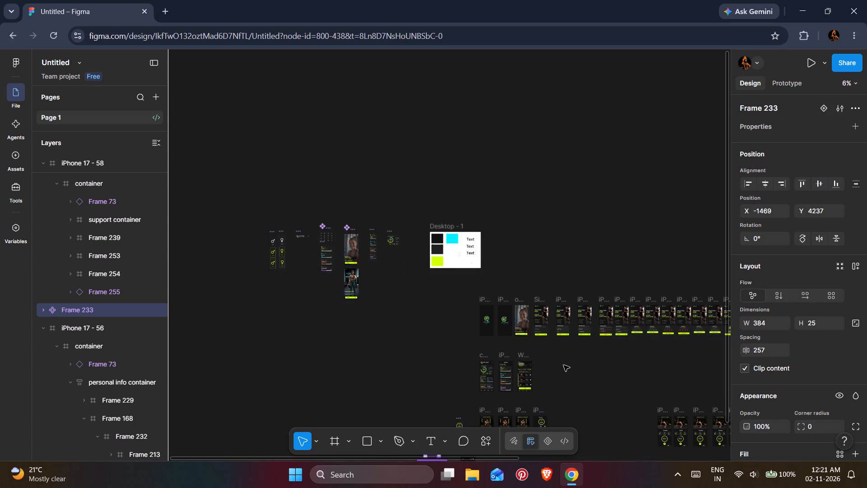
{"action": "left_click_drag", "start_coordinate": [335, 459], "coordinate": [343, 459]}
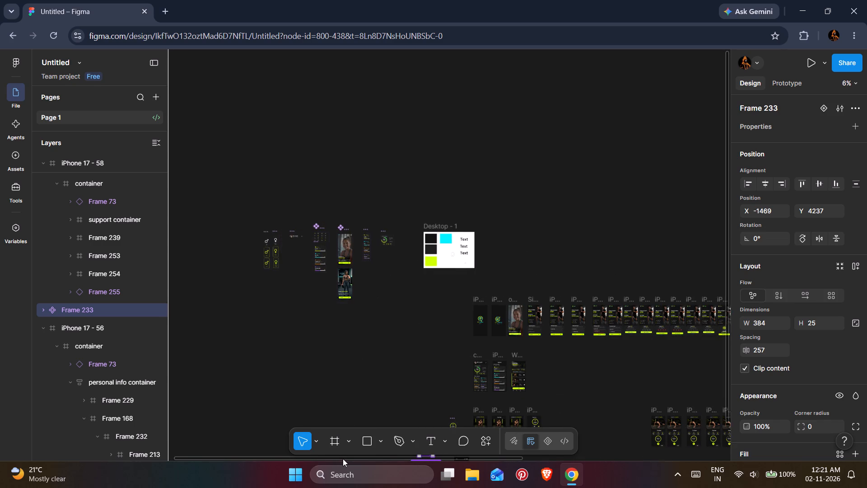
{"action": "left_click_drag", "start_coordinate": [343, 459], "coordinate": [524, 461]}
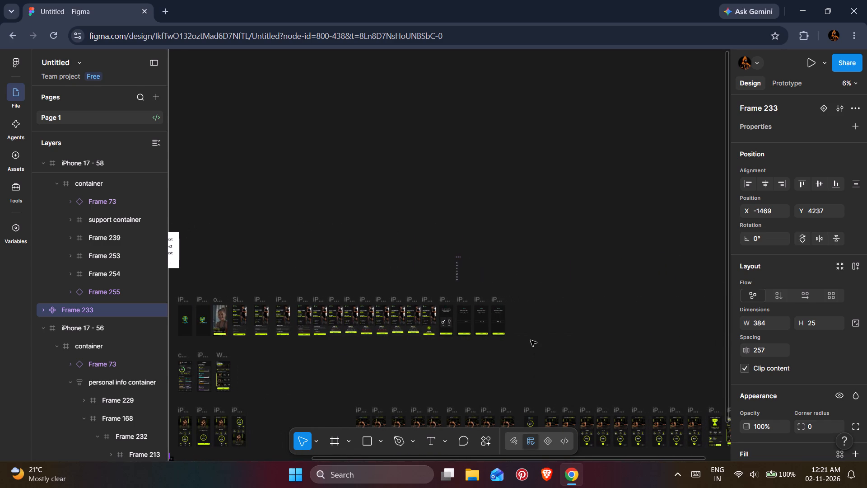
{"action": "key", "text": "ctrl+plus"}
{"action": "key", "text": "ctrl+plus"}
{"action": "key", "text": "ctrl+minus"}
{"action": "key", "text": "ctrl+minus"}
{"action": "key", "text": "ctrl+minus"}
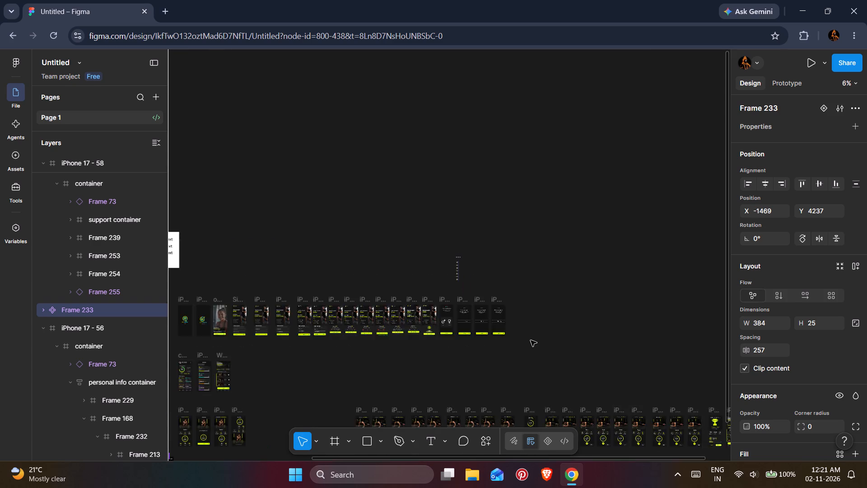
{"action": "key", "text": "ctrl+minus"}
{"action": "key", "text": "ctrl+plus"}
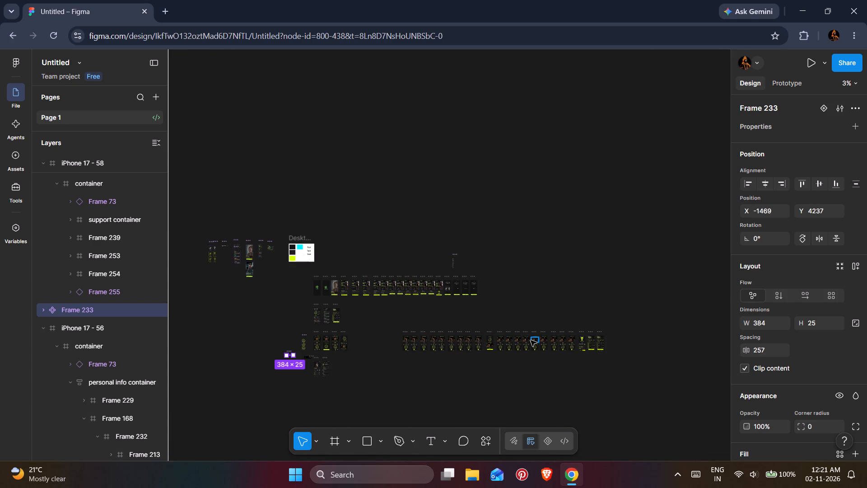
{"action": "left_click", "coordinate": [410, 373]}
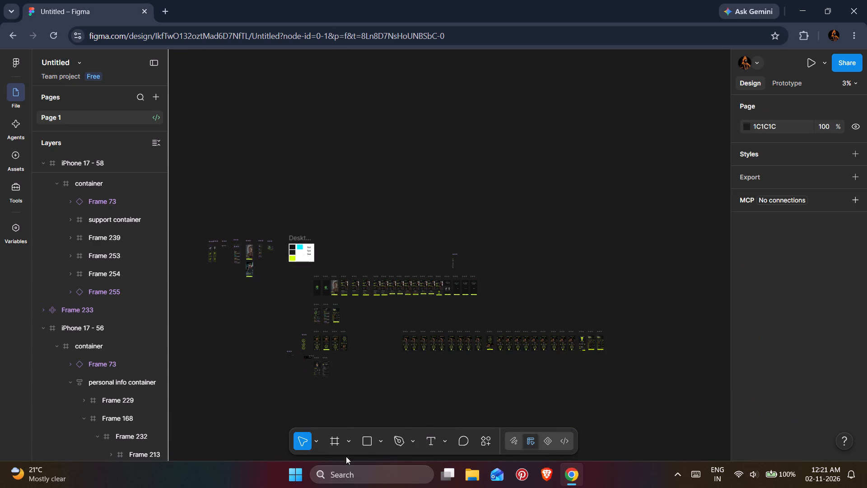
{"action": "scroll", "coordinate": [366, 420], "scroll_direction": "down", "scroll_amount": 3}
{"action": "scroll", "coordinate": [366, 405], "scroll_direction": "up", "scroll_amount": 1}
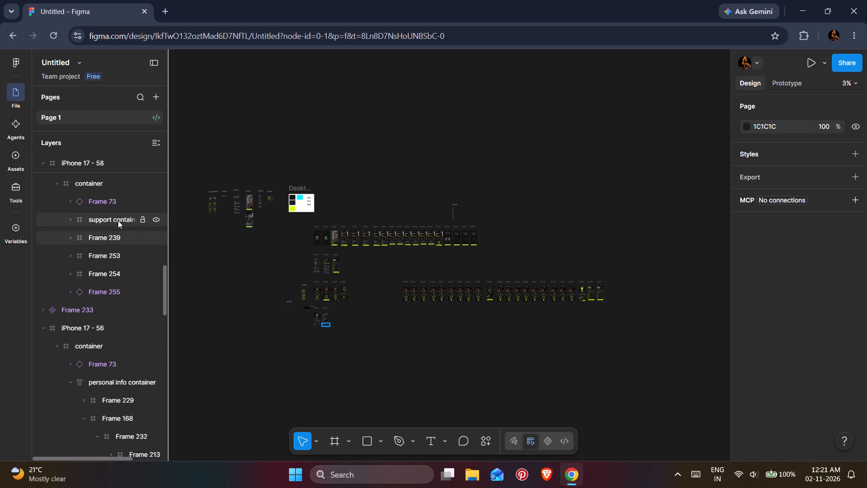
Select the header component and examine the reusable components around it, including Frame 73 and Frame 170.
{"action": "left_click", "coordinate": [224, 191]}
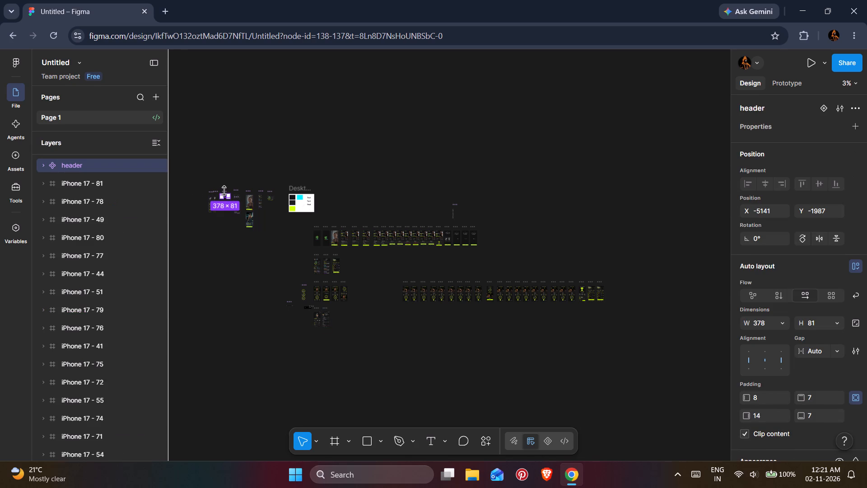
{"action": "key", "text": "ctrl+plus"}
{"action": "scroll", "coordinate": [224, 191], "scroll_direction": "up", "scroll_amount": 3}
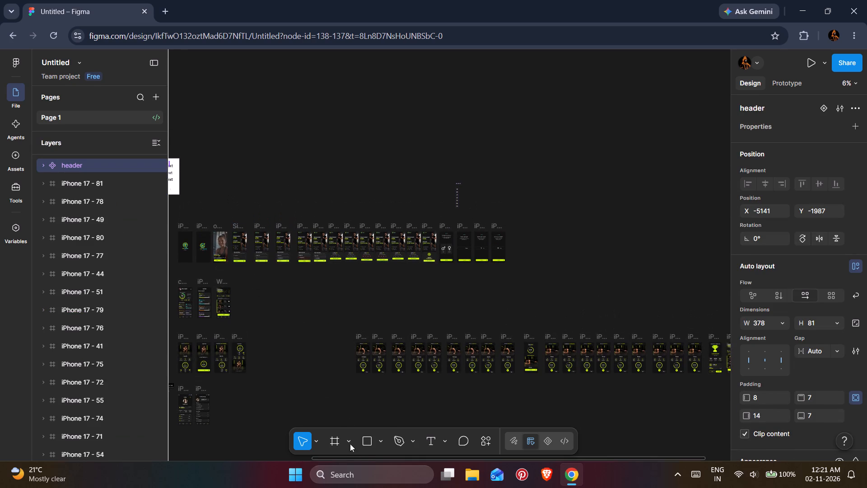
{"action": "left_click_drag", "start_coordinate": [358, 456], "coordinate": [273, 455]}
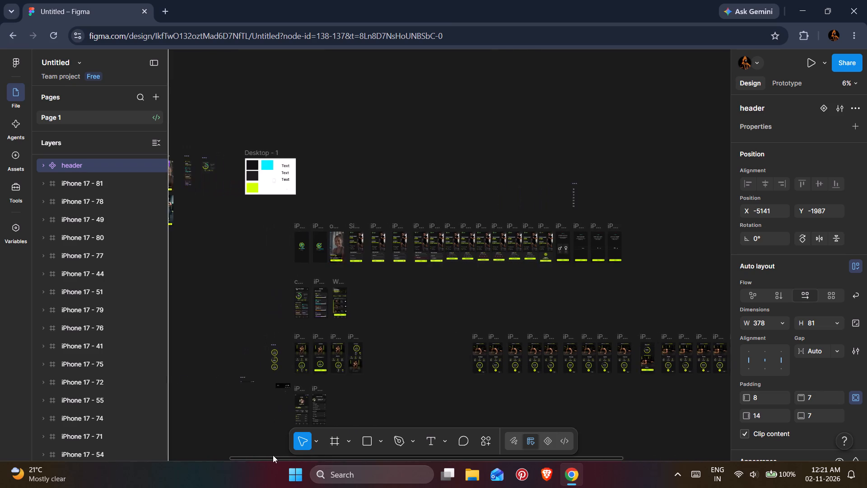
{"action": "left_click_drag", "start_coordinate": [273, 455], "coordinate": [101, 447]}
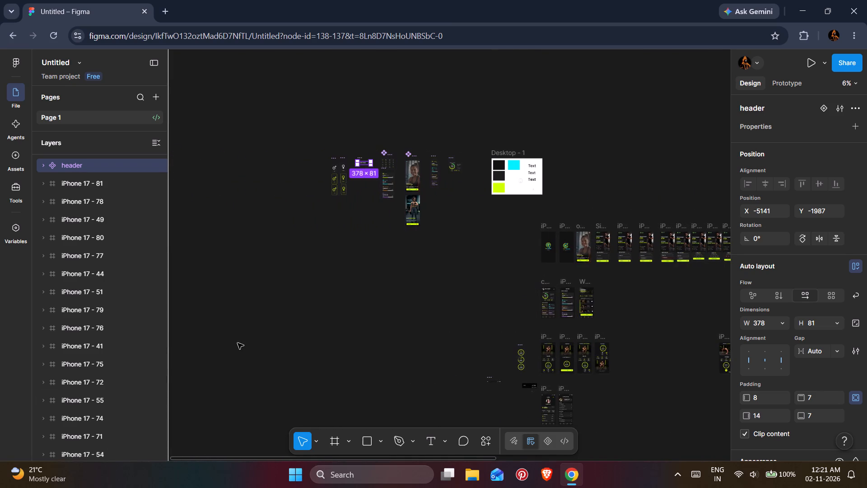
{"action": "scroll", "coordinate": [238, 343], "scroll_direction": "up", "scroll_amount": 3}
{"action": "key", "text": "ctrl+plus"}
{"action": "key", "text": "ctrl+plus"}
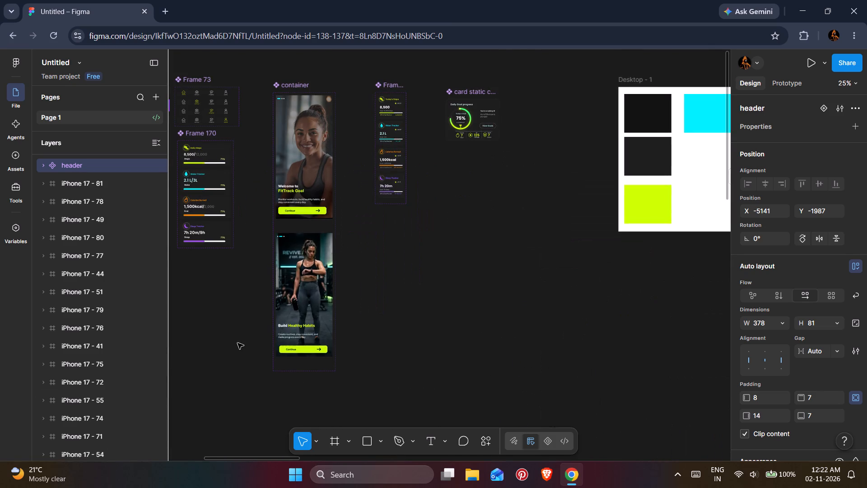
{"action": "scroll", "coordinate": [289, 331], "scroll_direction": "up", "scroll_amount": 8}
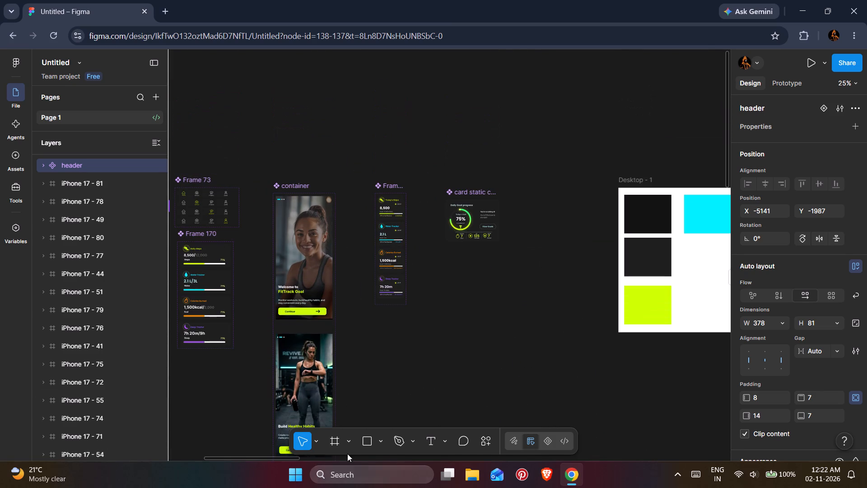
{"action": "left_click_drag", "start_coordinate": [278, 459], "coordinate": [247, 458]}
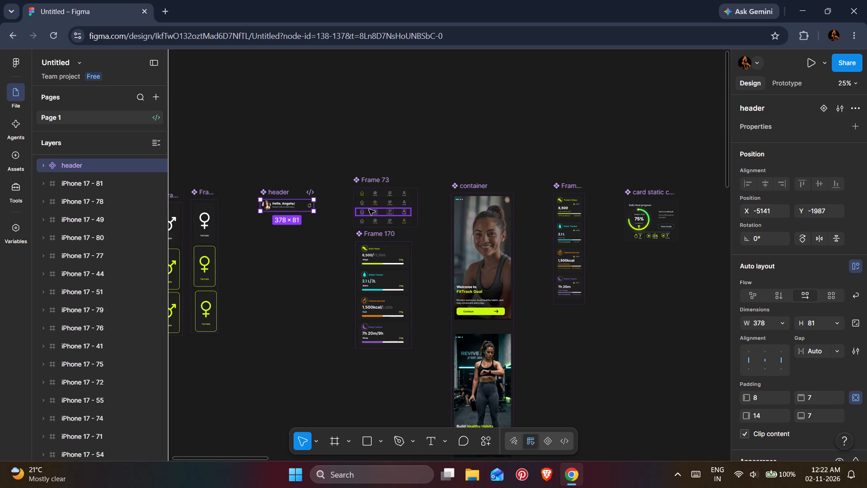
Examine the Frame 73 navigation bar variants and Variant4's size, padding, fill and stroke settings.
{"action": "left_click", "coordinate": [369, 209]}
{"action": "key", "text": "ctrl+plus"}
{"action": "scroll", "coordinate": [369, 209], "scroll_direction": "up", "scroll_amount": 5}
{"action": "left_click", "coordinate": [334, 168]}
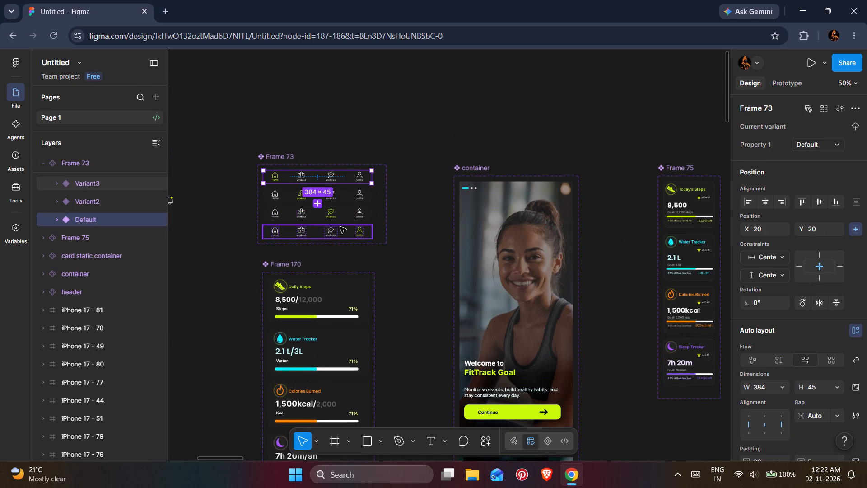
{"action": "left_click", "coordinate": [340, 227]}
{"action": "key", "text": "ctrl+plus"}
{"action": "scroll", "coordinate": [340, 227], "scroll_direction": "up", "scroll_amount": 4}
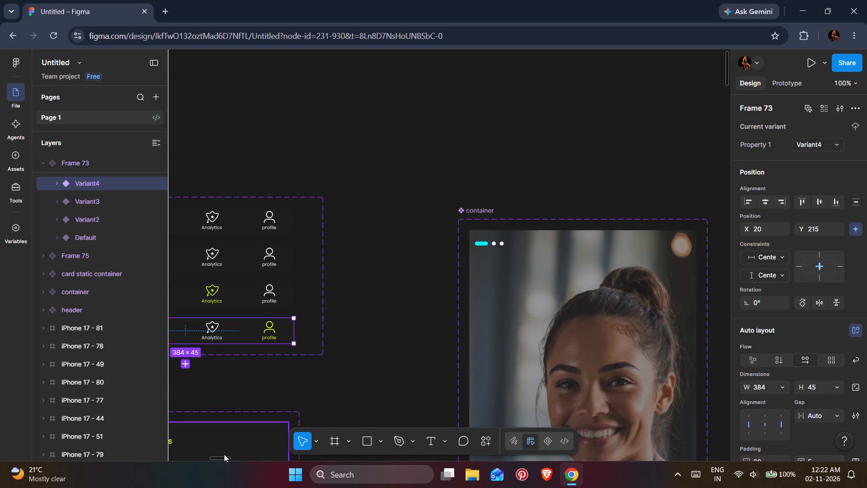
{"action": "left_click_drag", "start_coordinate": [224, 454], "coordinate": [212, 455]}
{"action": "scroll", "coordinate": [308, 326], "scroll_direction": "down", "scroll_amount": 3}
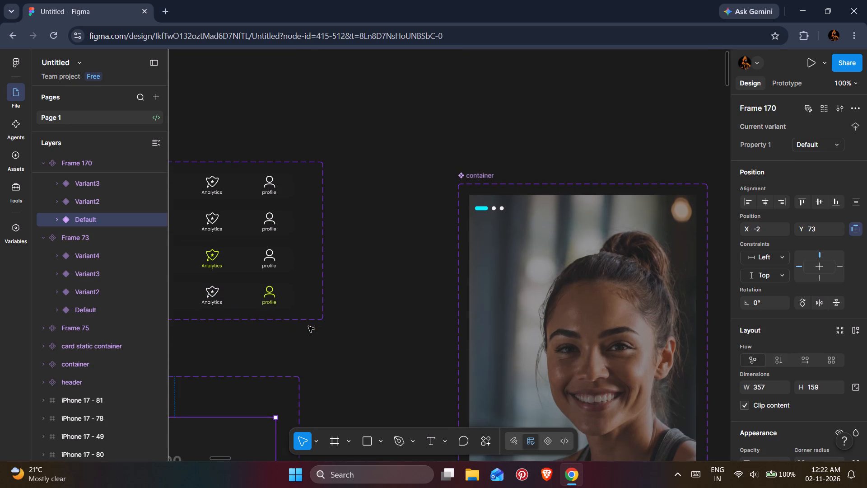
{"action": "key", "text": "ctrl+z"}
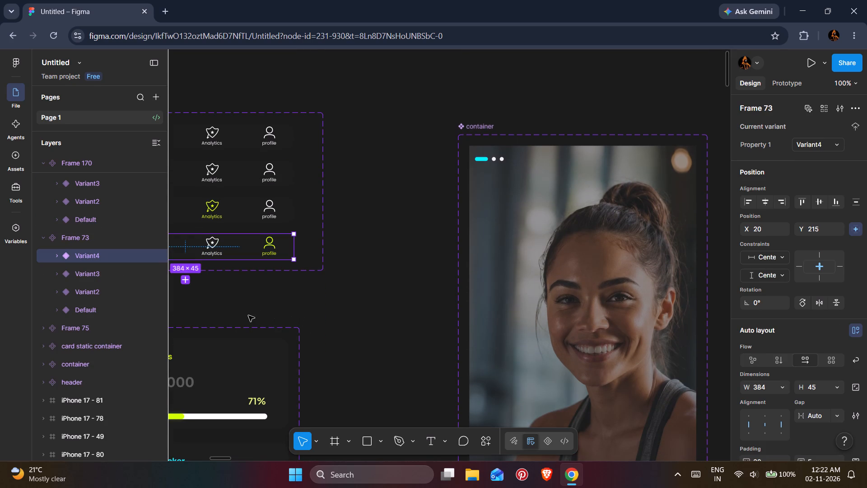
{"action": "scroll", "coordinate": [810, 342], "scroll_direction": "down", "scroll_amount": 5}
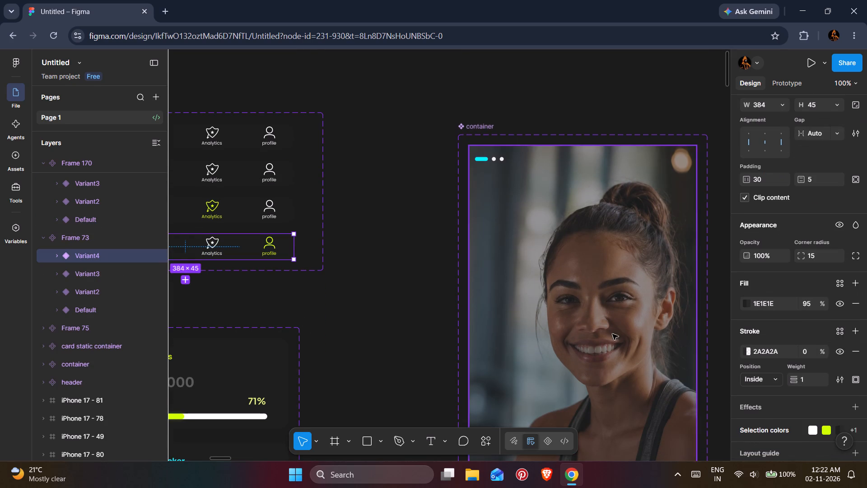
{"action": "scroll", "coordinate": [611, 335], "scroll_direction": "down", "scroll_amount": 12}
Examine the bottom navigation bar instance on the Profile screen, iPhone 17 - 56.
{"action": "key", "text": "ctrl+minus"}
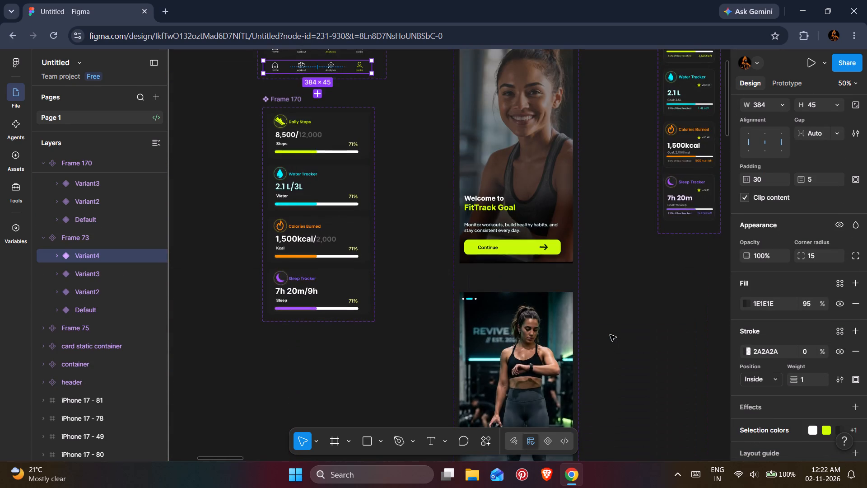
{"action": "scroll", "coordinate": [610, 335], "scroll_direction": "down", "scroll_amount": 20}
{"action": "scroll", "coordinate": [610, 335], "scroll_direction": "down", "scroll_amount": 1}
{"action": "key", "text": "ctrl+minus"}
{"action": "key", "text": "ctrl+minus"}
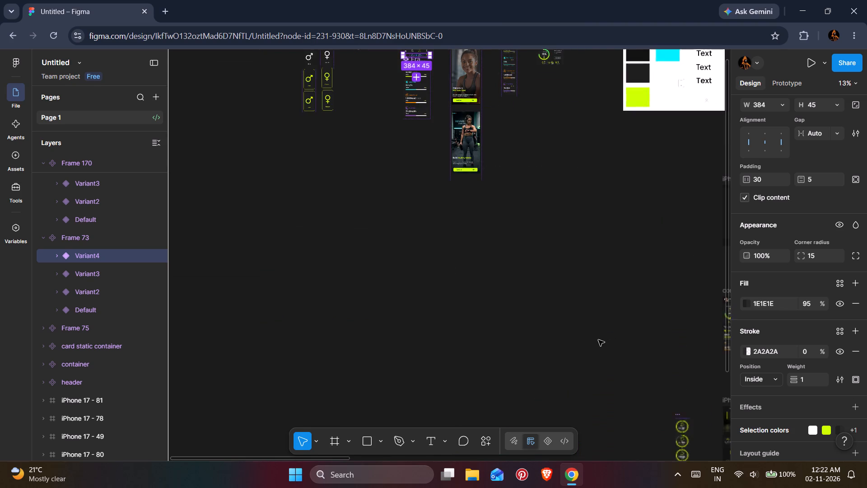
{"action": "left_click_drag", "start_coordinate": [198, 454], "coordinate": [220, 455]}
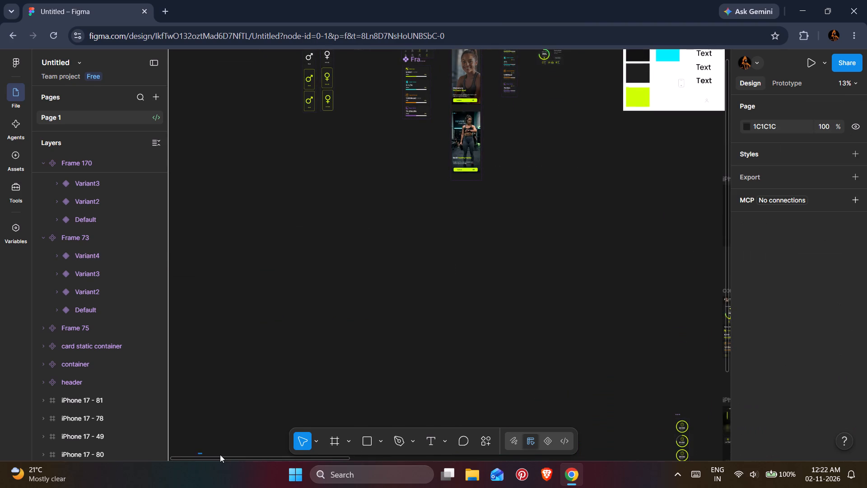
{"action": "left_click_drag", "start_coordinate": [220, 455], "coordinate": [224, 455]}
{"action": "left_click_drag", "start_coordinate": [224, 457], "coordinate": [332, 459]}
{"action": "scroll", "coordinate": [423, 329], "scroll_direction": "down", "scroll_amount": 3}
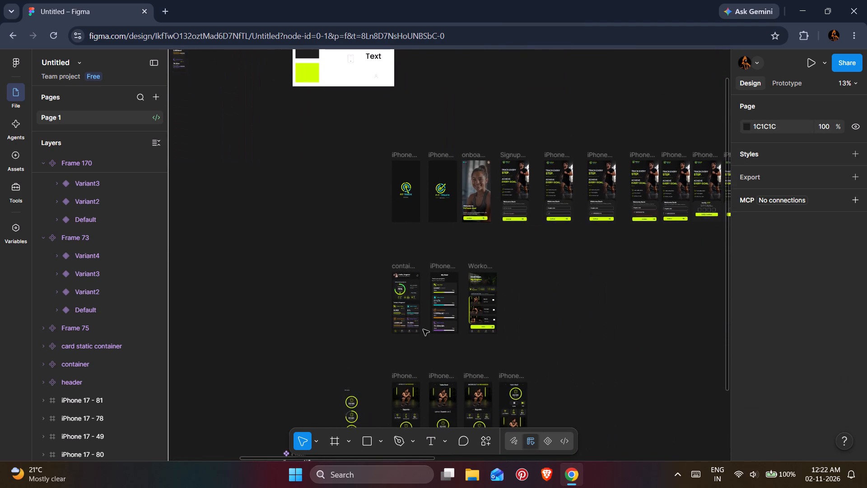
{"action": "scroll", "coordinate": [410, 369], "scroll_direction": "down", "scroll_amount": 9}
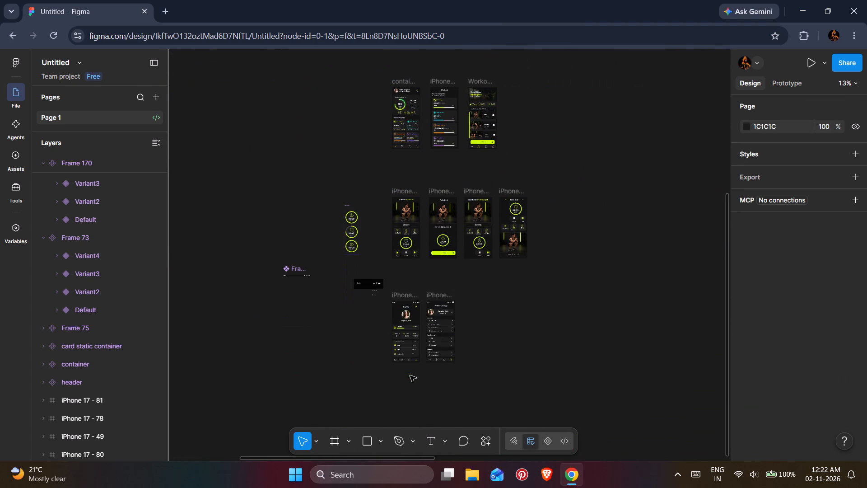
{"action": "double_click", "coordinate": [410, 358]}
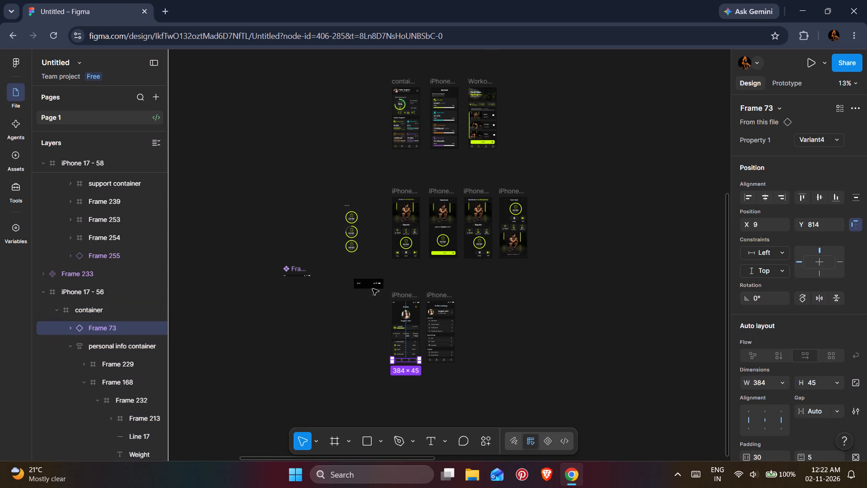
{"action": "scroll", "coordinate": [373, 289], "scroll_direction": "down", "scroll_amount": 2}
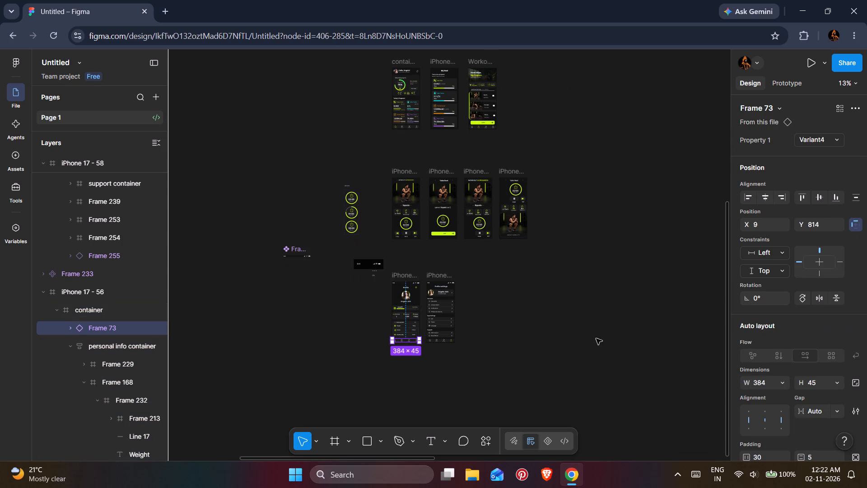
{"action": "key", "text": "ctrl+plus"}
{"action": "scroll", "coordinate": [215, 285], "scroll_direction": "down", "scroll_amount": 2}
{"action": "scroll", "coordinate": [215, 285], "scroll_direction": "up", "scroll_amount": 1}
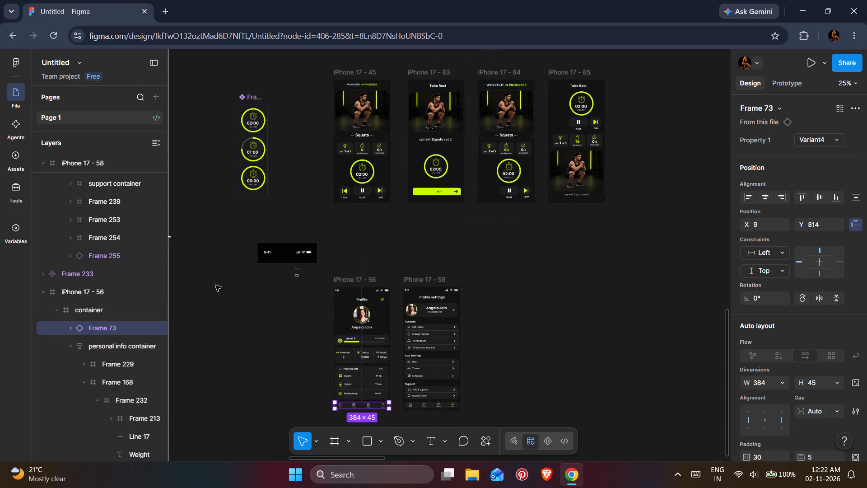
Set the height of the Default variant of the Frame 73 navigation bar component to 50.
{"action": "scroll", "coordinate": [215, 285], "scroll_direction": "up", "scroll_amount": 20}
{"action": "scroll", "coordinate": [215, 285], "scroll_direction": "up", "scroll_amount": 9}
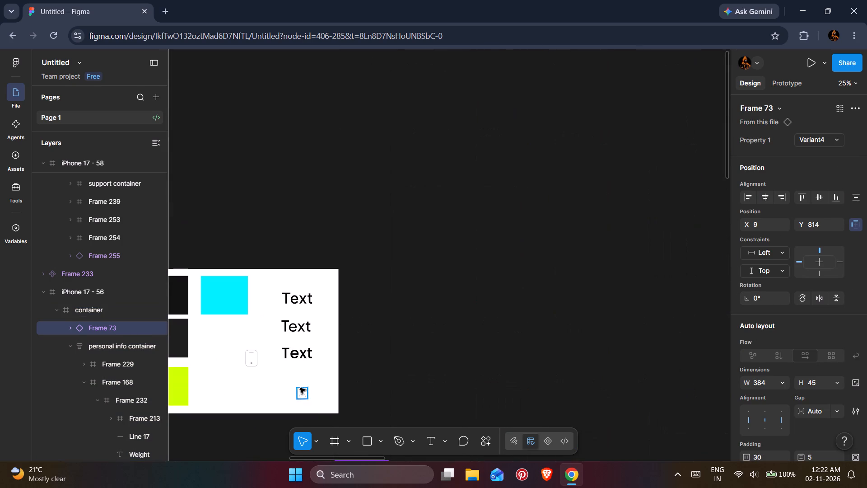
{"action": "left_click_drag", "start_coordinate": [334, 455], "coordinate": [269, 458]}
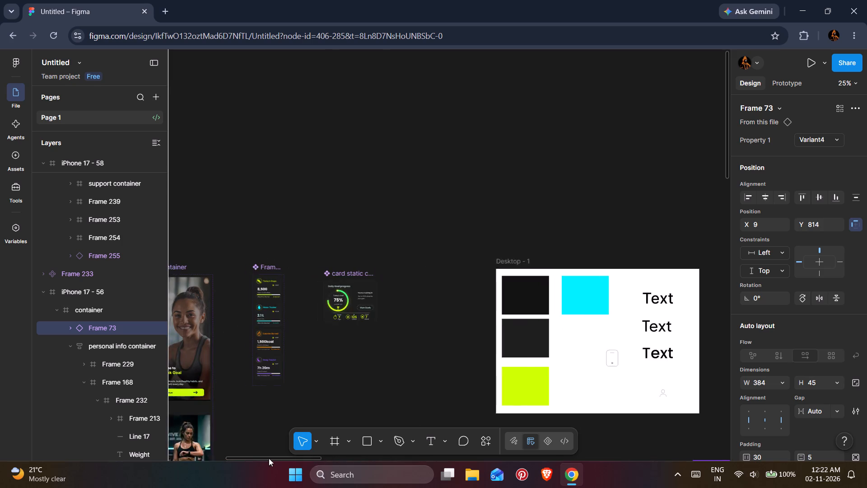
{"action": "left_click_drag", "start_coordinate": [269, 458], "coordinate": [257, 458]}
{"action": "scroll", "coordinate": [310, 366], "scroll_direction": "down", "scroll_amount": 6}
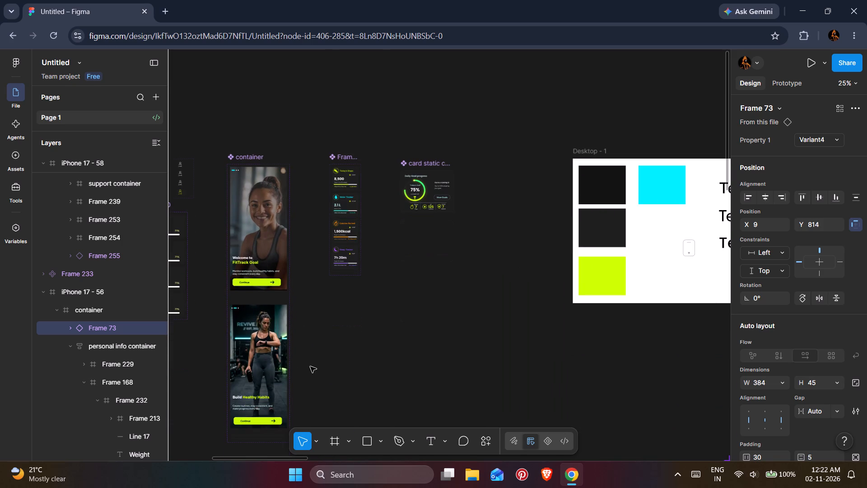
{"action": "left_click_drag", "start_coordinate": [263, 458], "coordinate": [224, 459]}
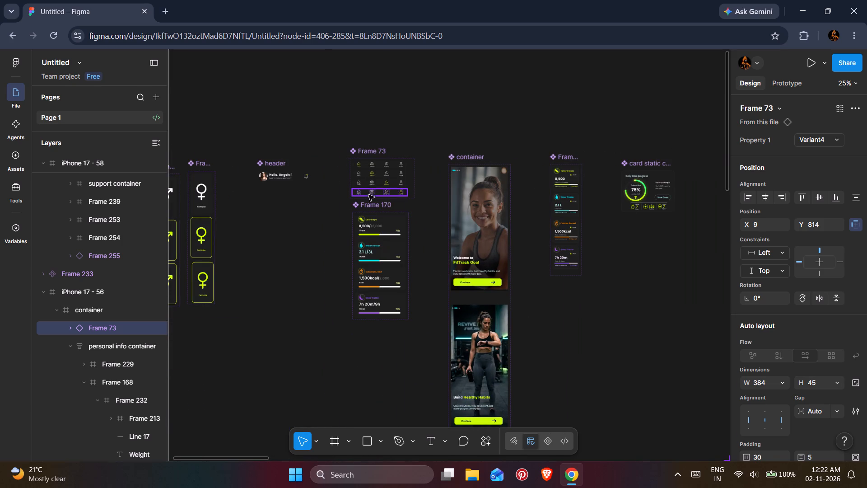
{"action": "left_click", "coordinate": [369, 187]}
{"action": "key", "text": "ctrl+plus"}
{"action": "scroll", "coordinate": [349, 187], "scroll_direction": "up", "scroll_amount": 4}
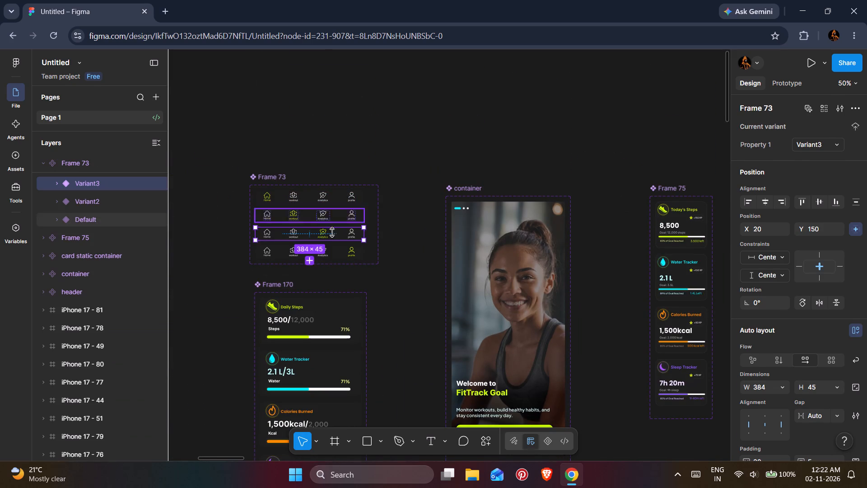
{"action": "key", "text": "ctrl+plus"}
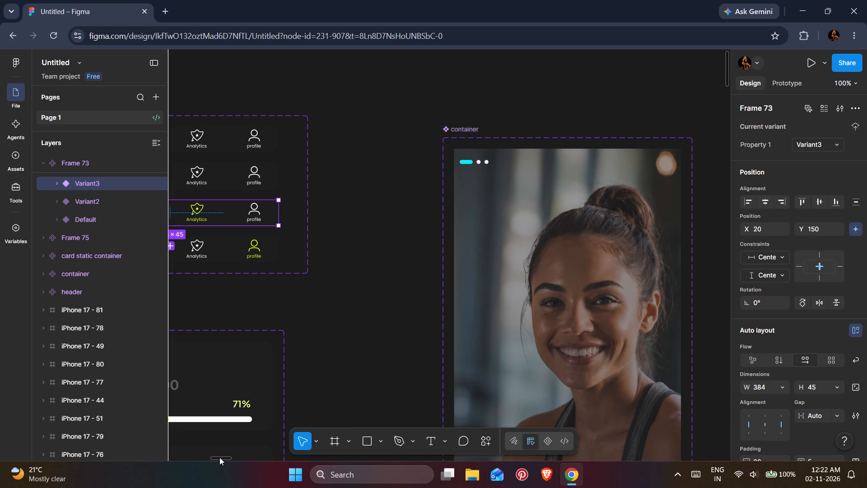
{"action": "left_click_drag", "start_coordinate": [219, 457], "coordinate": [207, 457]}
{"action": "left_click", "coordinate": [390, 147]}
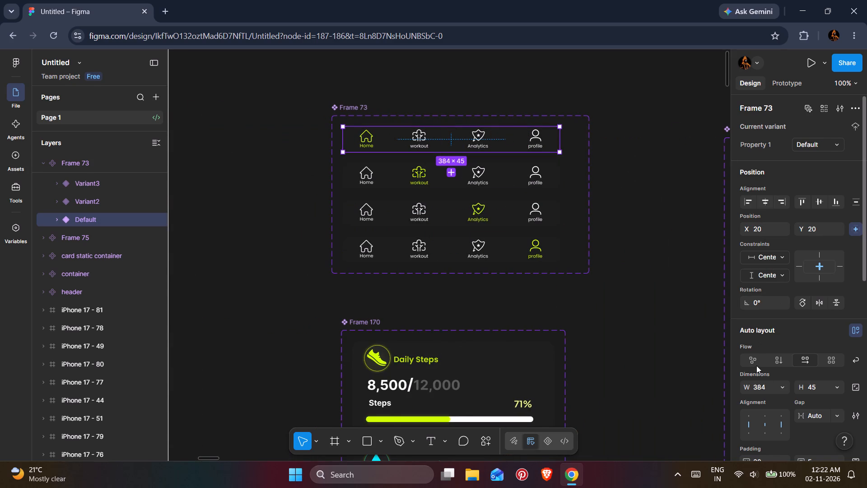
{"action": "scroll", "coordinate": [754, 369], "scroll_direction": "down", "scroll_amount": 1}
{"action": "left_click_drag", "start_coordinate": [800, 332], "coordinate": [440, 254]}
{"action": "left_click_drag", "start_coordinate": [800, 329], "coordinate": [433, 254]}
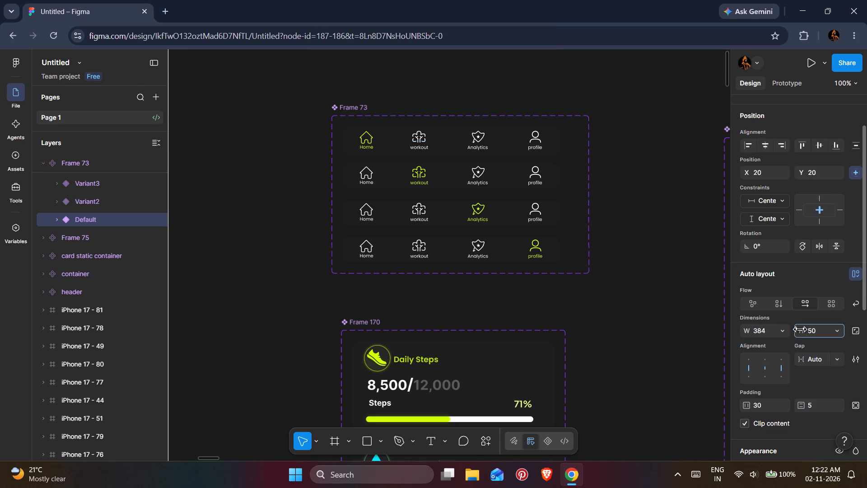
Set the height of Variant2, Variant3 and Variant4 of the Frame 73 navigation bar component to 50 each.
{"action": "left_click", "coordinate": [483, 172]}
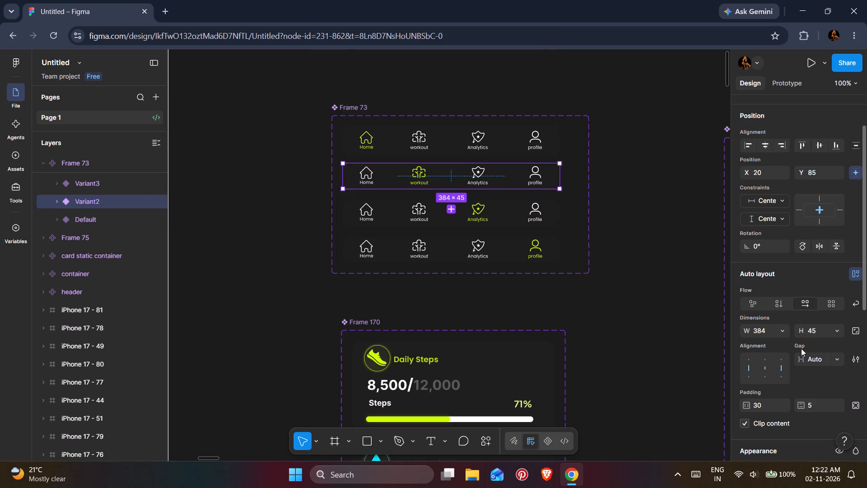
{"action": "left_click", "coordinate": [820, 328]}
{"action": "type", "text": "50"}
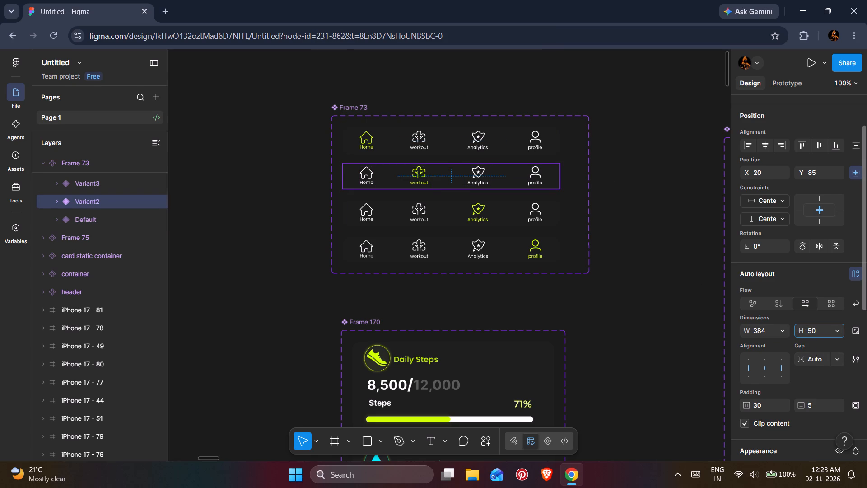
{"action": "key", "text": "Return"}
{"action": "left_click", "coordinate": [499, 217]}
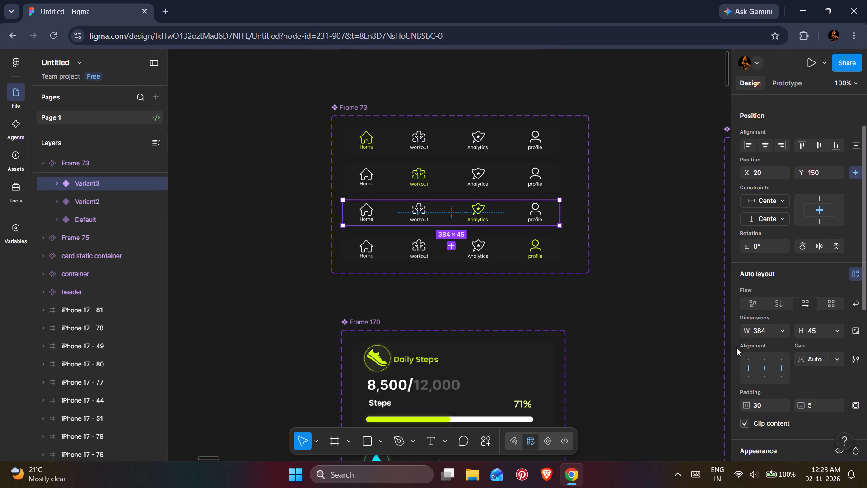
{"action": "left_click", "coordinate": [810, 332]}
{"action": "type", "text": "50"}
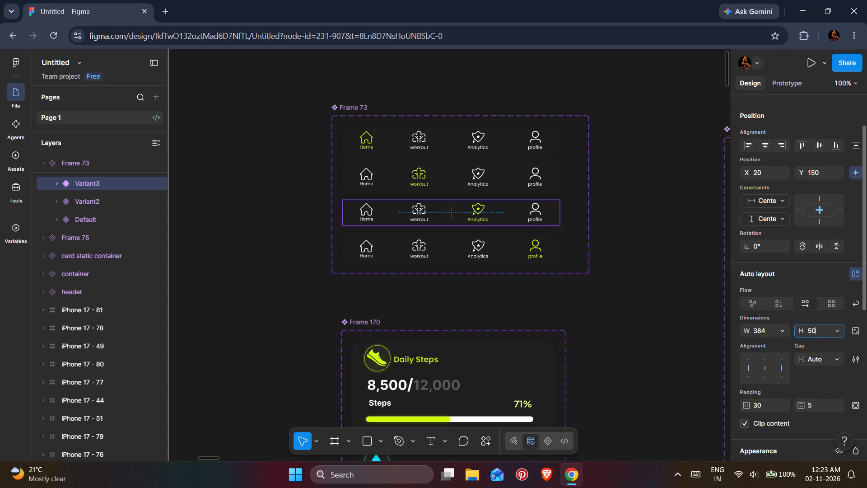
{"action": "left_click", "coordinate": [494, 263]}
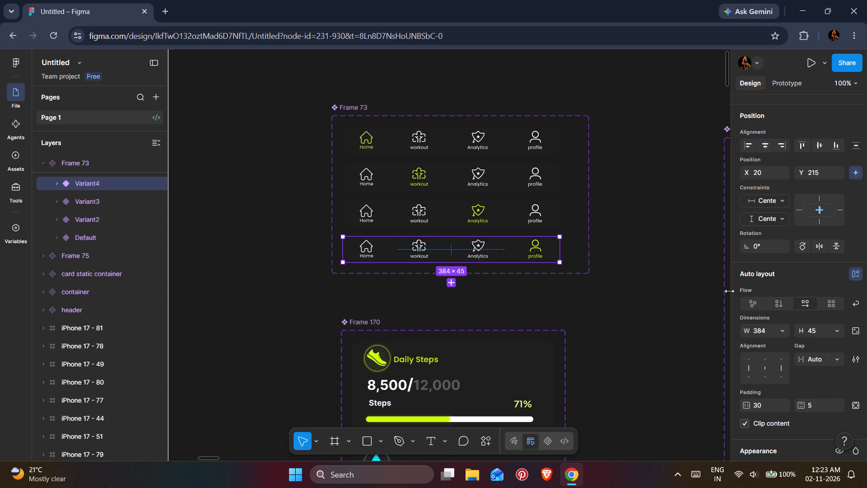
{"action": "left_click", "coordinate": [818, 325]}
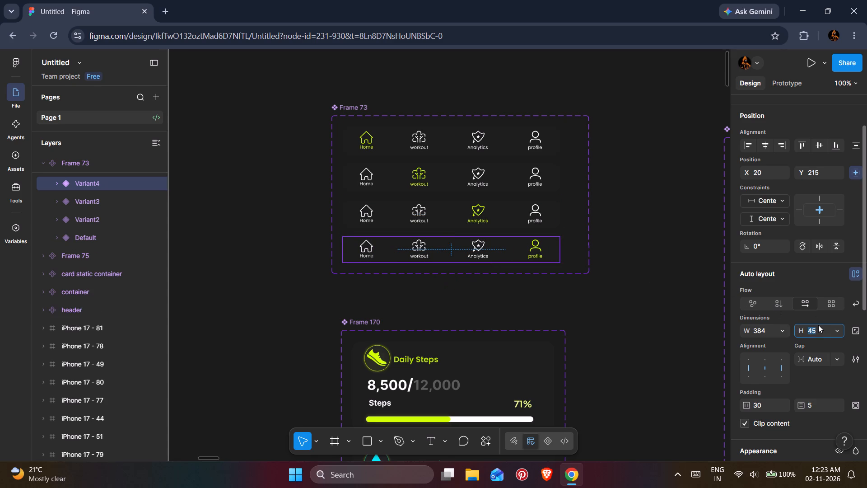
{"action": "type", "text": "50"}
{"action": "key", "text": "Return"}
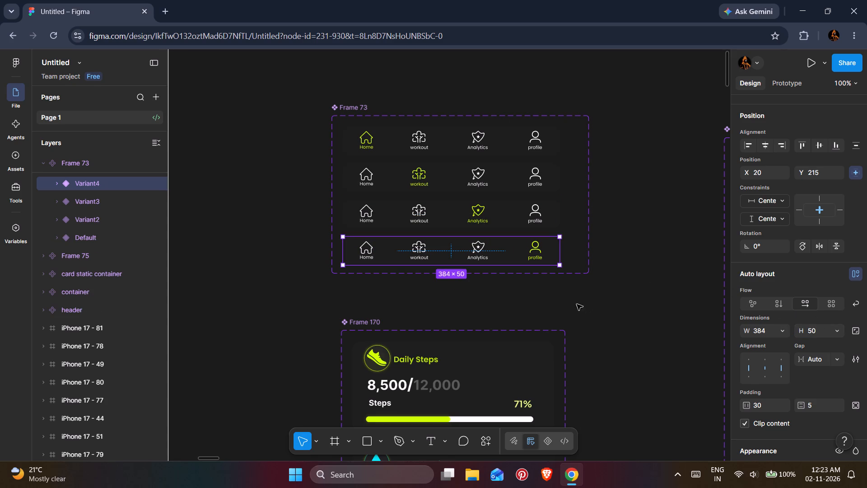
{"action": "left_click", "coordinate": [610, 286]}
Examine the bottom navigation bar on the Profile screen, iPhone 17 - 56, and its placement in the layout.
{"action": "key", "text": "ctrl+plus"}
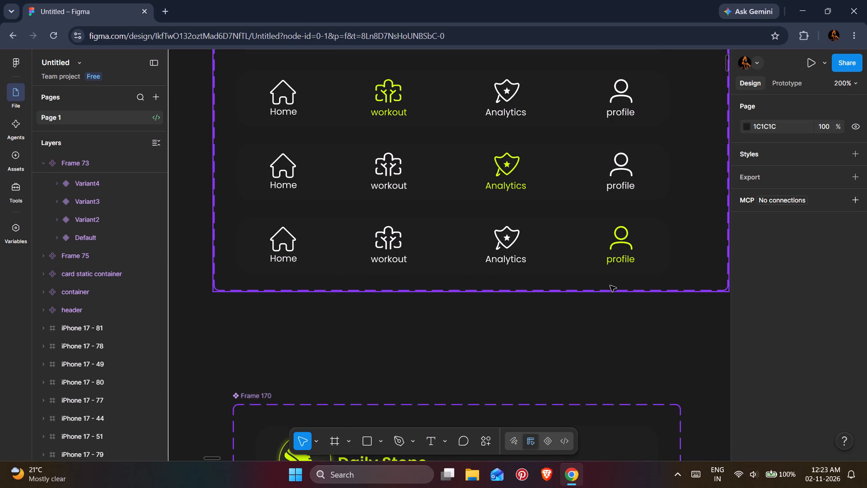
{"action": "key", "text": "ctrl+minus"}
{"action": "scroll", "coordinate": [610, 286], "scroll_direction": "down", "scroll_amount": 8}
{"action": "key", "text": "ctrl+minus"}
{"action": "key", "text": "ctrl+minus"}
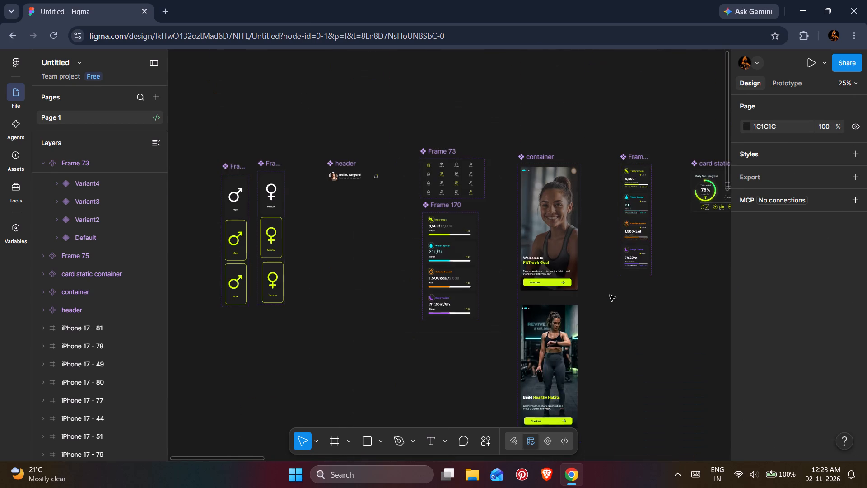
{"action": "scroll", "coordinate": [610, 295], "scroll_direction": "down", "scroll_amount": 18}
{"action": "key", "text": "ctrl+minus"}
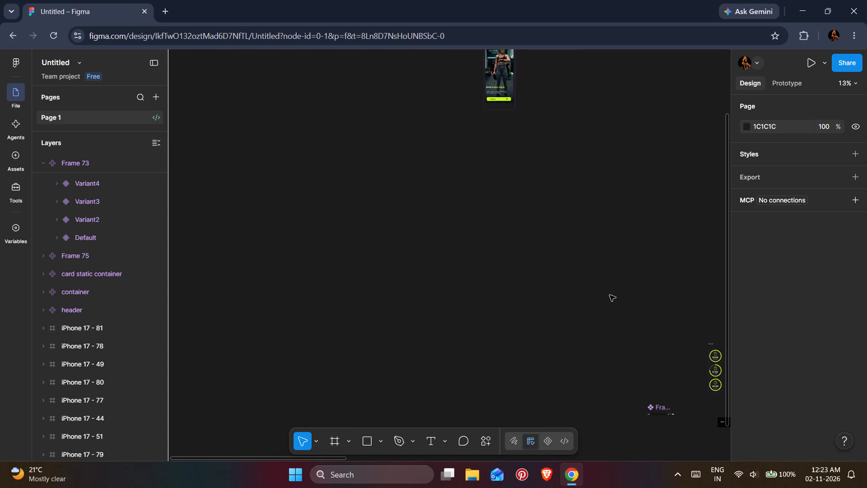
{"action": "key", "text": "ctrl+minus"}
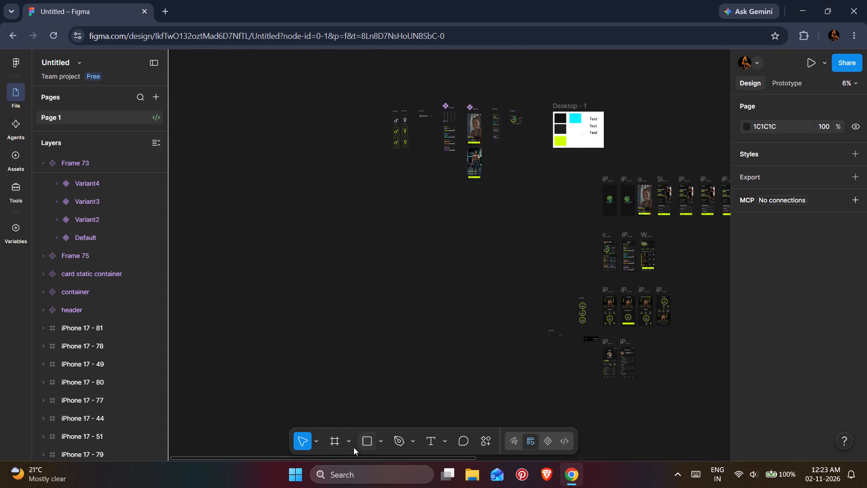
{"action": "left_click_drag", "start_coordinate": [348, 458], "coordinate": [470, 451]}
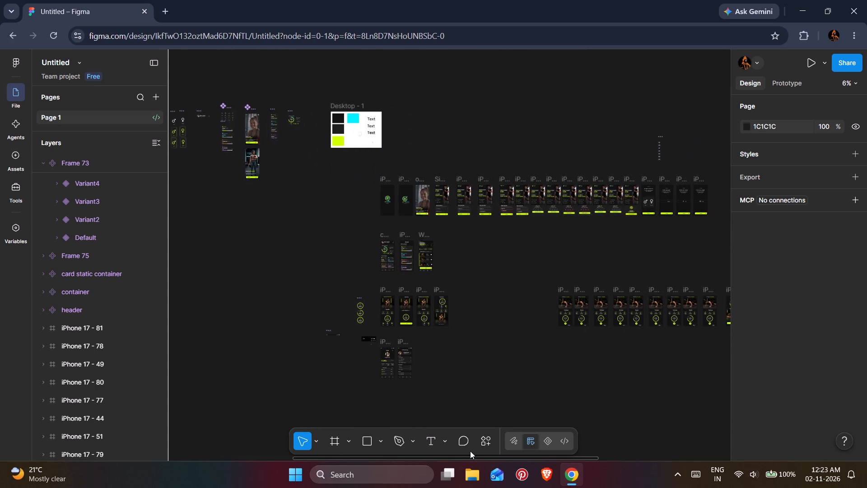
{"action": "left_click_drag", "start_coordinate": [470, 451], "coordinate": [431, 448]}
{"action": "scroll", "coordinate": [392, 319], "scroll_direction": "down", "scroll_amount": 7}
{"action": "key", "text": "ctrl+plus"}
{"action": "key", "text": "ctrl+plus"}
{"action": "key", "text": "ctrl+plus"}
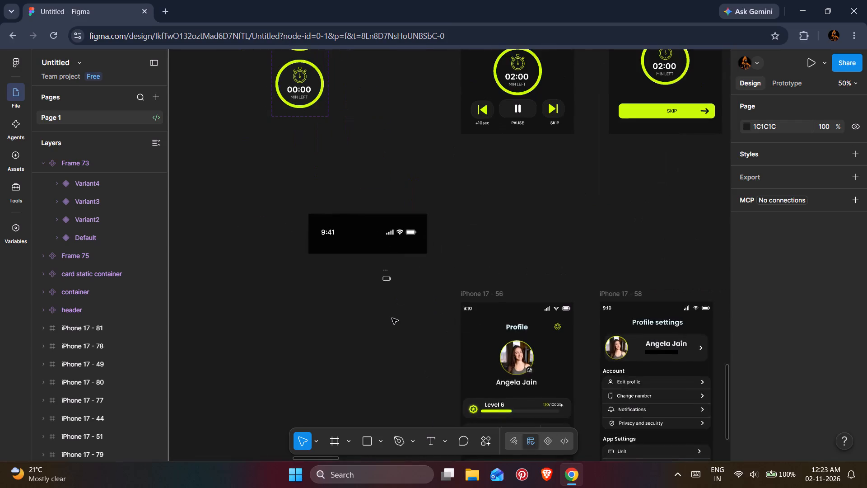
{"action": "scroll", "coordinate": [392, 318], "scroll_direction": "down", "scroll_amount": 9}
{"action": "key", "text": "ctrl+plus"}
{"action": "scroll", "coordinate": [392, 318], "scroll_direction": "up", "scroll_amount": 2}
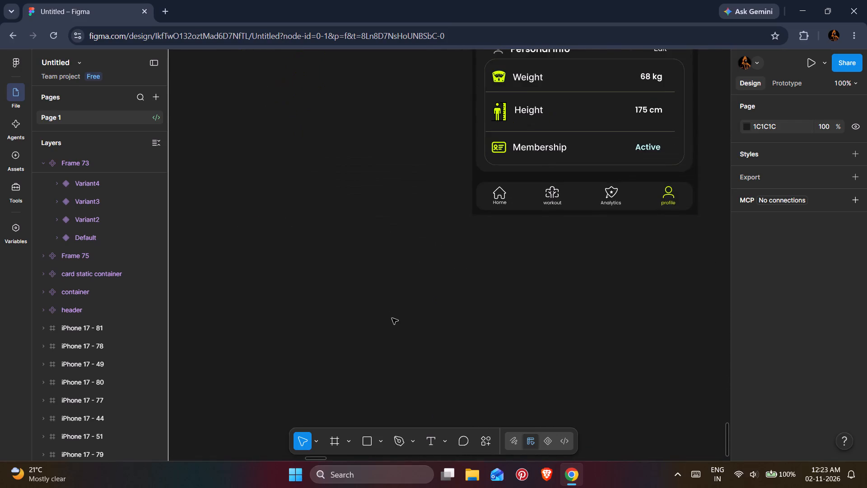
{"action": "scroll", "coordinate": [392, 318], "scroll_direction": "up", "scroll_amount": 5}
{"action": "left_click_drag", "start_coordinate": [321, 457], "coordinate": [326, 457]}
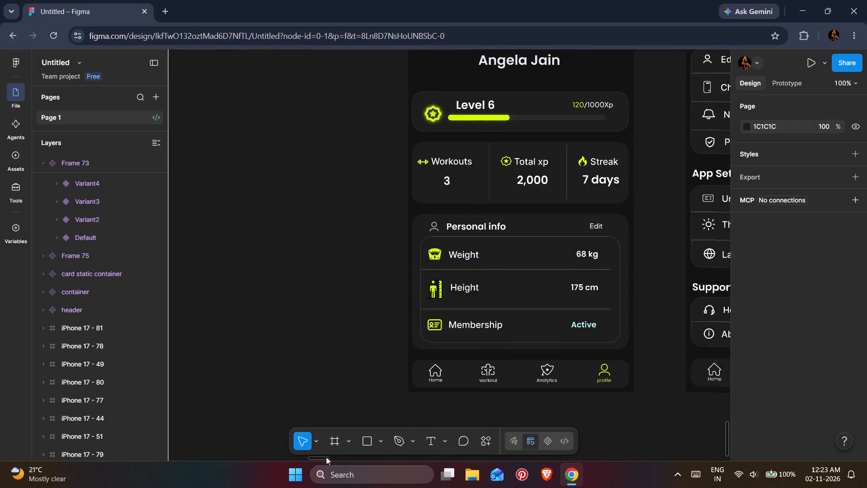
{"action": "left_click_drag", "start_coordinate": [326, 457], "coordinate": [328, 457]}
{"action": "scroll", "coordinate": [330, 362], "scroll_direction": "down", "scroll_amount": 3}
{"action": "key", "text": "ctrl+plus"}
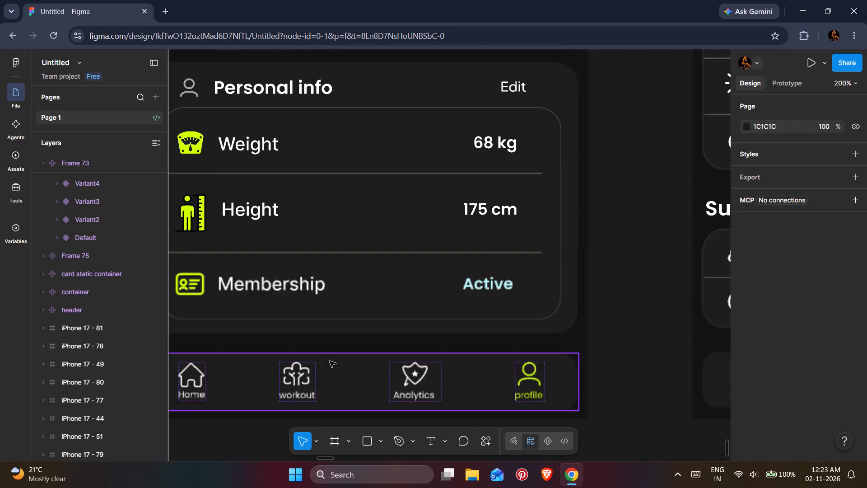
{"action": "key", "text": "ctrl+minus"}
{"action": "key", "text": "ctrl+minus"}
{"action": "key", "text": "ctrl+minus"}
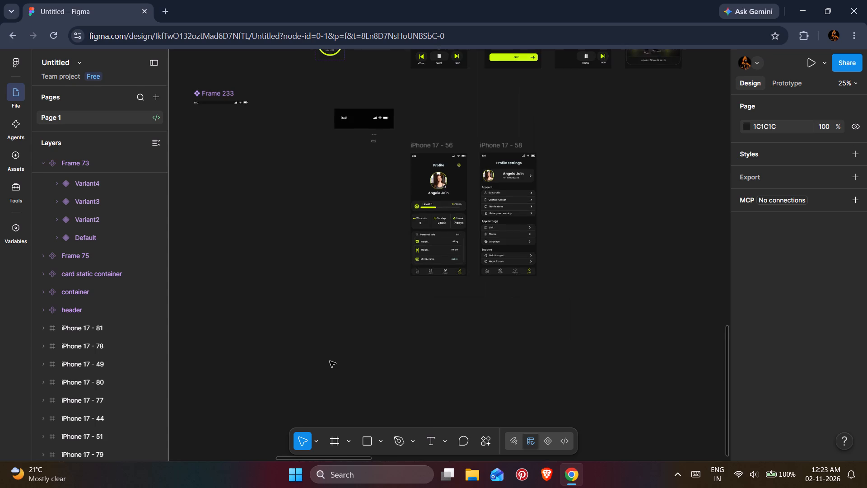
Remove auto layout from Variant4 of the Frame 73 navigation bar component.
{"action": "scroll", "coordinate": [330, 361], "scroll_direction": "up", "scroll_amount": 20}
{"action": "scroll", "coordinate": [330, 361], "scroll_direction": "up", "scroll_amount": 10}
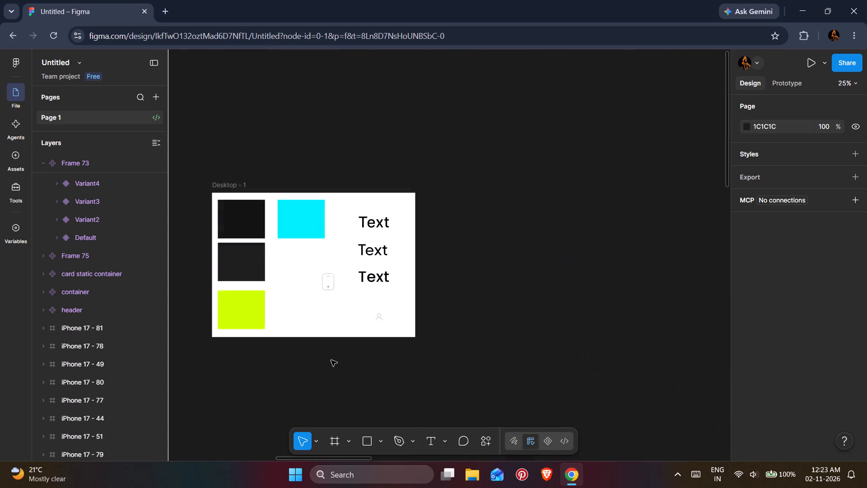
{"action": "scroll", "coordinate": [331, 360], "scroll_direction": "up", "scroll_amount": 4}
{"action": "left_click_drag", "start_coordinate": [346, 457], "coordinate": [269, 454]}
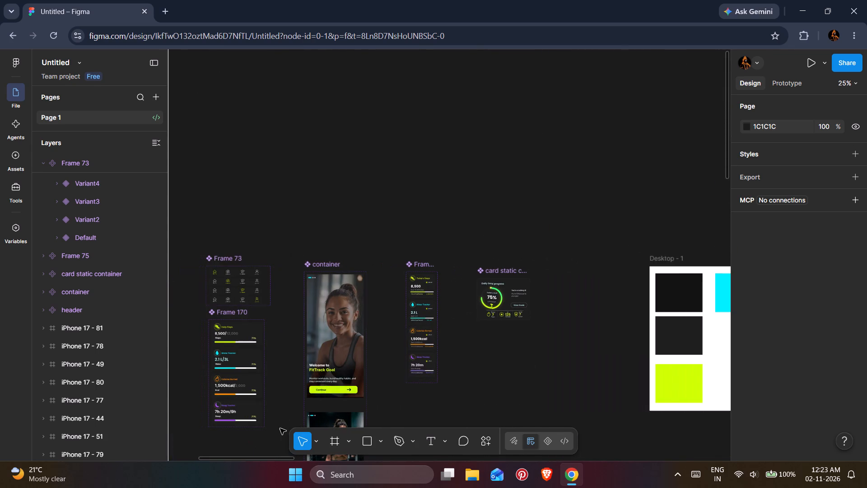
{"action": "left_click", "coordinate": [243, 294]}
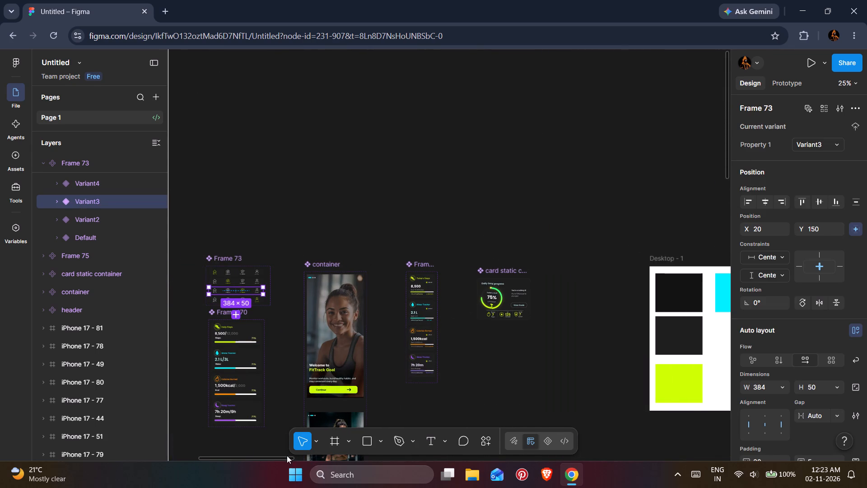
{"action": "left_click_drag", "start_coordinate": [287, 455], "coordinate": [243, 455]}
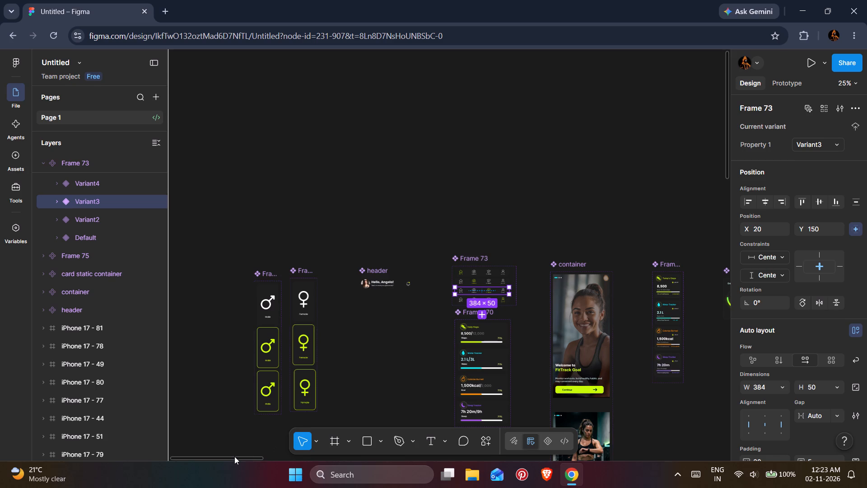
{"action": "left_click_drag", "start_coordinate": [234, 456], "coordinate": [239, 456]}
{"action": "key", "text": "ctrl+plus"}
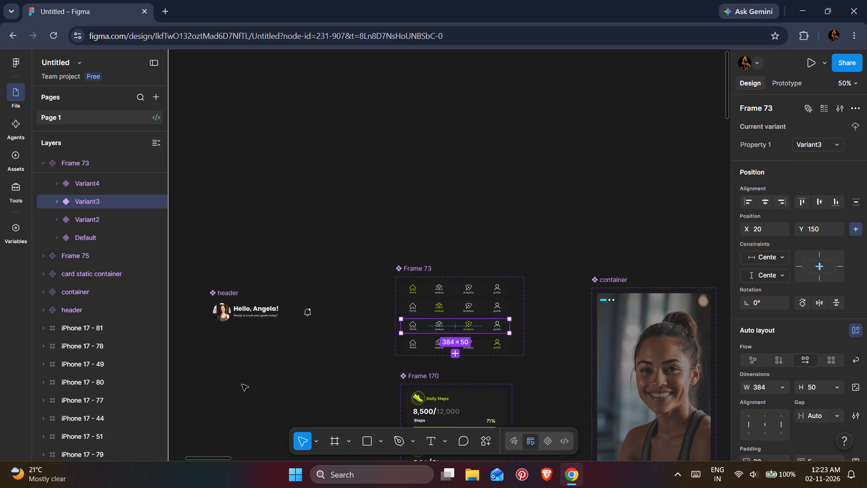
{"action": "scroll", "coordinate": [243, 383], "scroll_direction": "down", "scroll_amount": 4}
{"action": "key", "text": "ctrl+plus"}
{"action": "scroll", "coordinate": [243, 383], "scroll_direction": "up", "scroll_amount": 2}
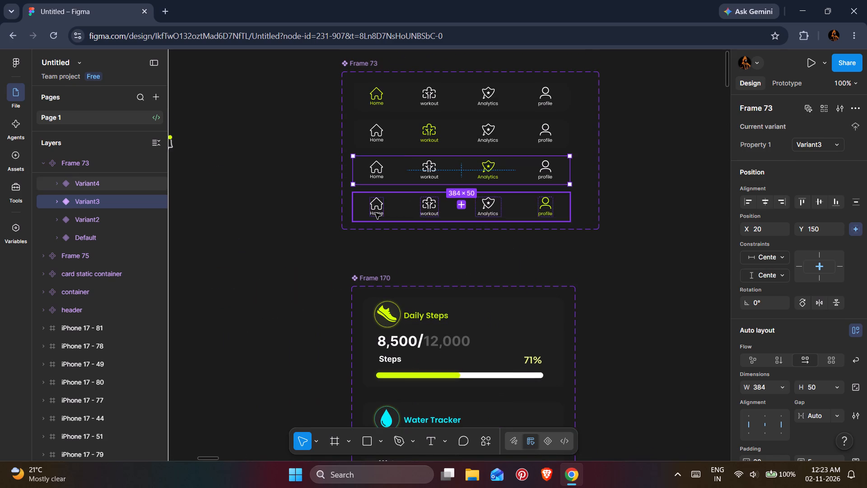
{"action": "left_click", "coordinate": [375, 213]}
{"action": "double_click", "coordinate": [377, 208]}
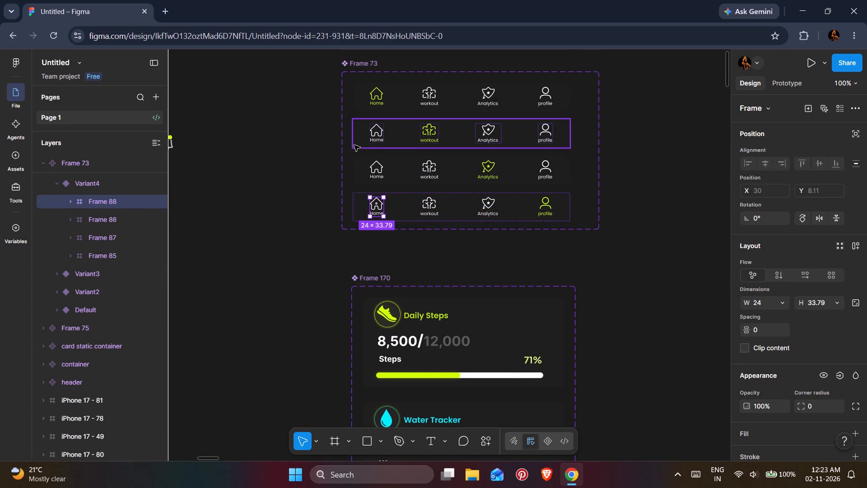
{"action": "left_click", "coordinate": [88, 187]}
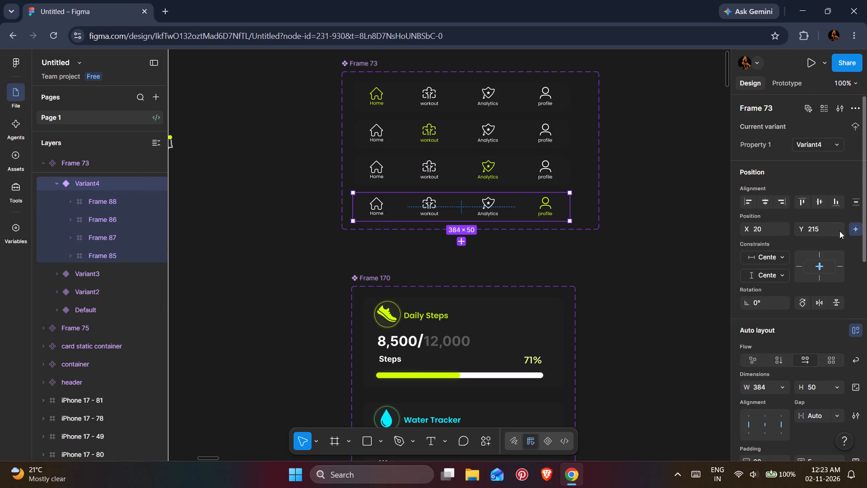
{"action": "left_click", "coordinate": [854, 330]}
Distribute the horizontal spacing of Variant4's four items, Frame 85, Frame 87, Frame 86 and Frame 88.
{"action": "key", "text": "ctrl+plus"}
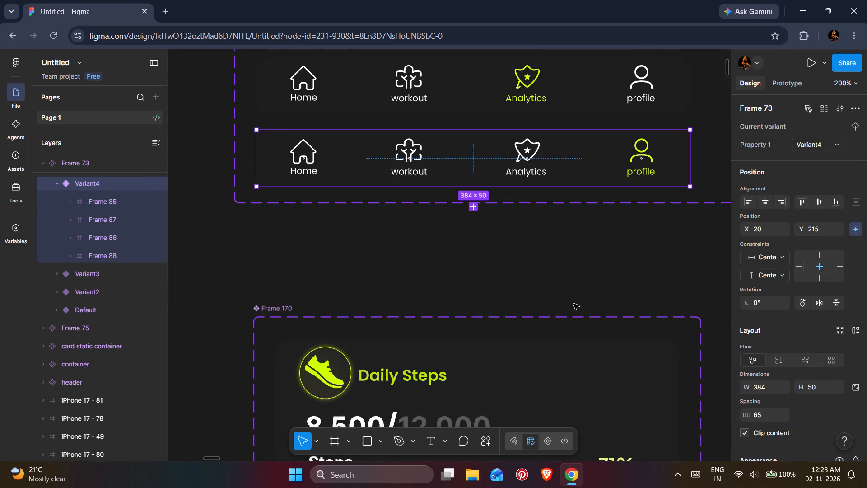
{"action": "scroll", "coordinate": [562, 305], "scroll_direction": "up", "scroll_amount": 3}
{"action": "double_click", "coordinate": [303, 186]}
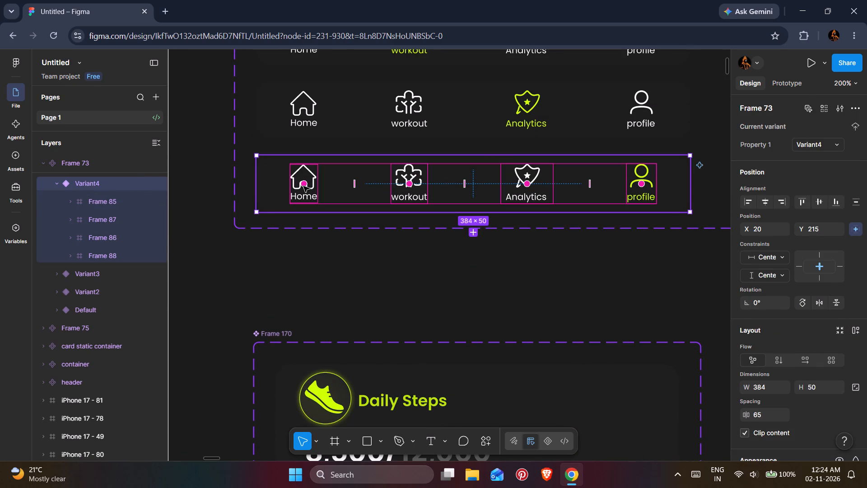
{"action": "left_click", "coordinate": [303, 186]}
{"action": "left_click", "coordinate": [303, 186]}
{"action": "left_click", "coordinate": [88, 200]}
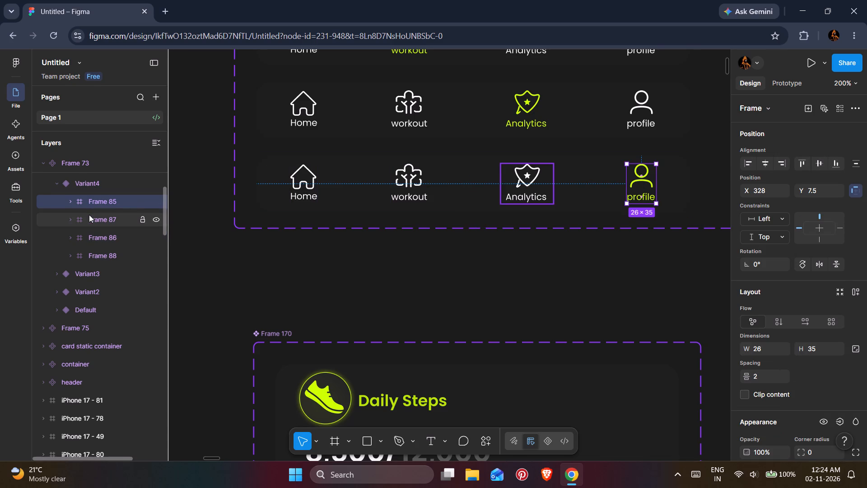
{"action": "left_click", "coordinate": [89, 215], "text": "shift"}
{"action": "left_click", "coordinate": [90, 227], "text": "shift"}
{"action": "left_click", "coordinate": [89, 235], "text": "shift"}
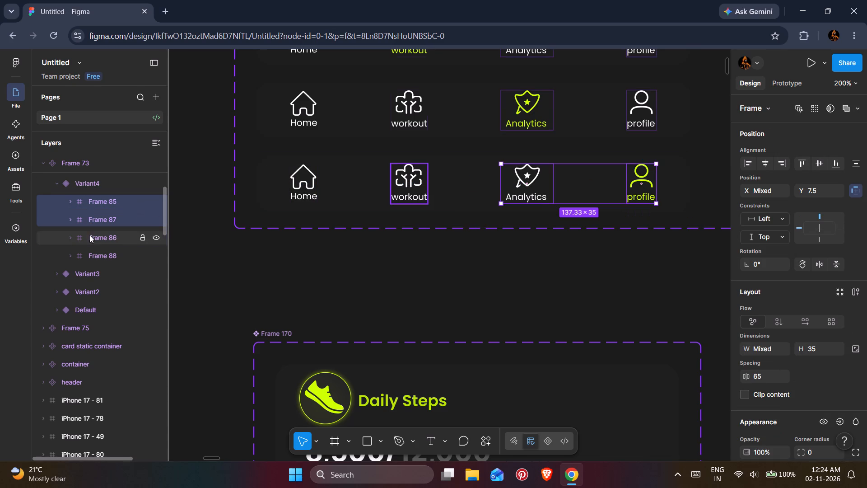
{"action": "left_click", "coordinate": [89, 251], "text": "shift"}
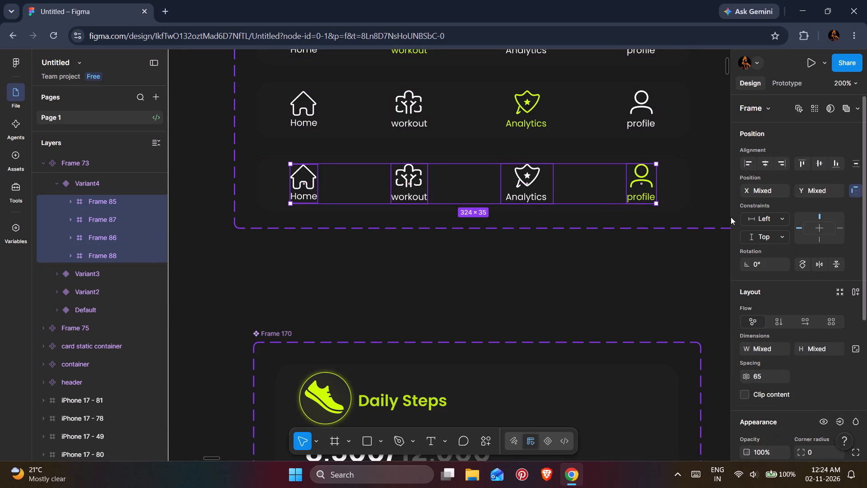
{"action": "left_click", "coordinate": [859, 164]}
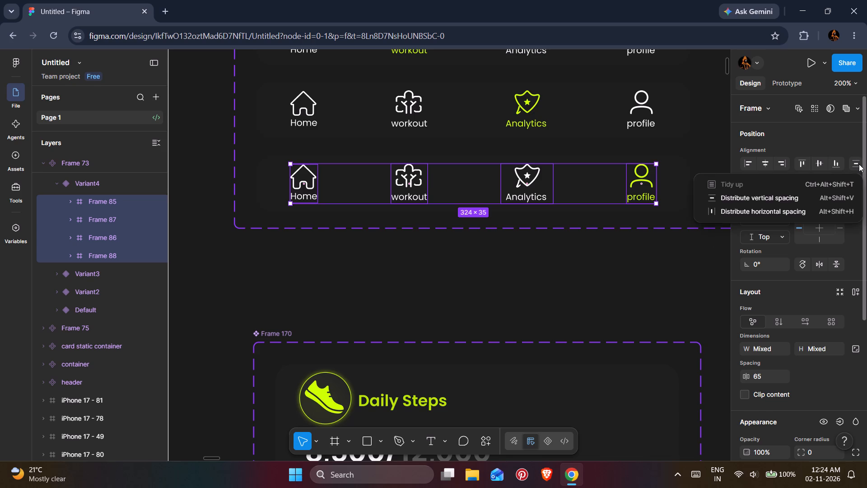
{"action": "left_click", "coordinate": [774, 208]}
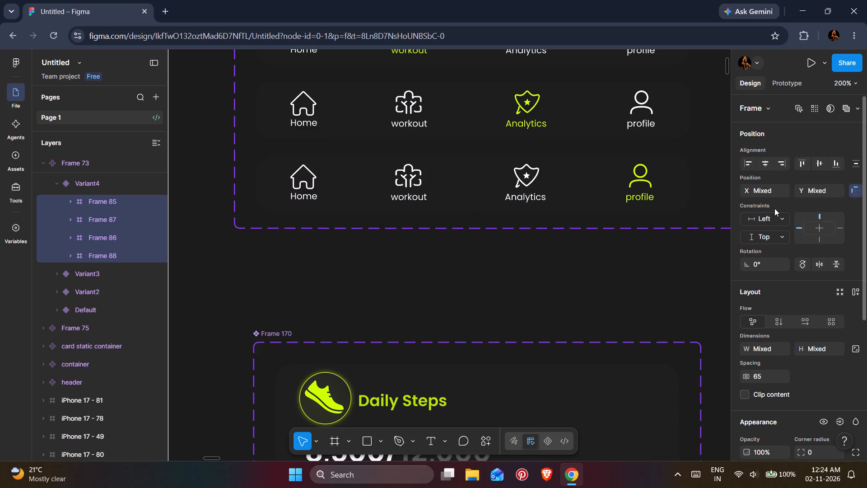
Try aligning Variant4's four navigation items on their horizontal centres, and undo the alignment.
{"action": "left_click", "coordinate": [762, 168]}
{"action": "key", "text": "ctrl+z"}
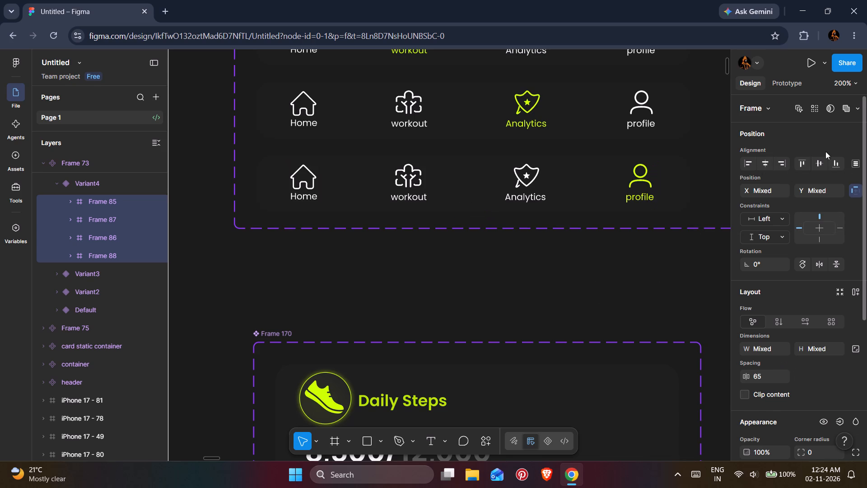
Distribute the vertical spacing of the four navigation items in Variant4.
{"action": "left_click", "coordinate": [849, 163]}
{"action": "left_click", "coordinate": [788, 197]}
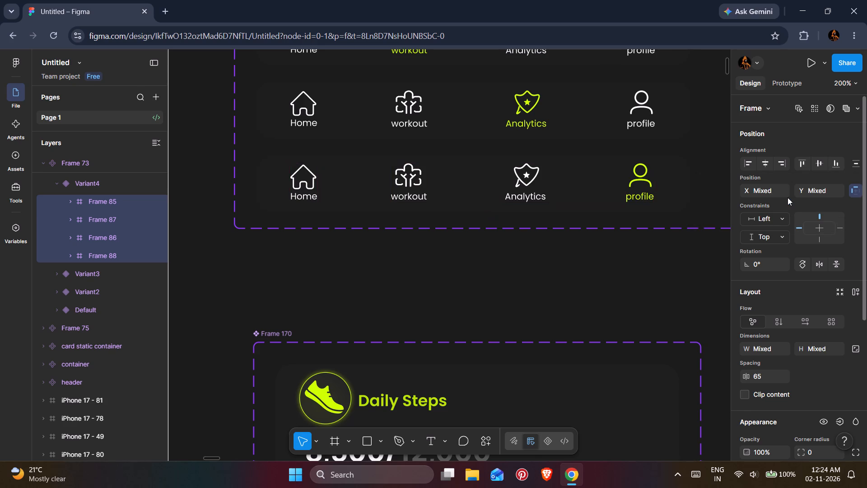
Distribute the four navigation items in Variant4 with even horizontal spacing and even vertical spacing.
{"action": "left_click", "coordinate": [861, 160]}
{"action": "left_click", "coordinate": [860, 160]}
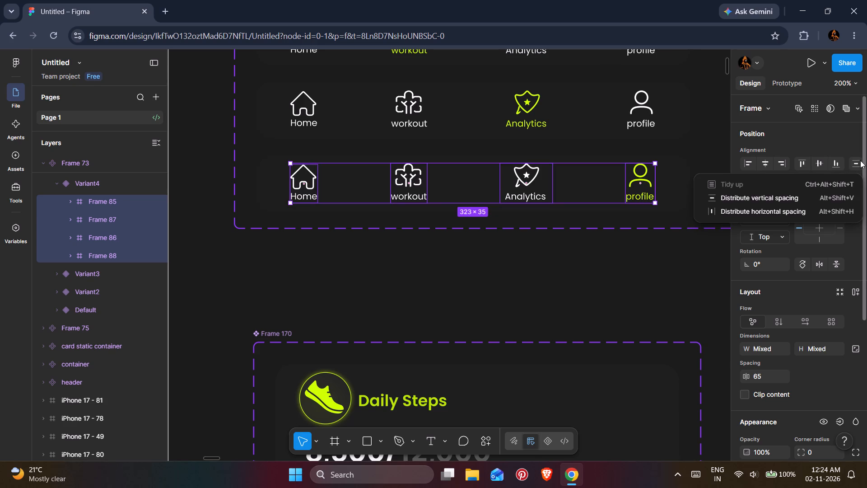
{"action": "left_click", "coordinate": [813, 207]}
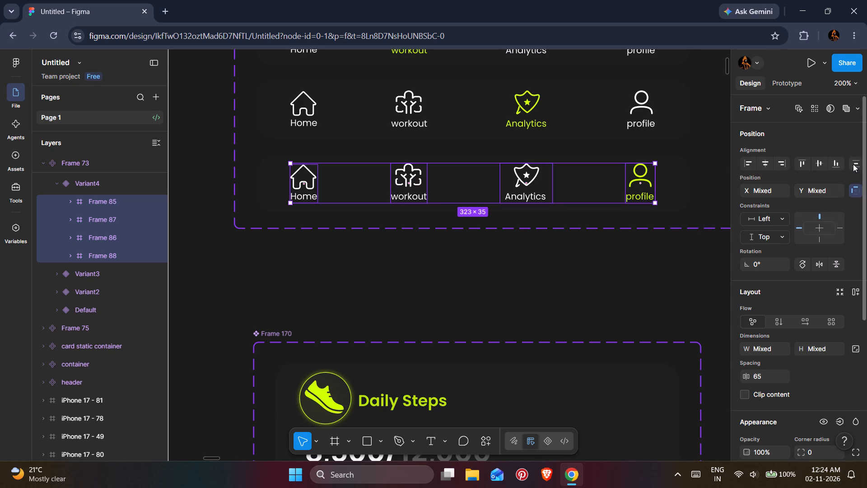
{"action": "left_click", "coordinate": [856, 162]}
{"action": "left_click", "coordinate": [774, 196]}
Reapply auto layout to Variant4 of the Frame 73 navigation bar component.
{"action": "scroll", "coordinate": [386, 225], "scroll_direction": "up", "scroll_amount": 2}
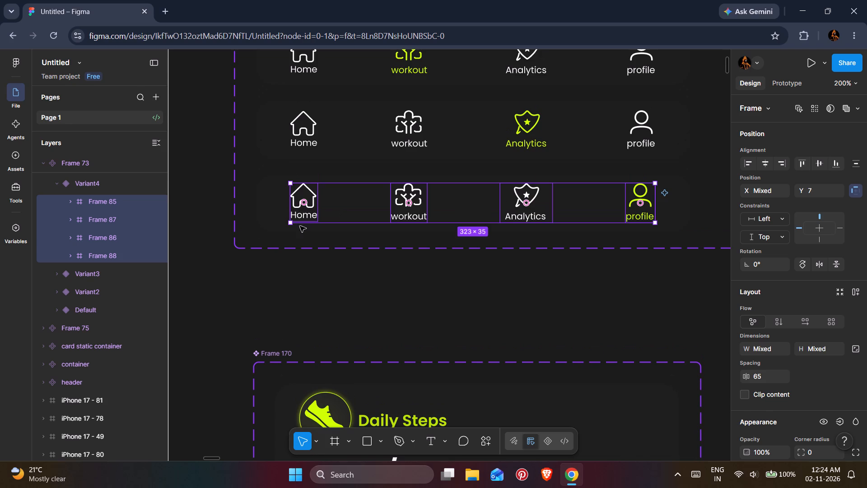
{"action": "scroll", "coordinate": [117, 235], "scroll_direction": "up", "scroll_amount": 1}
{"action": "left_click", "coordinate": [93, 234]}
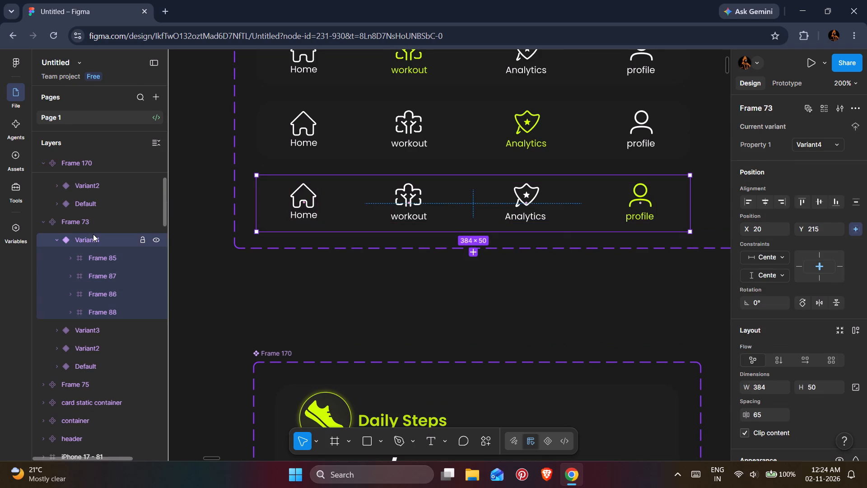
{"action": "left_click", "coordinate": [855, 330]}
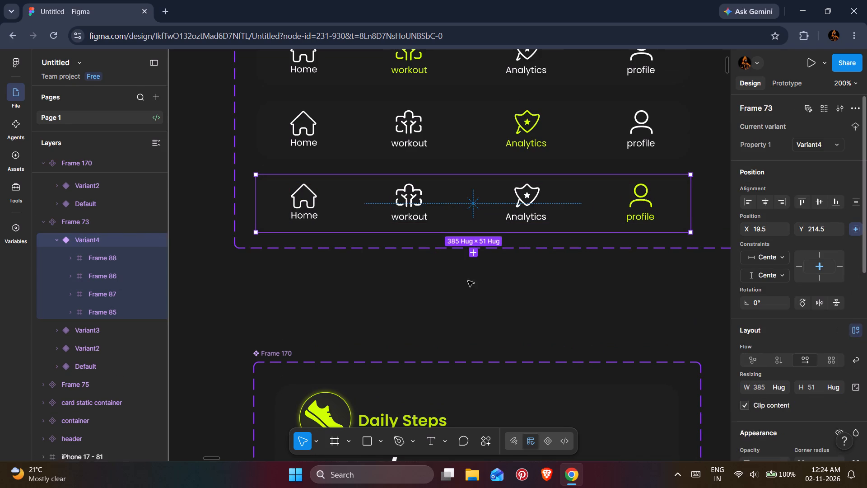
Examine the updated navigation bar and layout on the Profile and Profile settings screens, iPhone 17 - 56 and iPhone 17 - 58.
{"action": "key", "text": "ctrl+minus"}
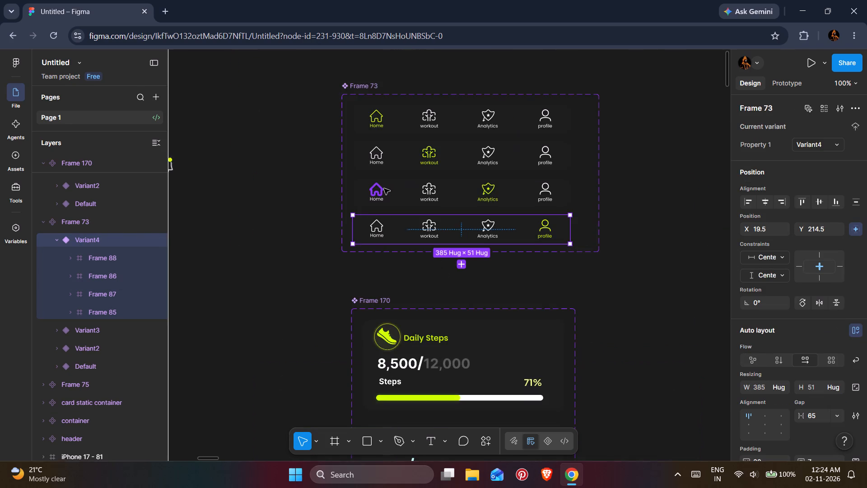
{"action": "scroll", "coordinate": [495, 165], "scroll_direction": "down", "scroll_amount": 20}
{"action": "scroll", "coordinate": [495, 165], "scroll_direction": "down", "scroll_amount": 11}
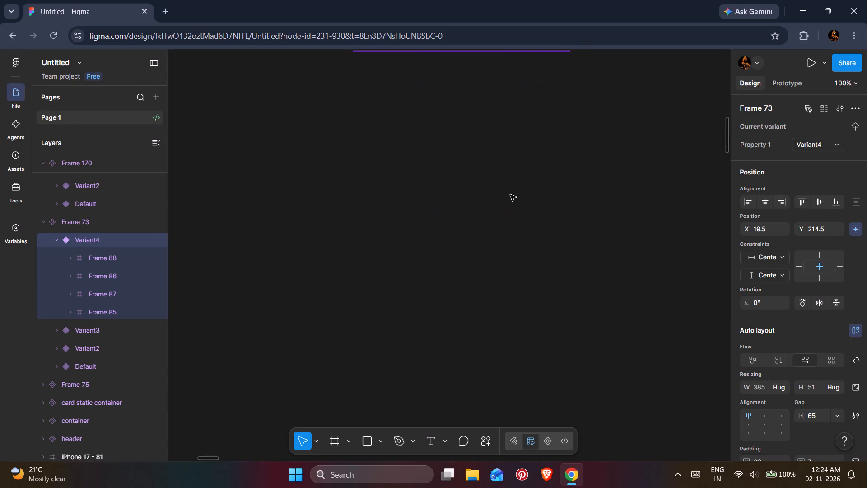
{"action": "key", "text": "ctrl+minus"}
{"action": "key", "text": "ctrl+minus"}
{"action": "scroll", "coordinate": [510, 195], "scroll_direction": "down", "scroll_amount": 3}
{"action": "scroll", "coordinate": [509, 197], "scroll_direction": "up", "scroll_amount": 8}
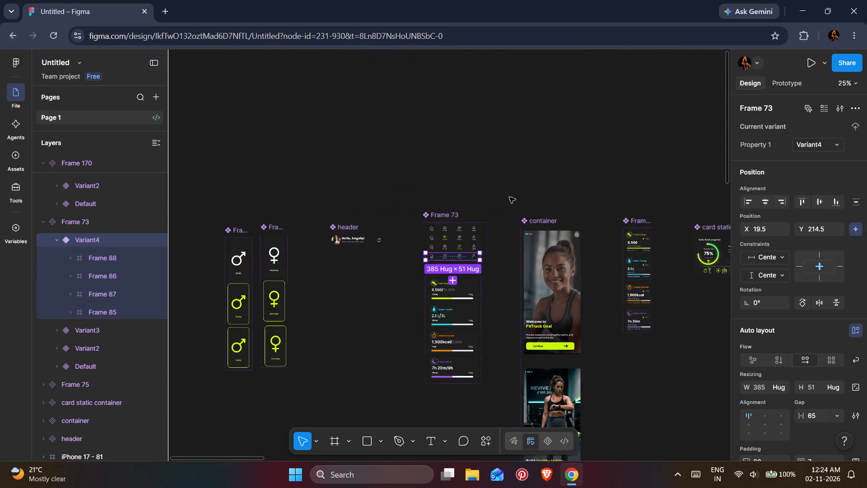
{"action": "left_click_drag", "start_coordinate": [262, 456], "coordinate": [323, 455]}
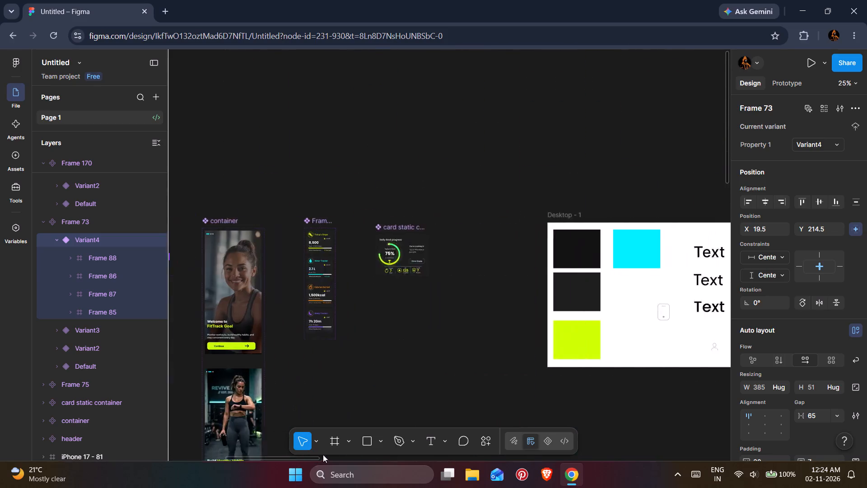
{"action": "left_click_drag", "start_coordinate": [323, 455], "coordinate": [334, 451]}
{"action": "scroll", "coordinate": [332, 368], "scroll_direction": "down", "scroll_amount": 20}
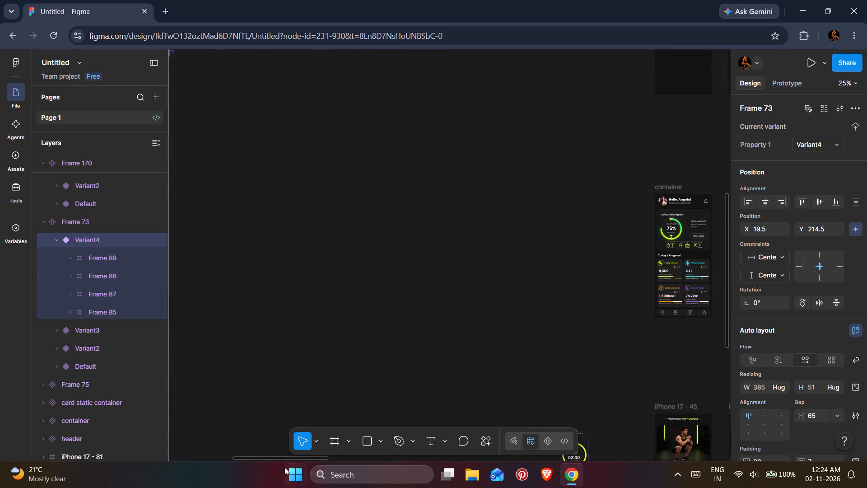
{"action": "left_click_drag", "start_coordinate": [281, 455], "coordinate": [371, 452]}
{"action": "scroll", "coordinate": [378, 363], "scroll_direction": "down", "scroll_amount": 8}
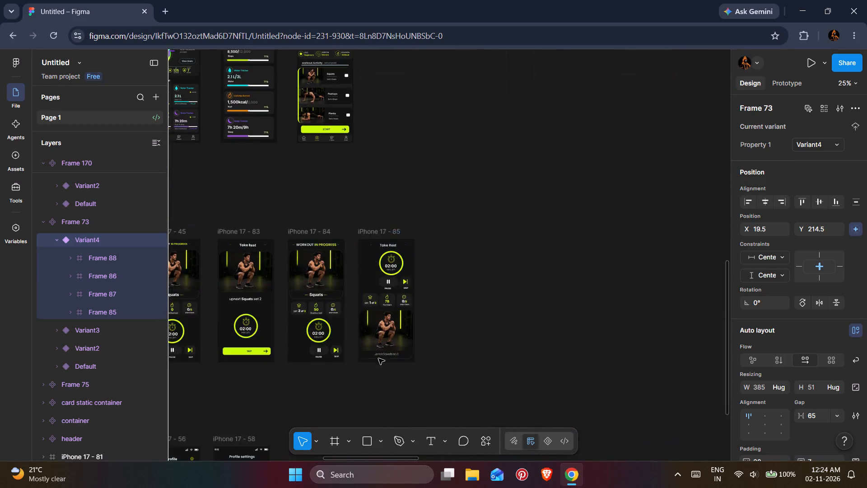
{"action": "scroll", "coordinate": [368, 355], "scroll_direction": "down", "scroll_amount": 7}
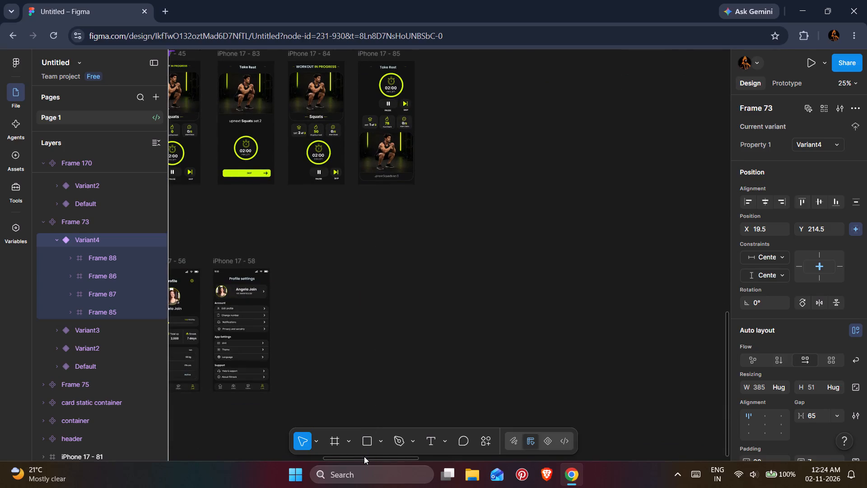
{"action": "left_click_drag", "start_coordinate": [364, 456], "coordinate": [339, 456]}
{"action": "scroll", "coordinate": [342, 358], "scroll_direction": "down", "scroll_amount": 4}
{"action": "key", "text": "ctrl+plus"}
{"action": "key", "text": "ctrl+plus"}
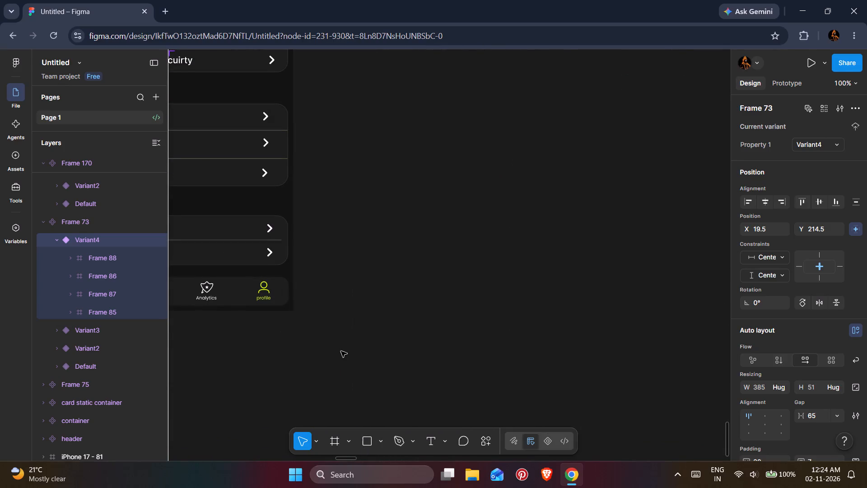
{"action": "left_click_drag", "start_coordinate": [351, 456], "coordinate": [332, 454]}
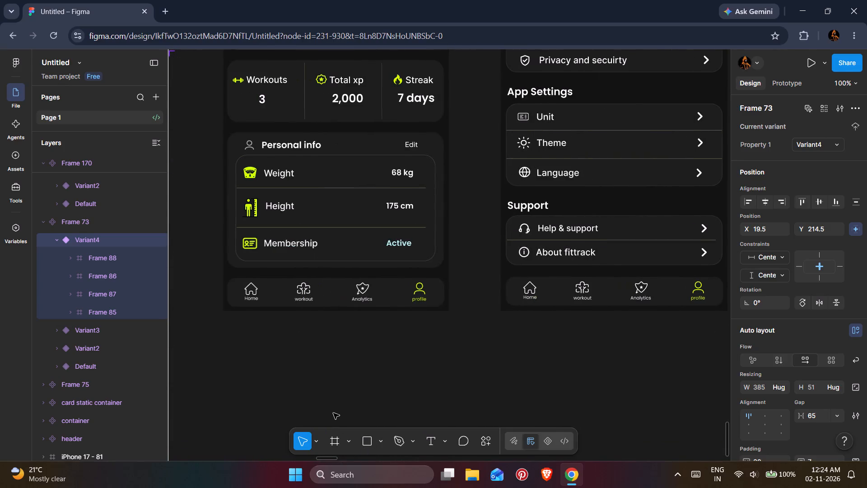
{"action": "scroll", "coordinate": [333, 413], "scroll_direction": "up", "scroll_amount": 8}
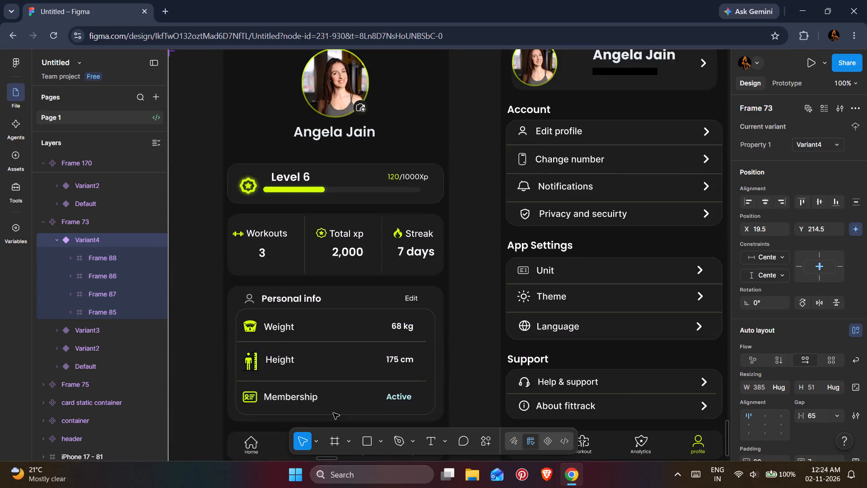
{"action": "scroll", "coordinate": [339, 389], "scroll_direction": "down", "scroll_amount": 4}
Nudge the Frame 73 navigation bar on the Profile screen up to Y 809.
{"action": "triple_click", "coordinate": [316, 313]}
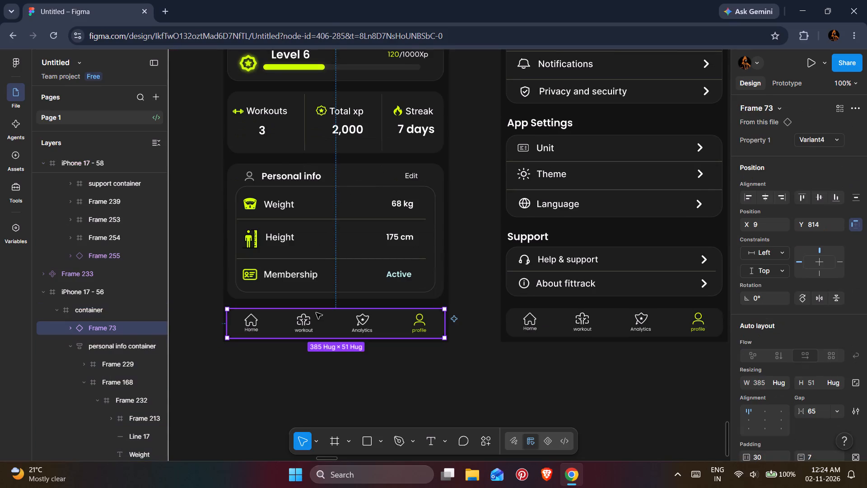
{"action": "key", "text": "Up"}
{"action": "key", "text": "Up"}
{"action": "key", "text": "Up"}
{"action": "key", "text": "Up"}
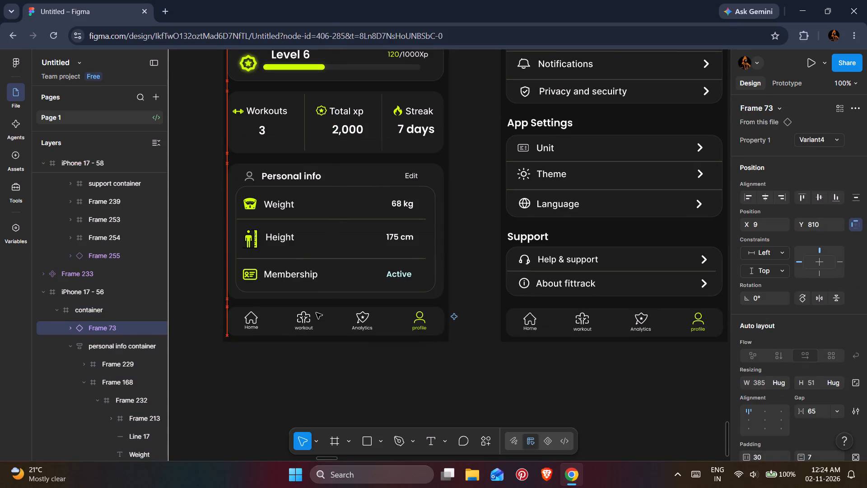
{"action": "key", "text": "Up"}
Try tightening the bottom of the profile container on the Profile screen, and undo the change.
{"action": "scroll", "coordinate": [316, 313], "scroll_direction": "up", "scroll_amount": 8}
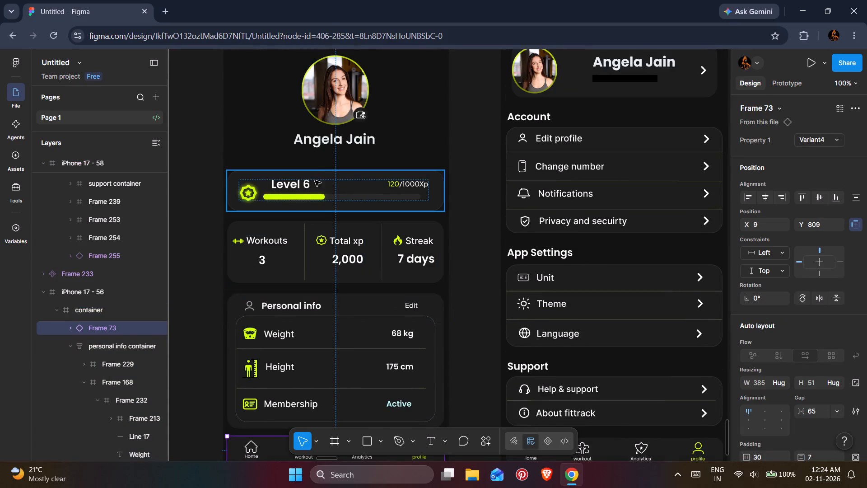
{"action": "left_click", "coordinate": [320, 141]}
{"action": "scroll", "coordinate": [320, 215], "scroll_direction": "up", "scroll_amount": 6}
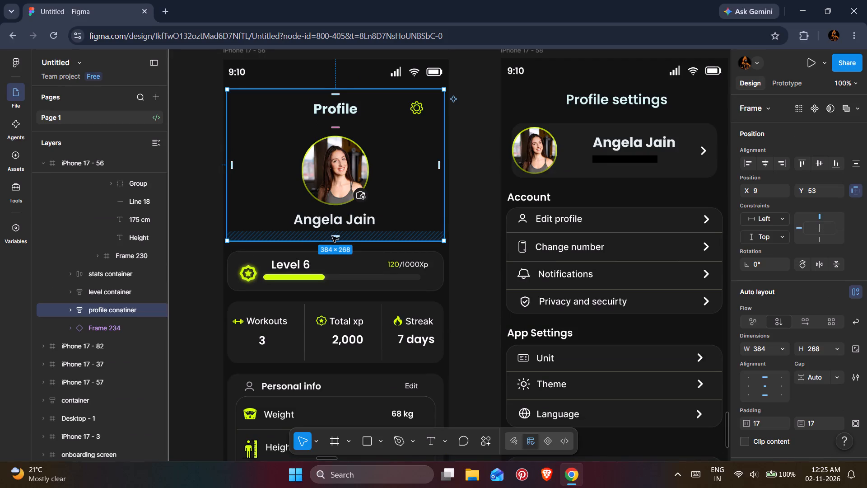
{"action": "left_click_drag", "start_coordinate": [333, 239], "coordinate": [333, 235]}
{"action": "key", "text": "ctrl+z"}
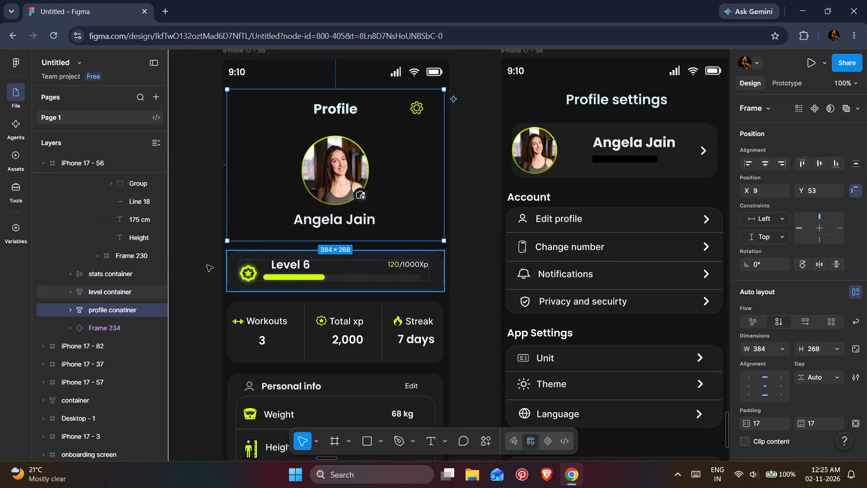
Remove auto layout from the profile container and shorten it from its bottom edge to a height of about 258.
{"action": "left_click", "coordinate": [854, 289]}
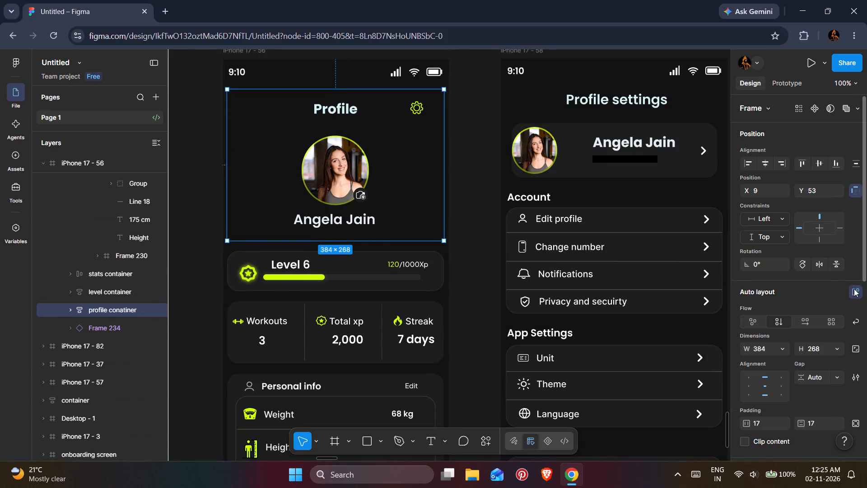
{"action": "left_click_drag", "start_coordinate": [323, 238], "coordinate": [324, 233]}
{"action": "left_click", "coordinate": [324, 233]}
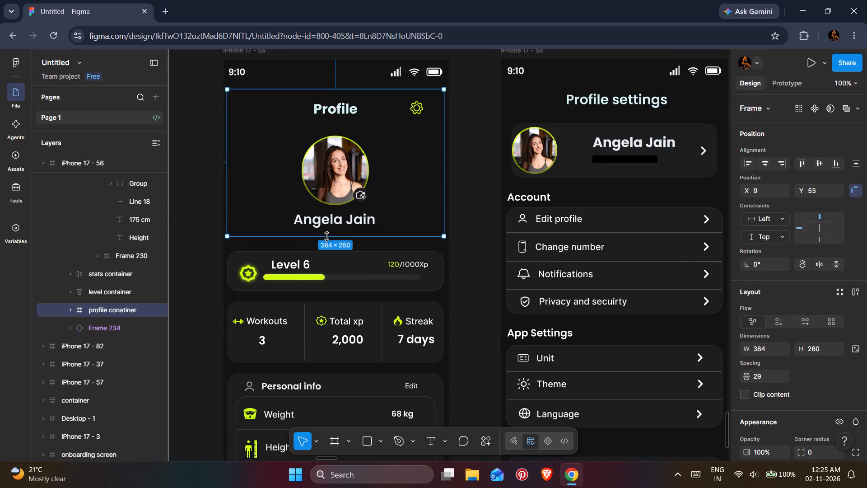
Reapply auto layout to the profile container on the Profile screen.
{"action": "left_click", "coordinate": [855, 290]}
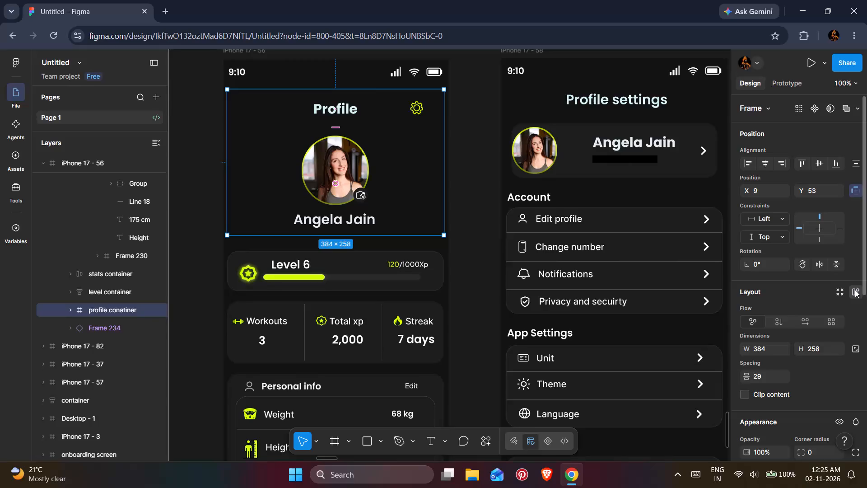
{"action": "scroll", "coordinate": [371, 263], "scroll_direction": "up", "scroll_amount": 2}
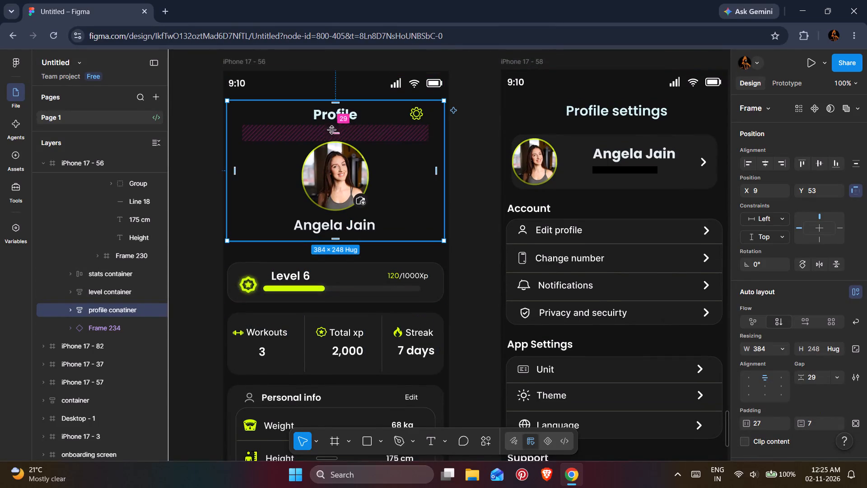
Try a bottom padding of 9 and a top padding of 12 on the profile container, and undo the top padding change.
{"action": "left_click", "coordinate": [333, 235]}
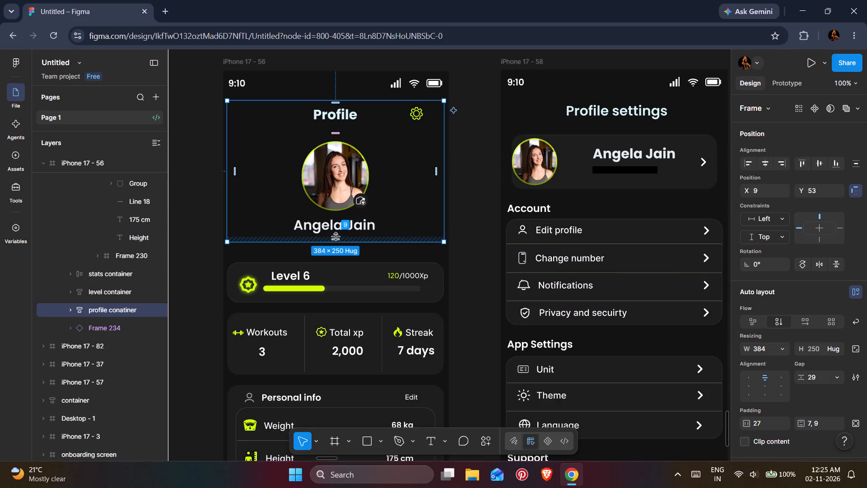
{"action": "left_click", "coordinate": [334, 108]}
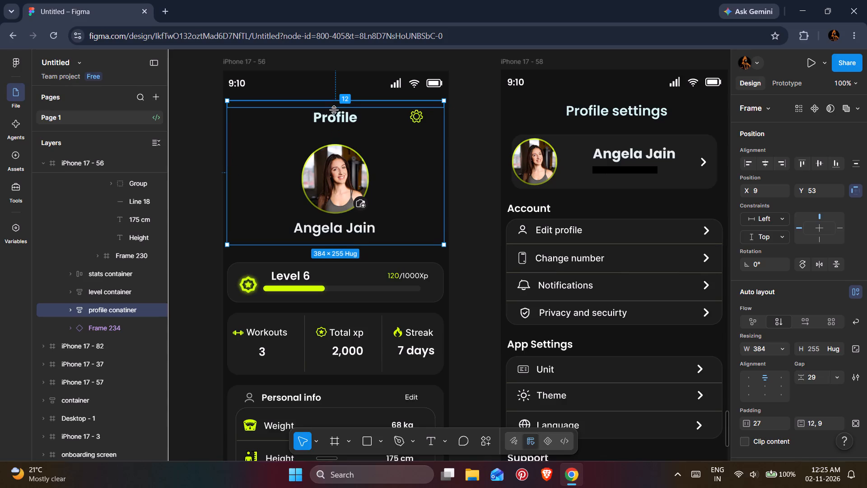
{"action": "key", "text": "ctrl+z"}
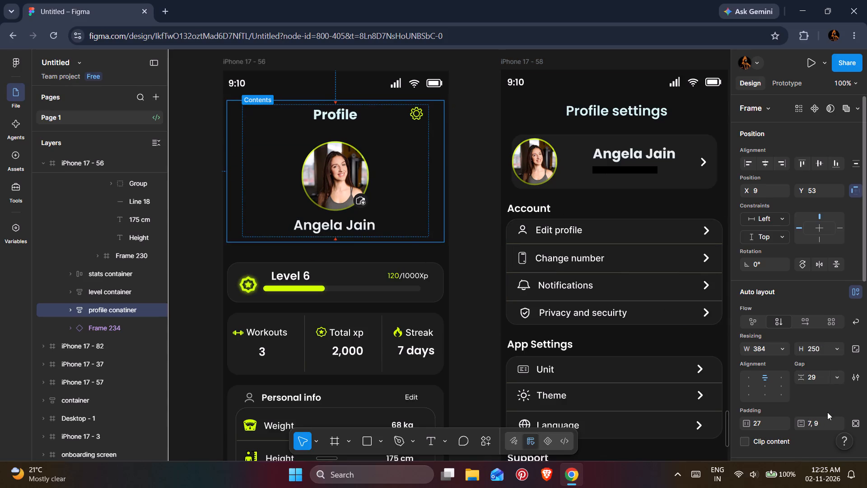
Show the profile container's individual paddings and set its bottom padding to 7.
{"action": "scroll", "coordinate": [827, 412], "scroll_direction": "down", "scroll_amount": 1}
{"action": "left_click", "coordinate": [853, 367]}
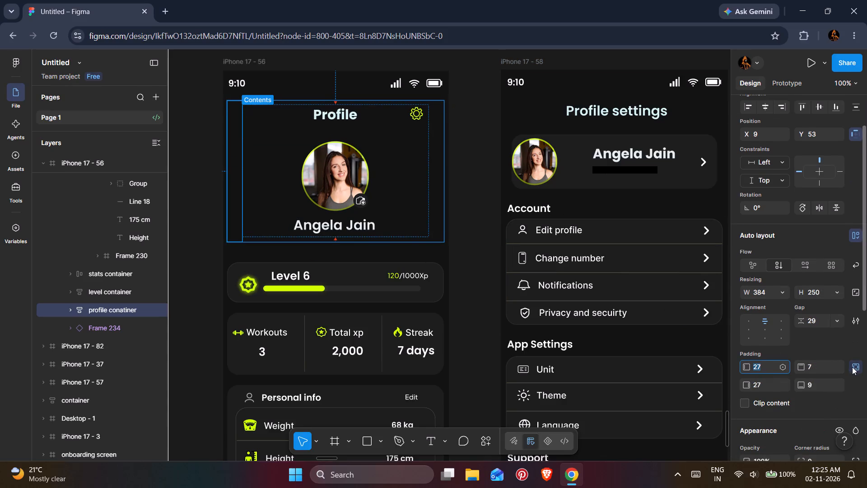
{"action": "left_click", "coordinate": [810, 385]}
{"action": "key", "text": "7"}
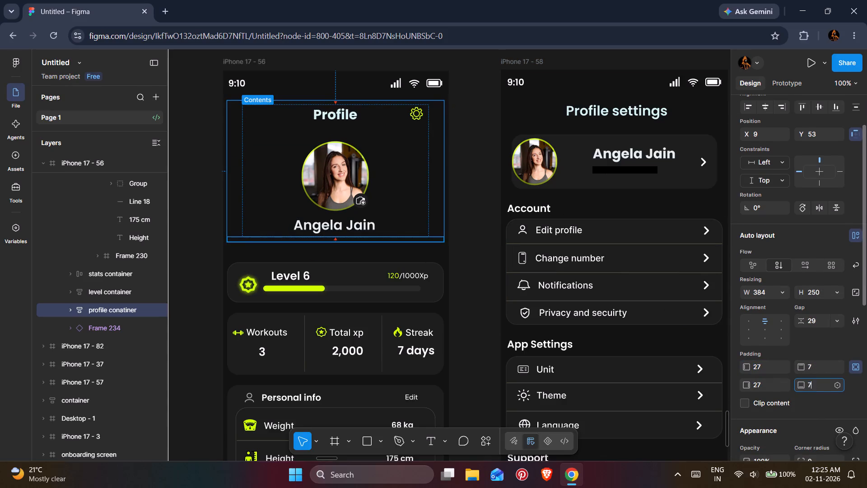
{"action": "key", "text": "Return"}
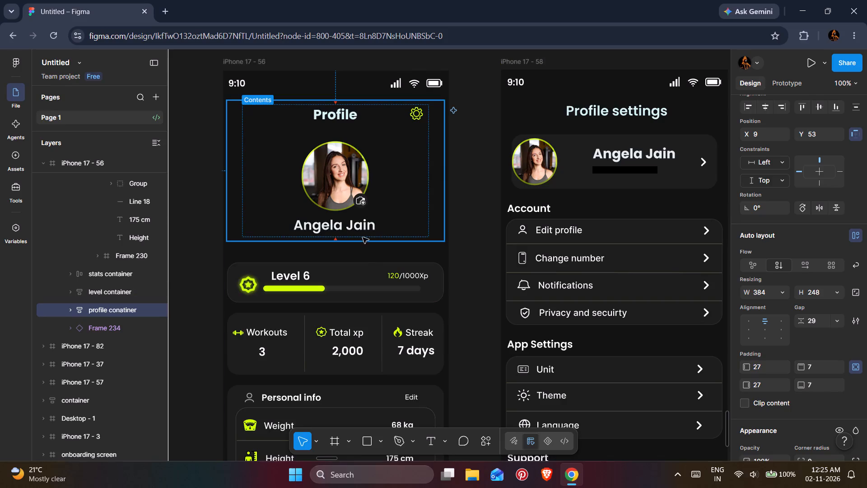
Nudge the level container on the Profile screen up to Y 329.
{"action": "left_click", "coordinate": [330, 272]}
{"action": "key", "text": "Up"}
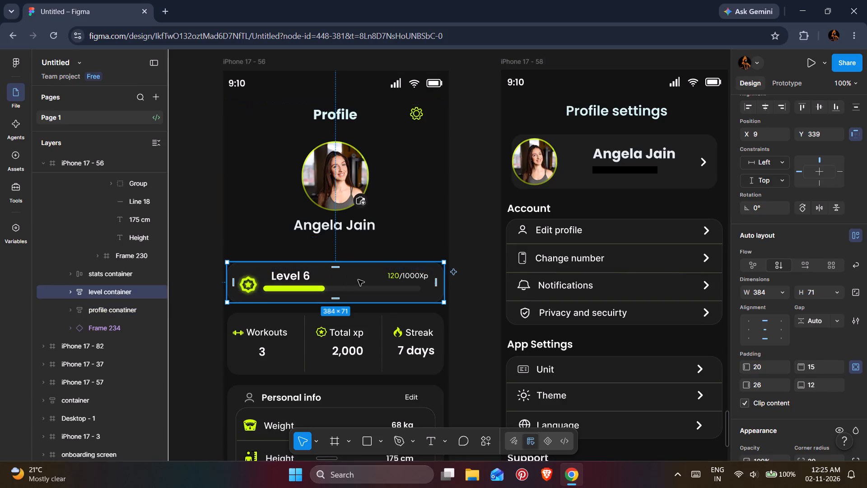
{"action": "key", "text": "Up"}
{"action": "key", "text": "Up"}
{"action": "key", "text": "Up"}
{"action": "key", "text": "Up"}
{"action": "key", "text": "Up"}
{"action": "key", "text": "Up"}
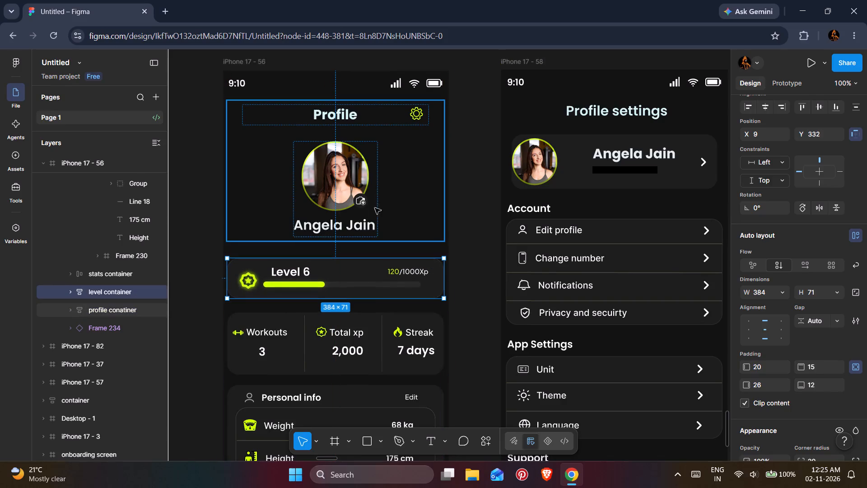
{"action": "key", "text": "Up"}
{"action": "key", "text": "Up"}
{"action": "key", "text": "Up"}
Nudge the stats container with Workouts, Total xp and Streak up by 5 px.
{"action": "scroll", "coordinate": [367, 284], "scroll_direction": "down", "scroll_amount": 2}
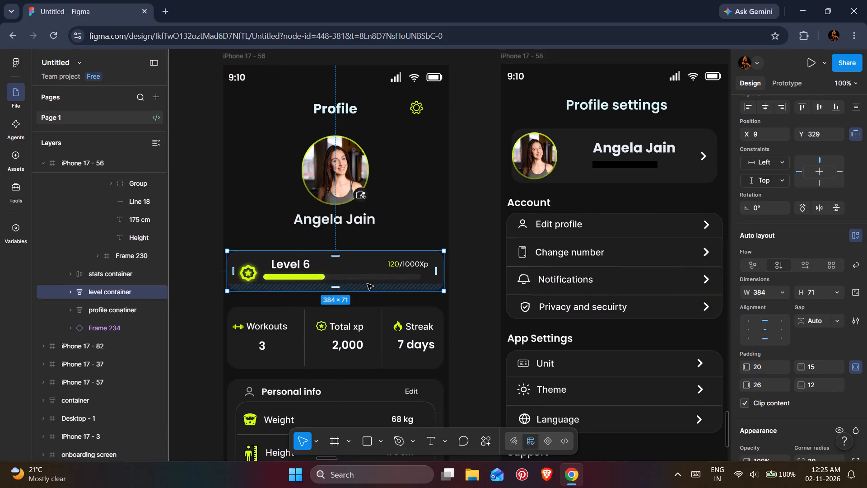
{"action": "scroll", "coordinate": [367, 284], "scroll_direction": "down", "scroll_amount": 5}
{"action": "left_click", "coordinate": [365, 251]}
{"action": "key", "text": "Up"}
{"action": "key", "text": "Up"}
{"action": "key", "text": "Up"}
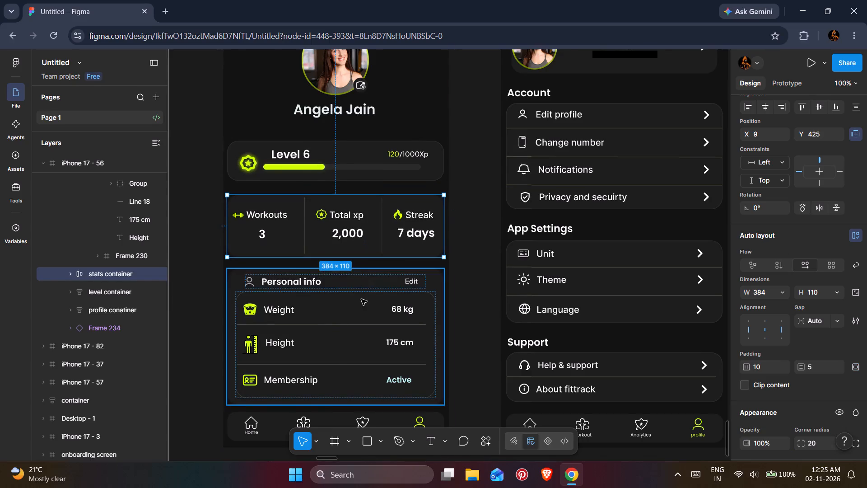
{"action": "key", "text": "Up"}
{"action": "key", "text": "Up"}
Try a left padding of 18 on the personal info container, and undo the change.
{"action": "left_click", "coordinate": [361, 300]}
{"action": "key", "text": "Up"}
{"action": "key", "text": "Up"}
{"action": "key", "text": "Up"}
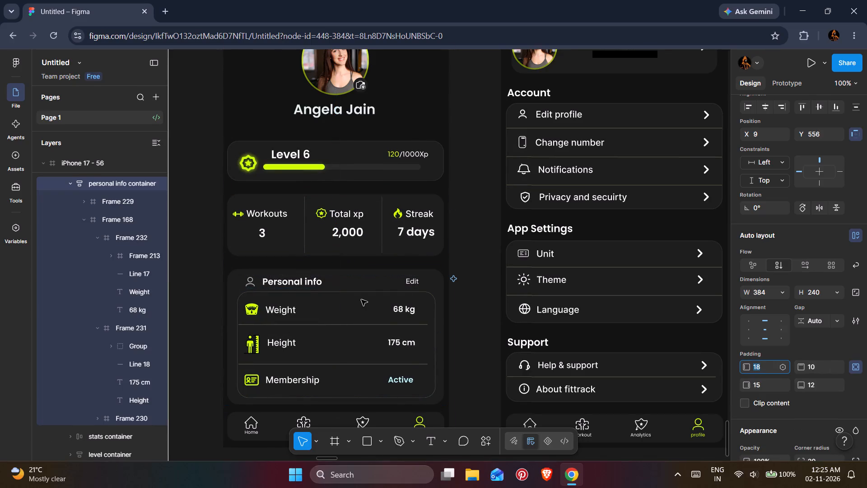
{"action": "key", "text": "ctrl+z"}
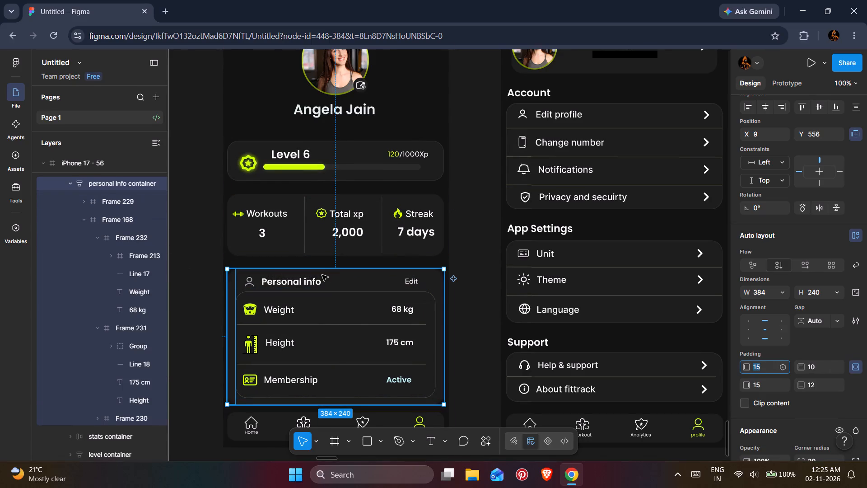
Move the personal info container on the Profile screen up to Y 551.
{"action": "left_click", "coordinate": [351, 335]}
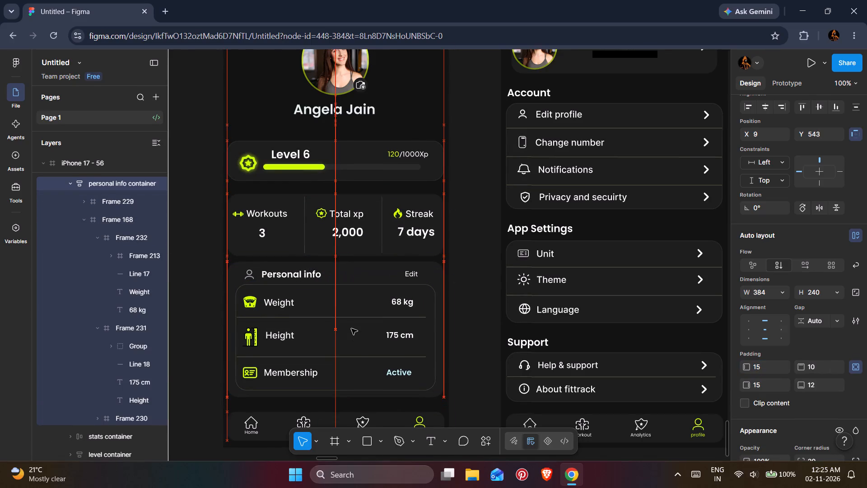
Nudge the Profile screen's bottom navigation bar up to Y 807.
{"action": "scroll", "coordinate": [351, 332], "scroll_direction": "down", "scroll_amount": 2}
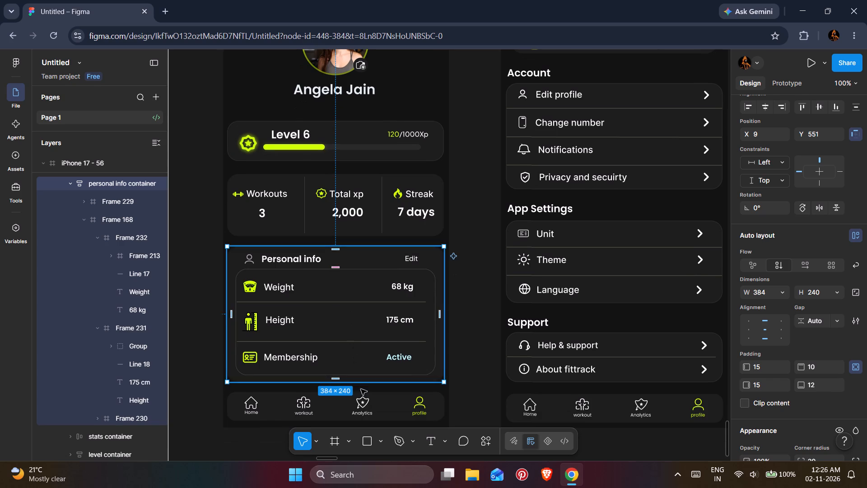
{"action": "left_click", "coordinate": [361, 400]}
{"action": "key", "text": "Up"}
{"action": "key", "text": "Up"}
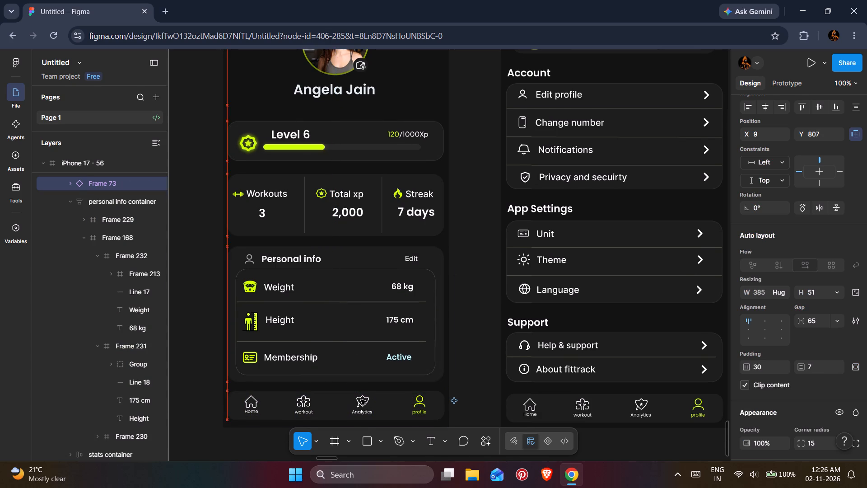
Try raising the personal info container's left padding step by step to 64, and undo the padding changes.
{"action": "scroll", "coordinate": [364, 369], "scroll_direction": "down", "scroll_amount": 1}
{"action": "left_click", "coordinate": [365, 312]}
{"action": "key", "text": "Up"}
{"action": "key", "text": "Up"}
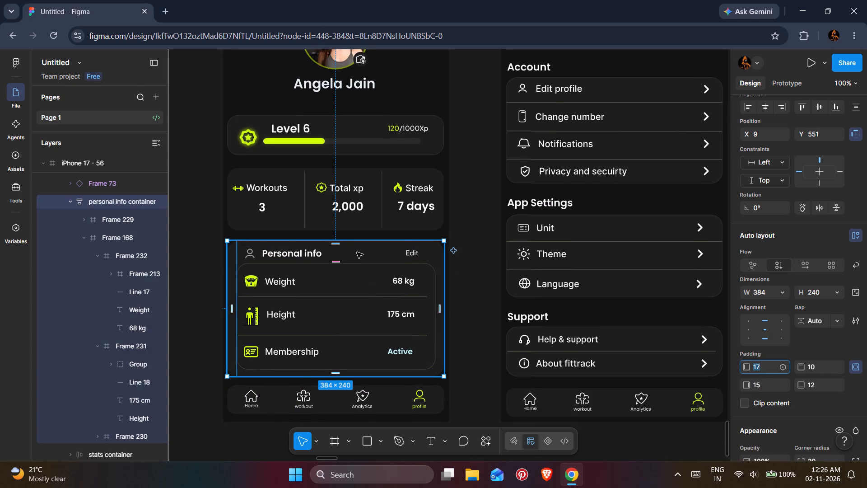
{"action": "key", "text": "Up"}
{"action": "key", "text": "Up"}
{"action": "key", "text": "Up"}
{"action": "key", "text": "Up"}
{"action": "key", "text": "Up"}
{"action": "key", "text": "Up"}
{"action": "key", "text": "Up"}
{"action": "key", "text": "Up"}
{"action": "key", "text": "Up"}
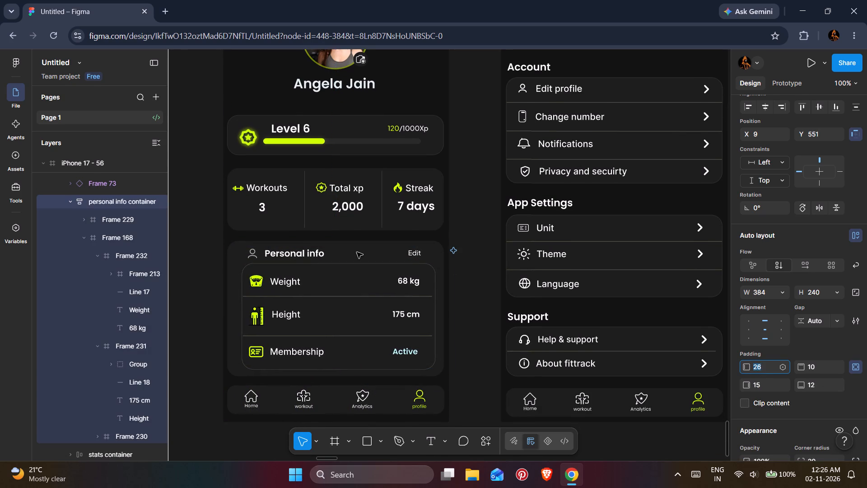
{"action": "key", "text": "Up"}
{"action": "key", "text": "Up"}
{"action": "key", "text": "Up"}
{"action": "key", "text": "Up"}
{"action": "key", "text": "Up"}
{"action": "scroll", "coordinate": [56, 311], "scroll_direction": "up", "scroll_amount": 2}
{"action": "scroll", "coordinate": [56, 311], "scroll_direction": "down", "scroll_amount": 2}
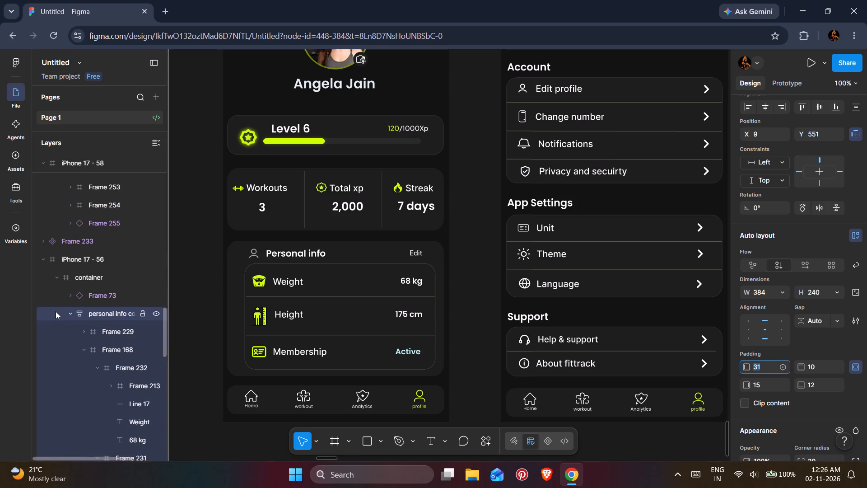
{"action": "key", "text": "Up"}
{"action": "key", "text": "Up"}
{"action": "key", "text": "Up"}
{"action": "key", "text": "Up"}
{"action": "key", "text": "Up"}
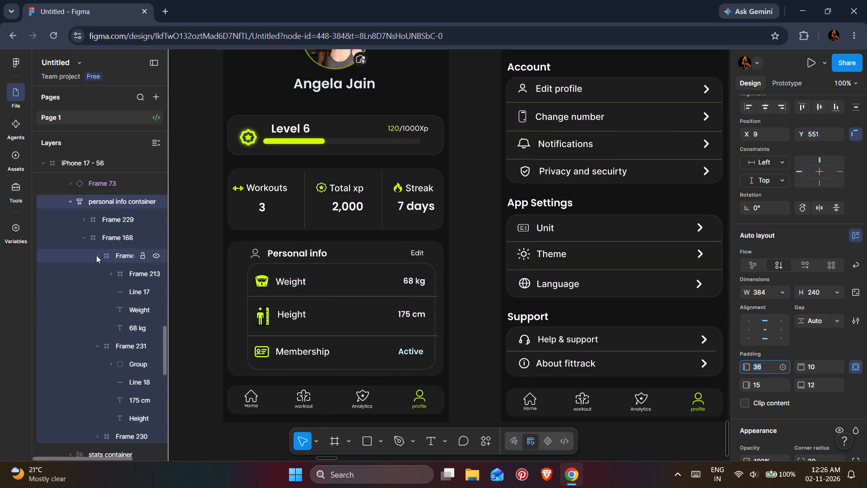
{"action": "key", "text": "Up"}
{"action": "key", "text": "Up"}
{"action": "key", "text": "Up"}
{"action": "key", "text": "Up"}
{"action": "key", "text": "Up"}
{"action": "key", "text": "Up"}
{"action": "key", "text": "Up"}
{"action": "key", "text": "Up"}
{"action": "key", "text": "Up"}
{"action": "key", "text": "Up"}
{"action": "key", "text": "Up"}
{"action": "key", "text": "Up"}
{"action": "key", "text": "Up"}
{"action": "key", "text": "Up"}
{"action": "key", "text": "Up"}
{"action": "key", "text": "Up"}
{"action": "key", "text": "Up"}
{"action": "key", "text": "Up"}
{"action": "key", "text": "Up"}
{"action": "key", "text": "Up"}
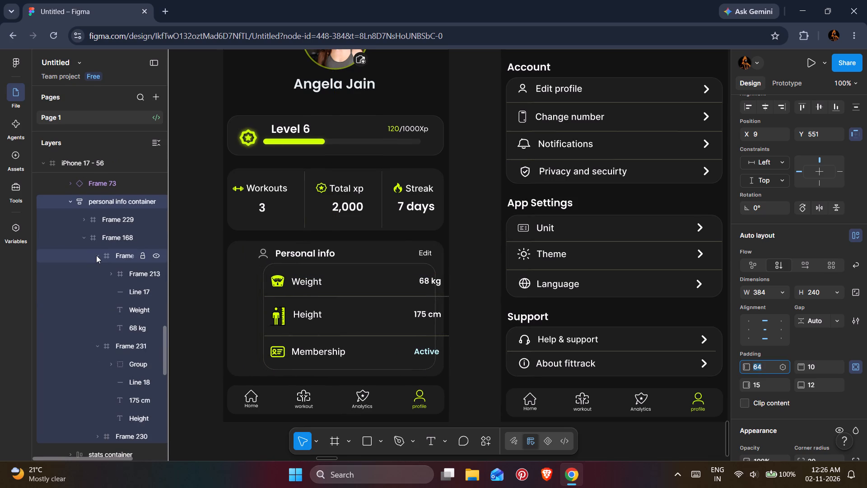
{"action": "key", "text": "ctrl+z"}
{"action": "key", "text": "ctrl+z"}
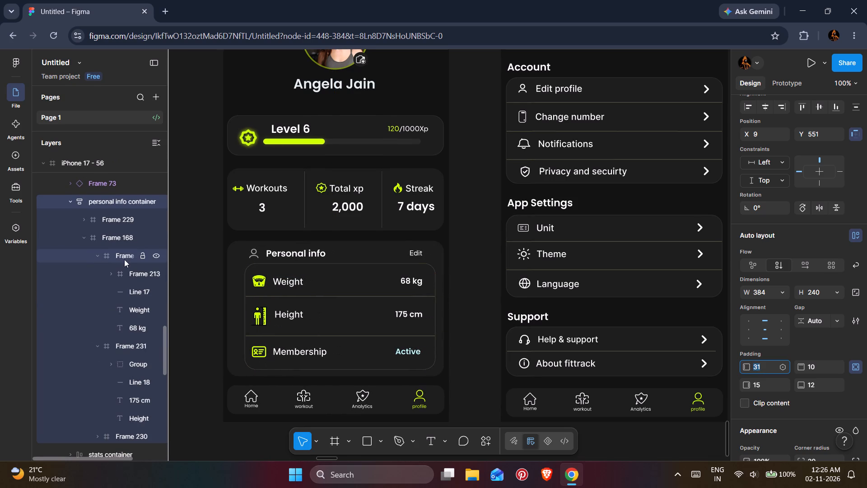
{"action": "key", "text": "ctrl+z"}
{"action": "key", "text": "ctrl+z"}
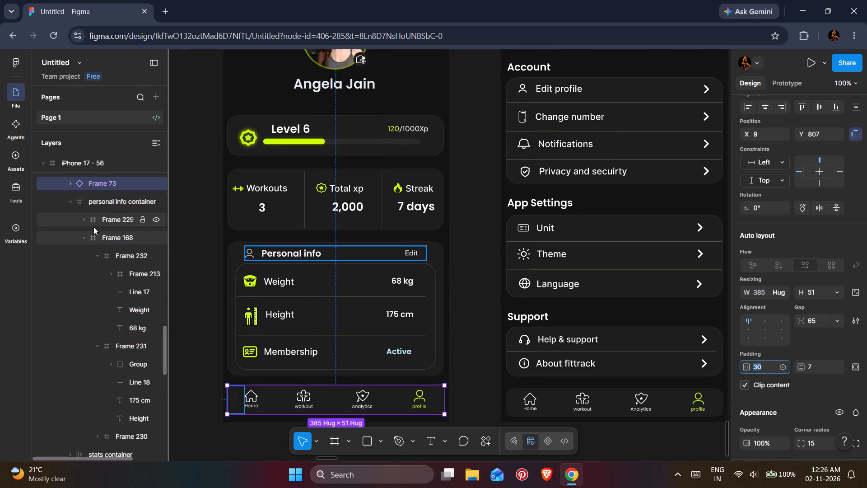
Select the personal info container in the layer list and nudge it up to Y 547.
{"action": "left_click", "coordinate": [94, 197]}
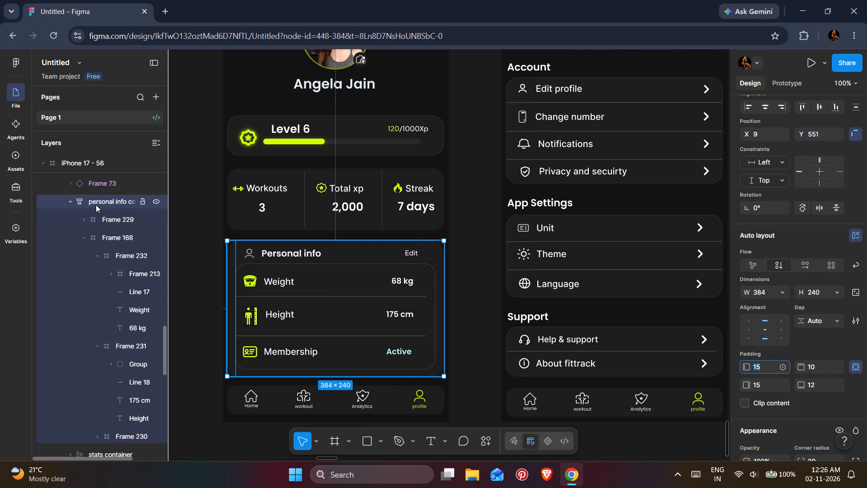
{"action": "left_click", "coordinate": [94, 213]}
{"action": "left_click", "coordinate": [85, 233]}
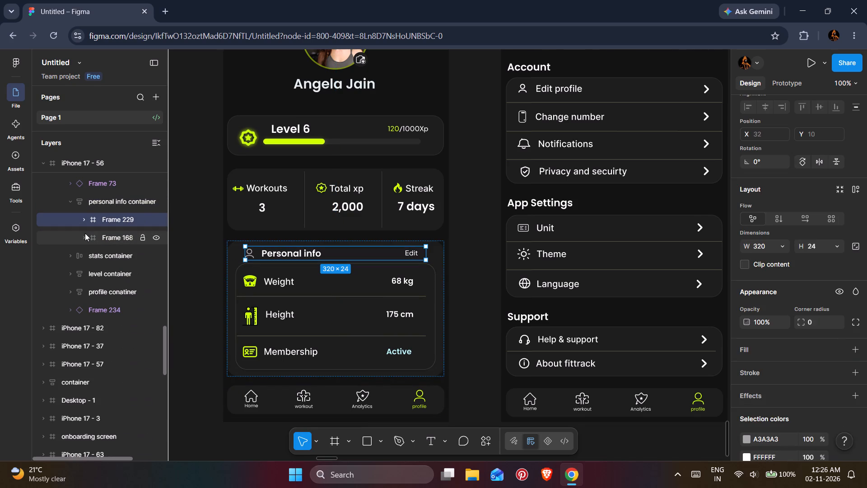
{"action": "left_click", "coordinate": [93, 204]}
{"action": "key", "text": "Up"}
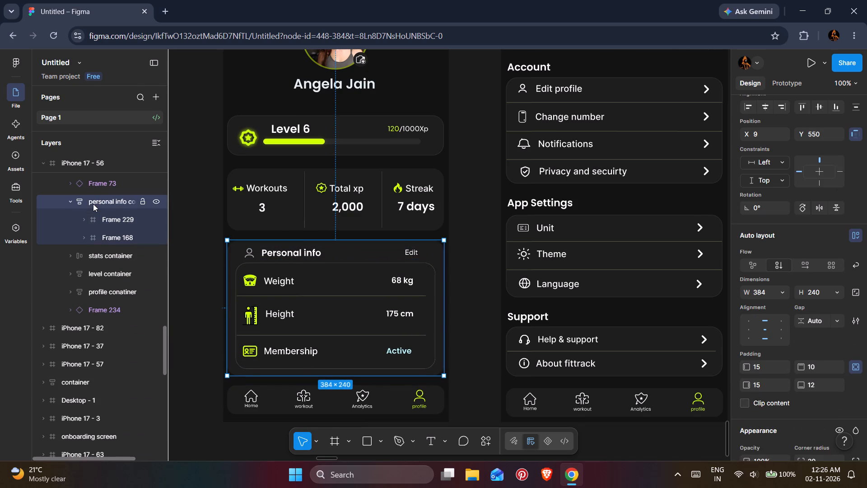
{"action": "key", "text": "Up"}
{"action": "key", "text": "Up"}
{"action": "key", "text": "Up"}
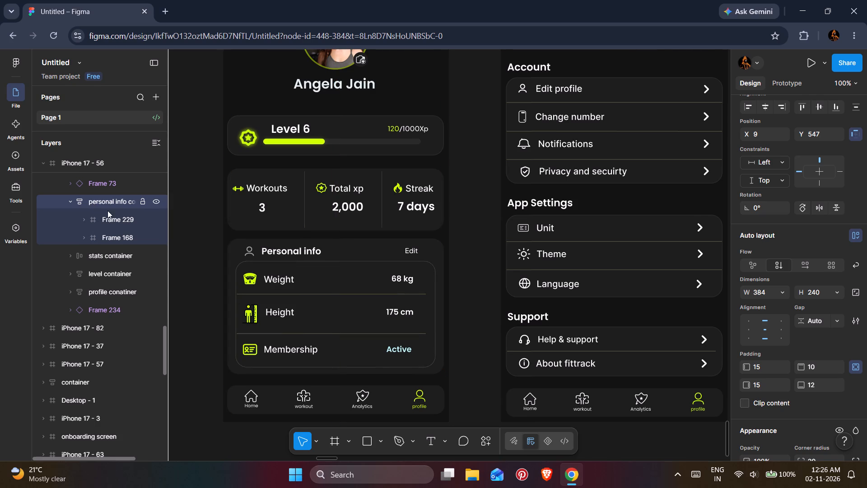
Nudge the stats container with Workouts, Total xp and Streak up to Y 420.
{"action": "left_click", "coordinate": [252, 212]}
{"action": "key", "text": "Up"}
{"action": "key", "text": "Up"}
{"action": "key", "text": "Up"}
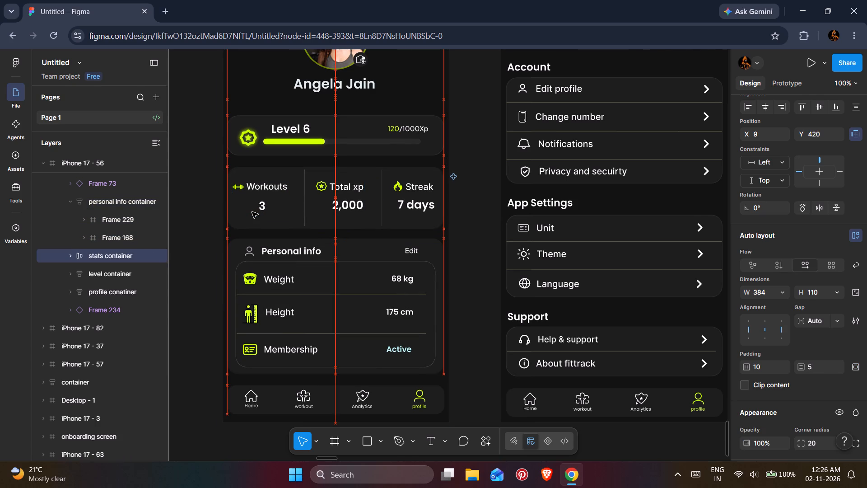
Nudge the personal info container up to Y 546.
{"action": "left_click", "coordinate": [286, 270]}
{"action": "key", "text": "Up"}
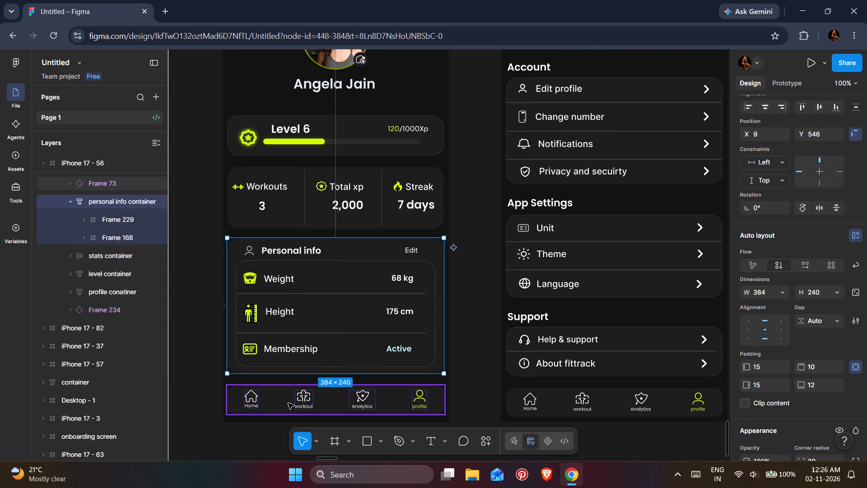
Nudge the Profile screen's bottom navigation bar up to Y 802.
{"action": "left_click", "coordinate": [290, 402]}
{"action": "key", "text": "Up"}
{"action": "key", "text": "Up"}
{"action": "key", "text": "Up"}
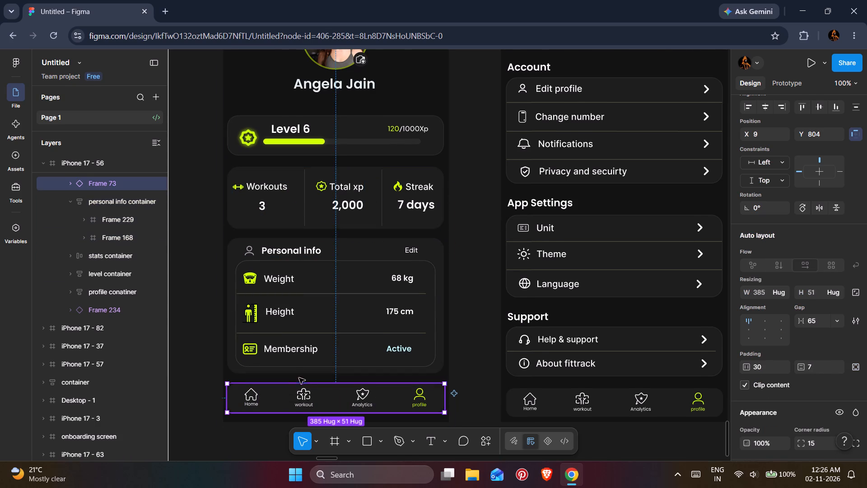
{"action": "scroll", "coordinate": [299, 377], "scroll_direction": "down", "scroll_amount": 2}
{"action": "key", "text": "Up"}
{"action": "key", "text": "Up"}
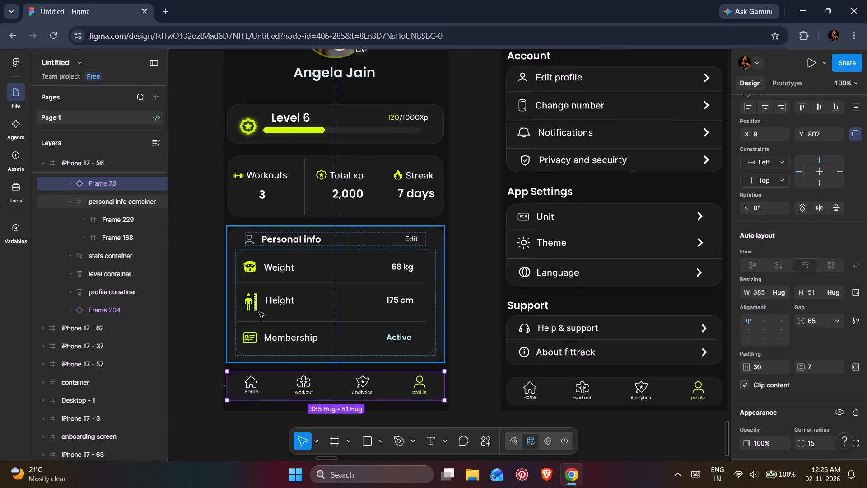
Preview the Profile screen's prototype, follow the settings gear to Profile settings, and close the preview.
{"action": "scroll", "coordinate": [259, 312], "scroll_direction": "up", "scroll_amount": 2}
{"action": "left_click", "coordinate": [202, 305]}
{"action": "scroll", "coordinate": [212, 318], "scroll_direction": "up", "scroll_amount": 5}
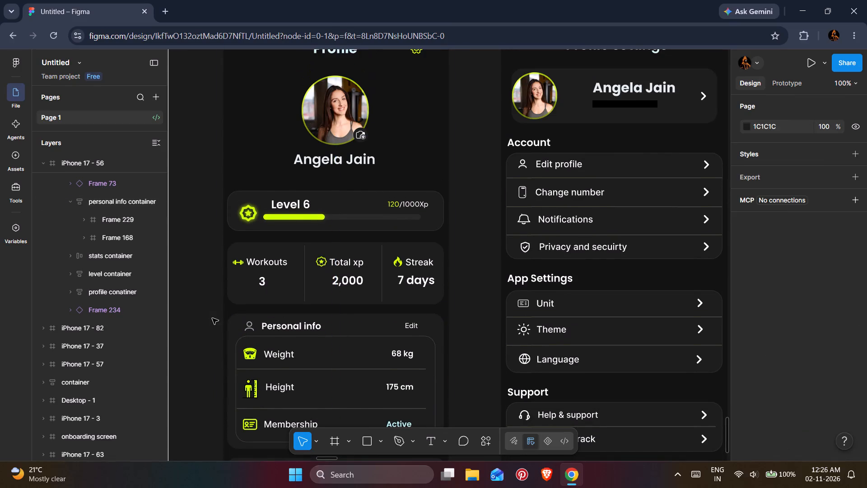
{"action": "key", "text": "ctrl+minus"}
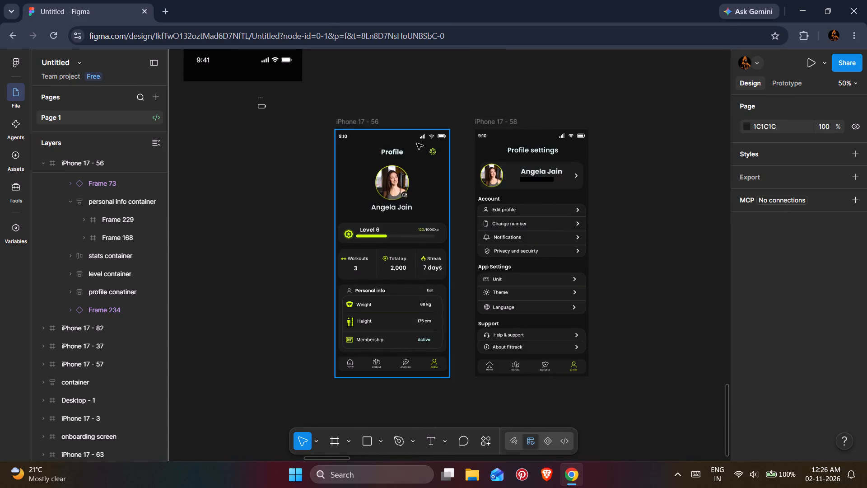
{"action": "left_click", "coordinate": [374, 122]}
{"action": "left_click", "coordinate": [823, 63]}
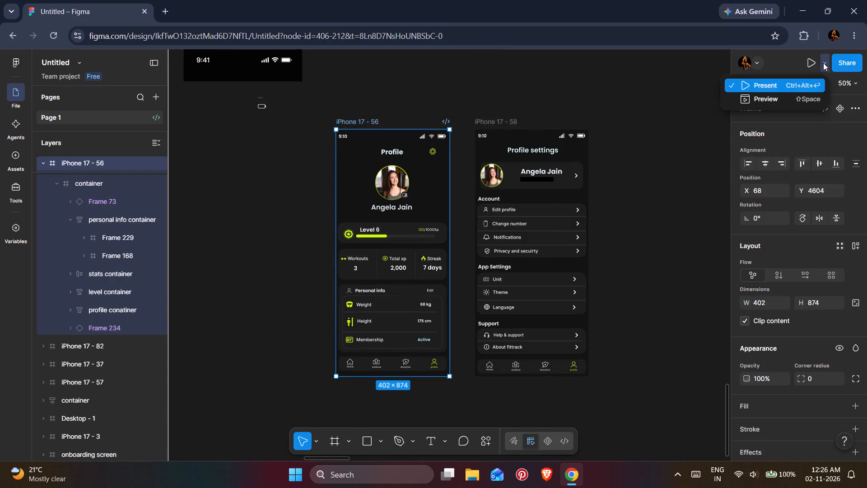
{"action": "left_click", "coordinate": [779, 95]}
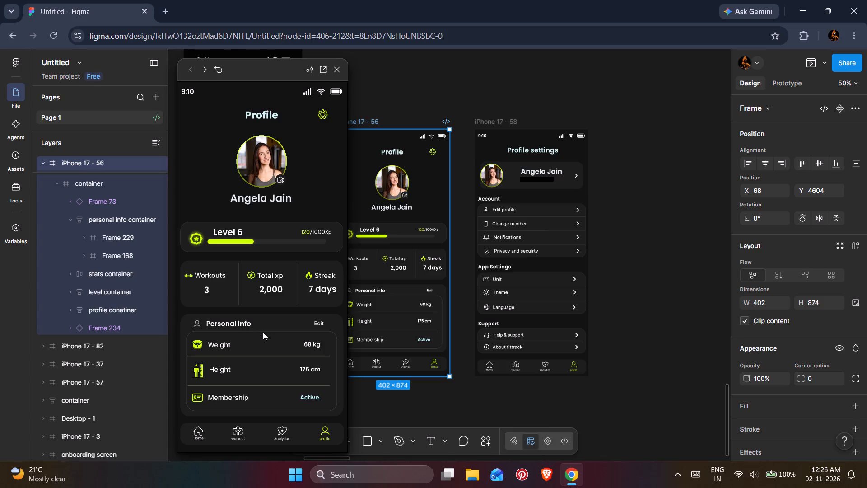
{"action": "left_click", "coordinate": [325, 117]}
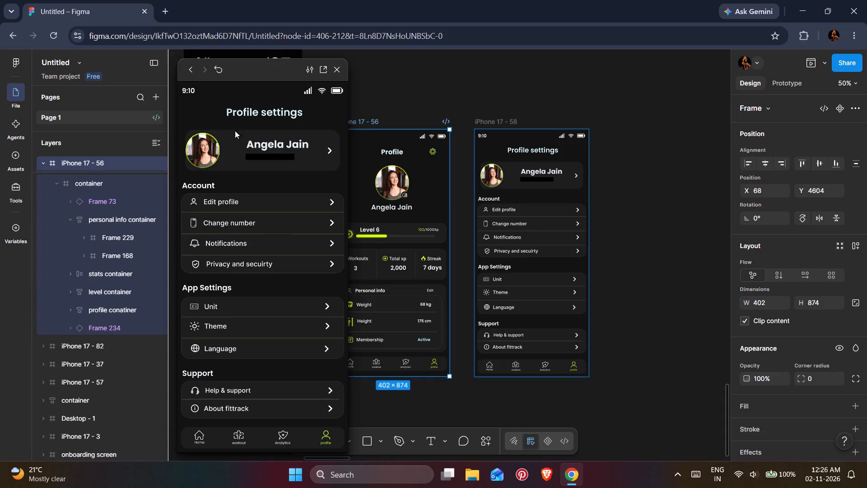
{"action": "left_click", "coordinate": [333, 68]}
Nudge the Account section on the Profile settings screen up to Y 229.8.
{"action": "left_click_drag", "start_coordinate": [335, 455], "coordinate": [349, 457]}
{"action": "double_click", "coordinate": [401, 222]}
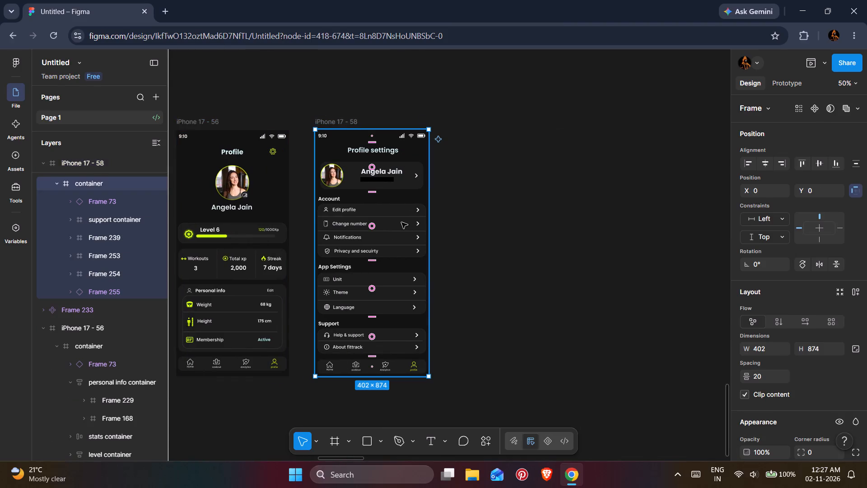
{"action": "double_click", "coordinate": [401, 222]}
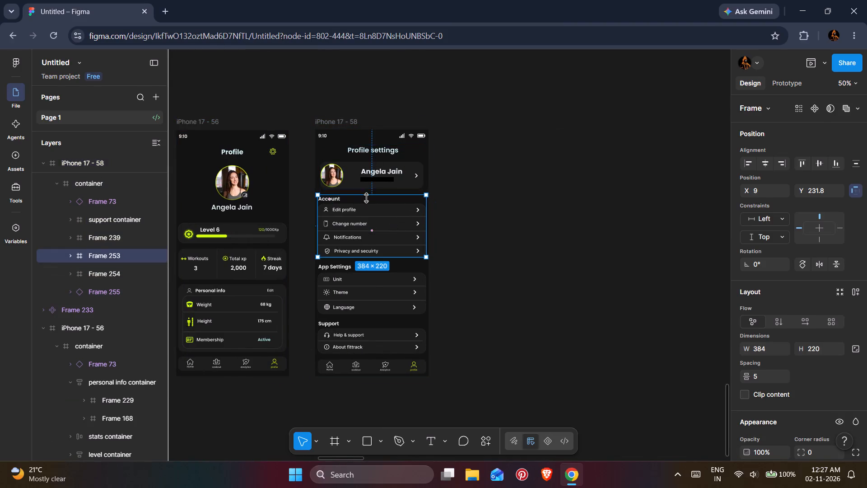
{"action": "key", "text": "Up"}
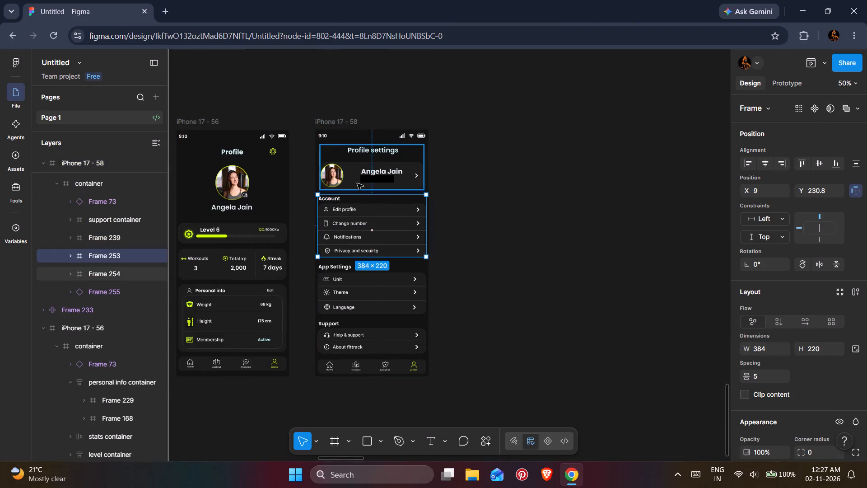
{"action": "key", "text": "Up"}
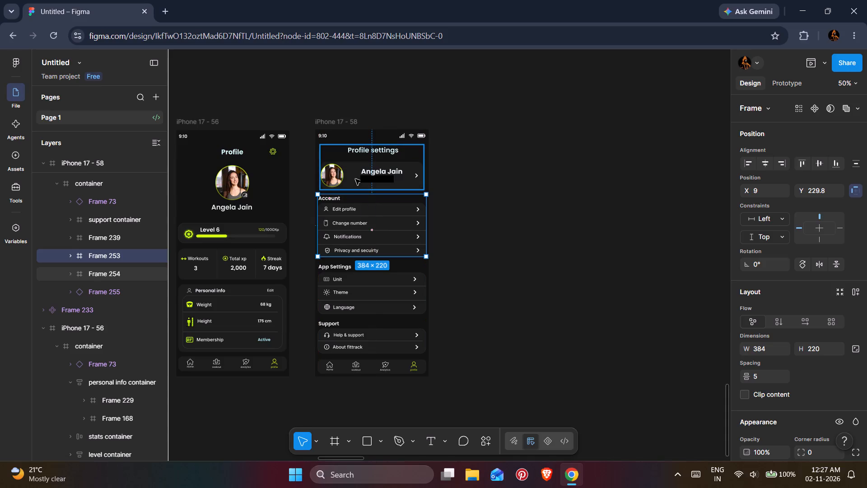
Nudge the App Settings section on the Profile settings screen up to Y 469.2.
{"action": "left_click", "coordinate": [348, 271]}
{"action": "key", "text": "Up"}
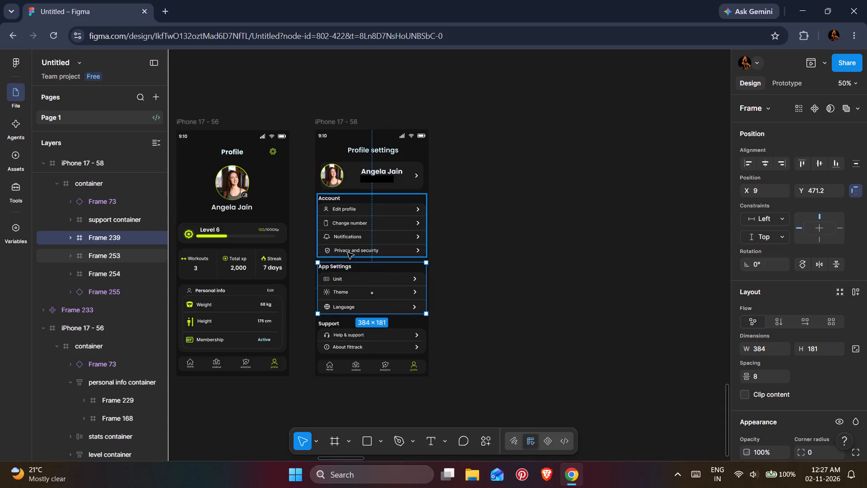
{"action": "key", "text": "Up"}
{"action": "key", "text": "Up"}
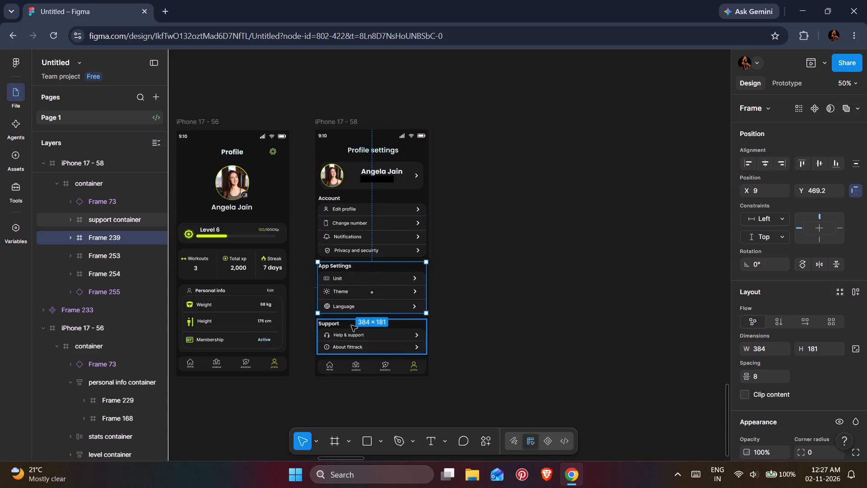
Nudge the Support section on the Profile settings screen up to Y 667.6.
{"action": "left_click", "coordinate": [351, 325]}
{"action": "key", "text": "Up"}
{"action": "key", "text": "Up"}
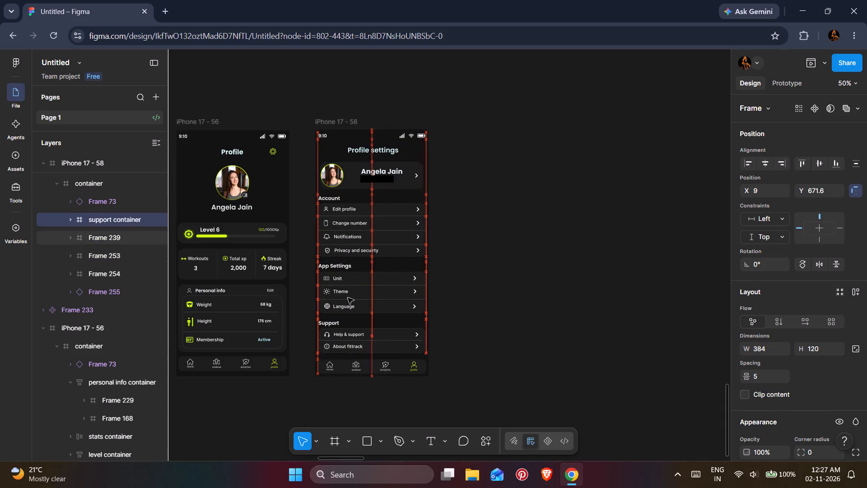
{"action": "key", "text": "Up"}
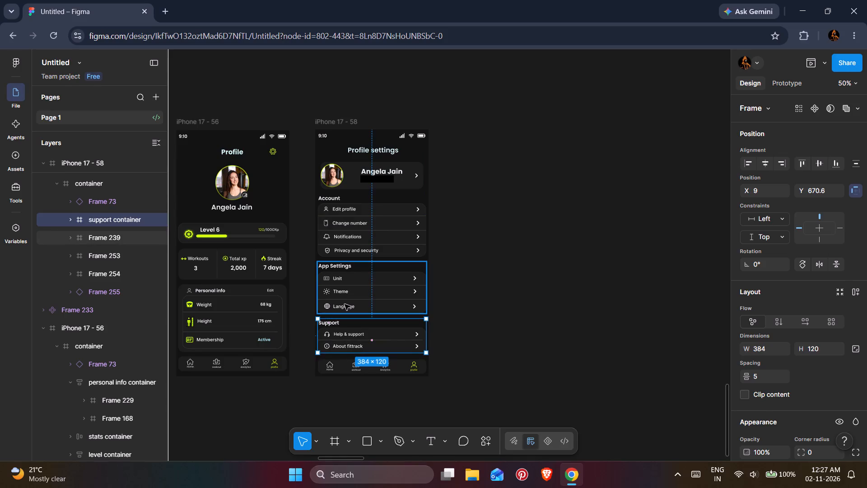
{"action": "key", "text": "Up"}
{"action": "key", "text": "Up"}
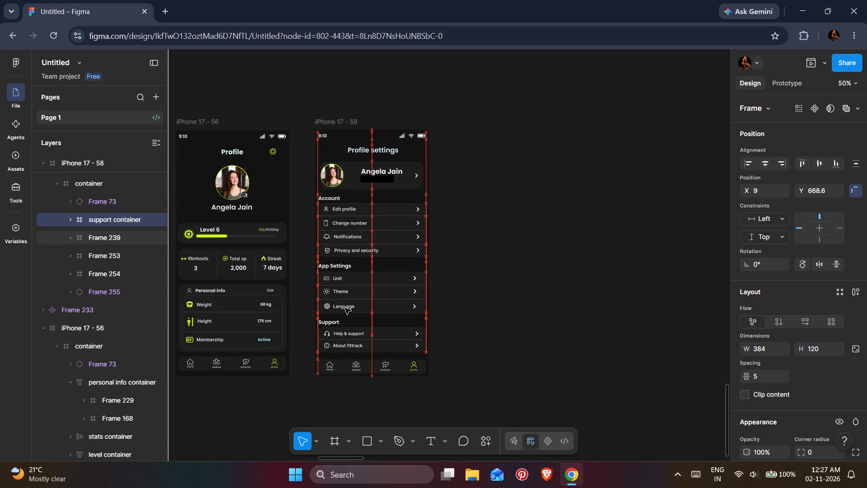
{"action": "key", "text": "Up"}
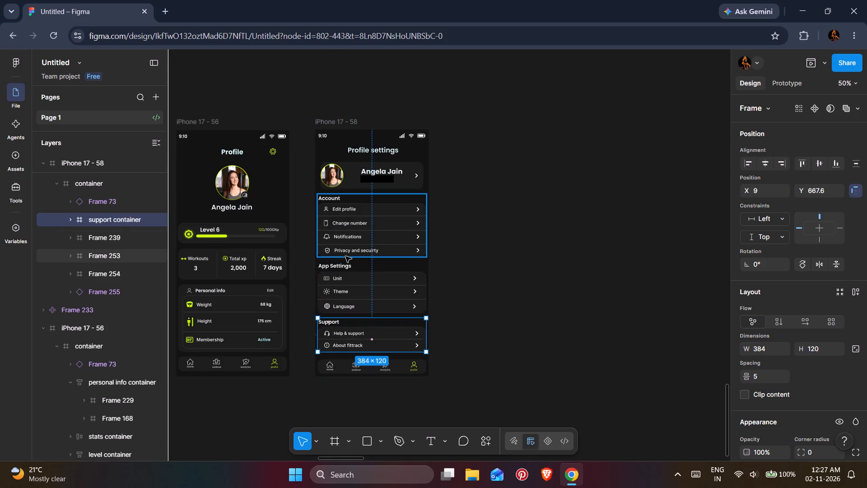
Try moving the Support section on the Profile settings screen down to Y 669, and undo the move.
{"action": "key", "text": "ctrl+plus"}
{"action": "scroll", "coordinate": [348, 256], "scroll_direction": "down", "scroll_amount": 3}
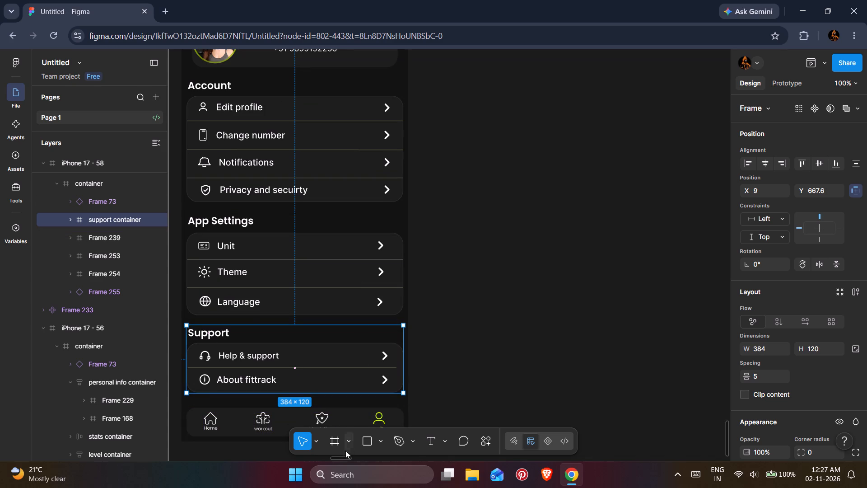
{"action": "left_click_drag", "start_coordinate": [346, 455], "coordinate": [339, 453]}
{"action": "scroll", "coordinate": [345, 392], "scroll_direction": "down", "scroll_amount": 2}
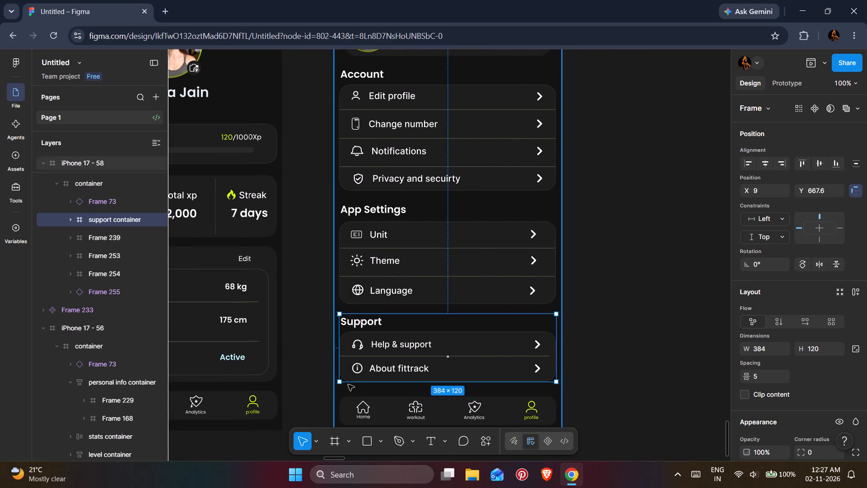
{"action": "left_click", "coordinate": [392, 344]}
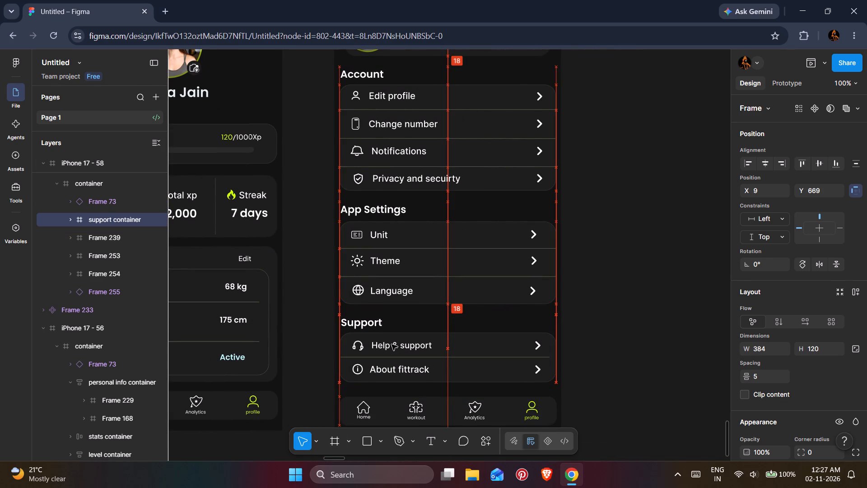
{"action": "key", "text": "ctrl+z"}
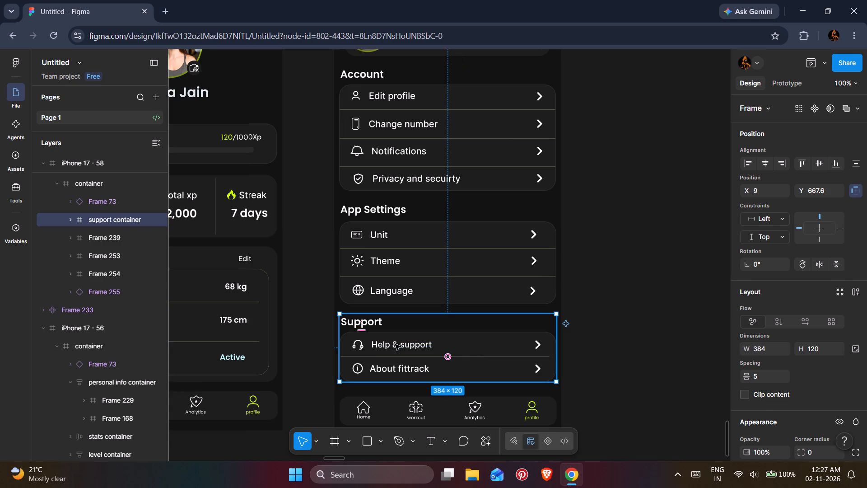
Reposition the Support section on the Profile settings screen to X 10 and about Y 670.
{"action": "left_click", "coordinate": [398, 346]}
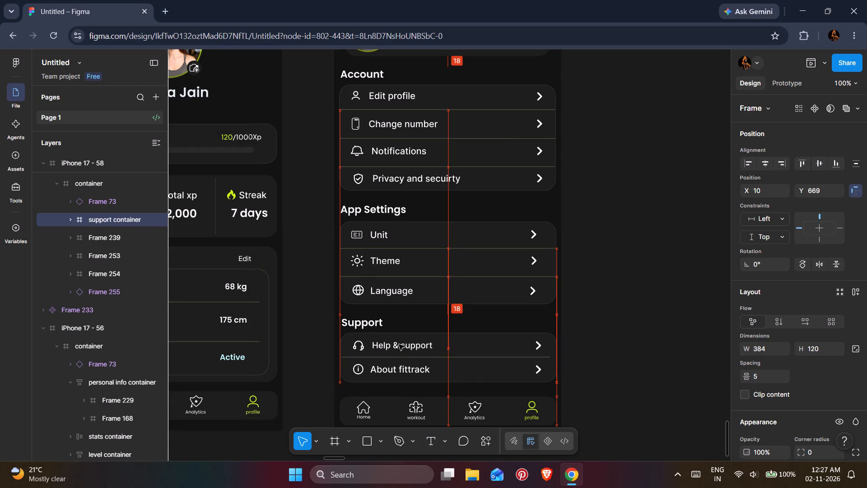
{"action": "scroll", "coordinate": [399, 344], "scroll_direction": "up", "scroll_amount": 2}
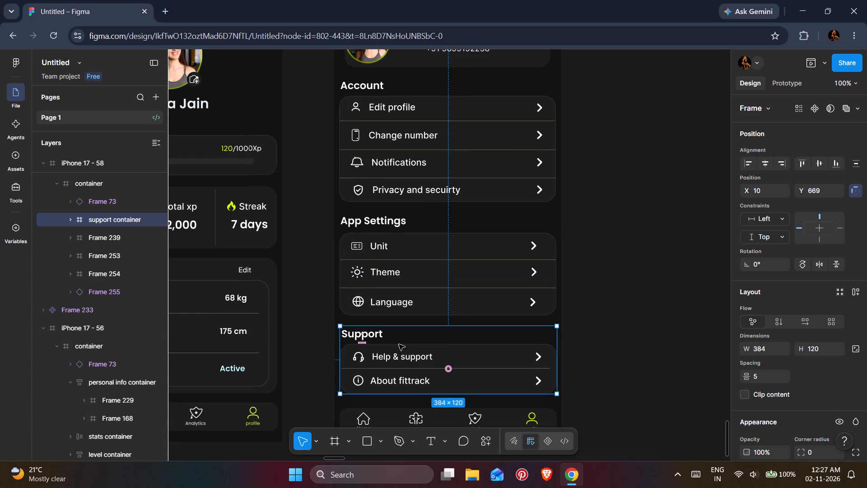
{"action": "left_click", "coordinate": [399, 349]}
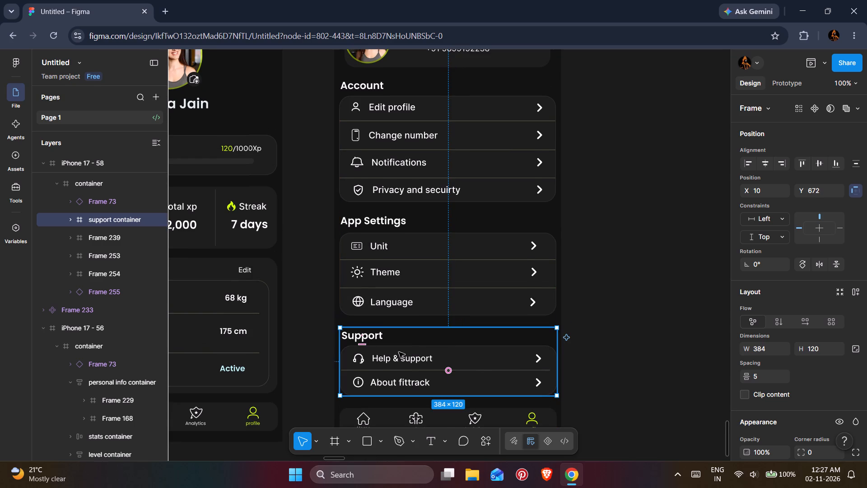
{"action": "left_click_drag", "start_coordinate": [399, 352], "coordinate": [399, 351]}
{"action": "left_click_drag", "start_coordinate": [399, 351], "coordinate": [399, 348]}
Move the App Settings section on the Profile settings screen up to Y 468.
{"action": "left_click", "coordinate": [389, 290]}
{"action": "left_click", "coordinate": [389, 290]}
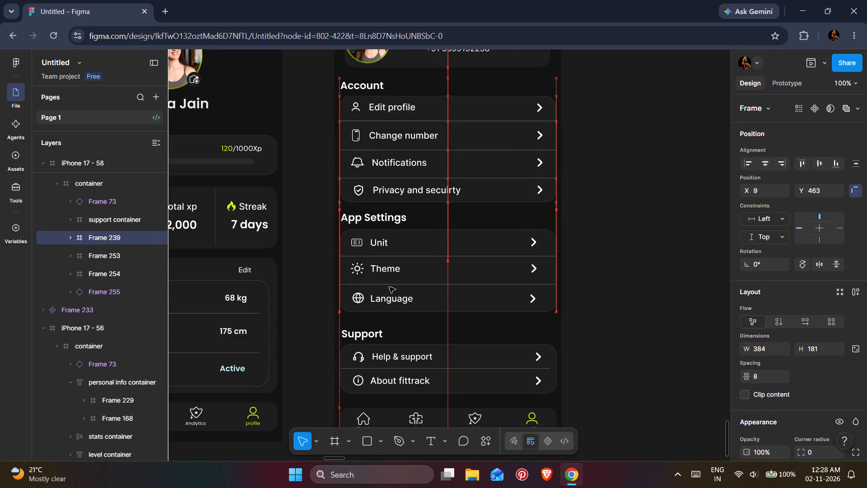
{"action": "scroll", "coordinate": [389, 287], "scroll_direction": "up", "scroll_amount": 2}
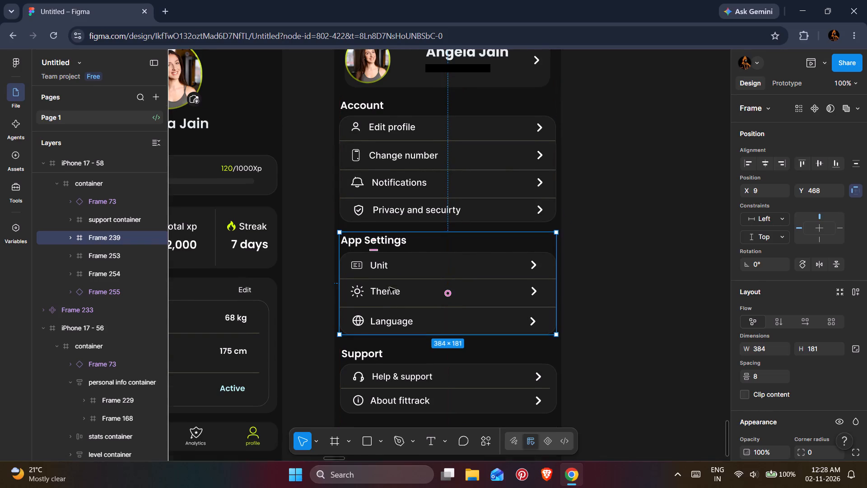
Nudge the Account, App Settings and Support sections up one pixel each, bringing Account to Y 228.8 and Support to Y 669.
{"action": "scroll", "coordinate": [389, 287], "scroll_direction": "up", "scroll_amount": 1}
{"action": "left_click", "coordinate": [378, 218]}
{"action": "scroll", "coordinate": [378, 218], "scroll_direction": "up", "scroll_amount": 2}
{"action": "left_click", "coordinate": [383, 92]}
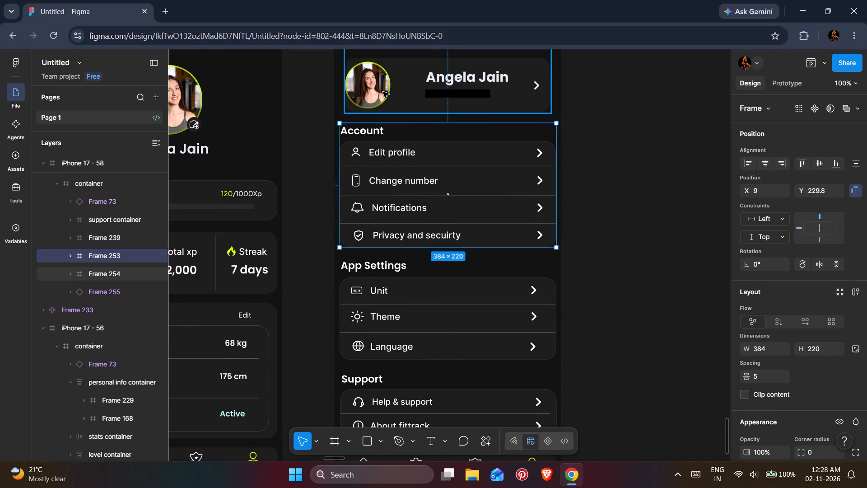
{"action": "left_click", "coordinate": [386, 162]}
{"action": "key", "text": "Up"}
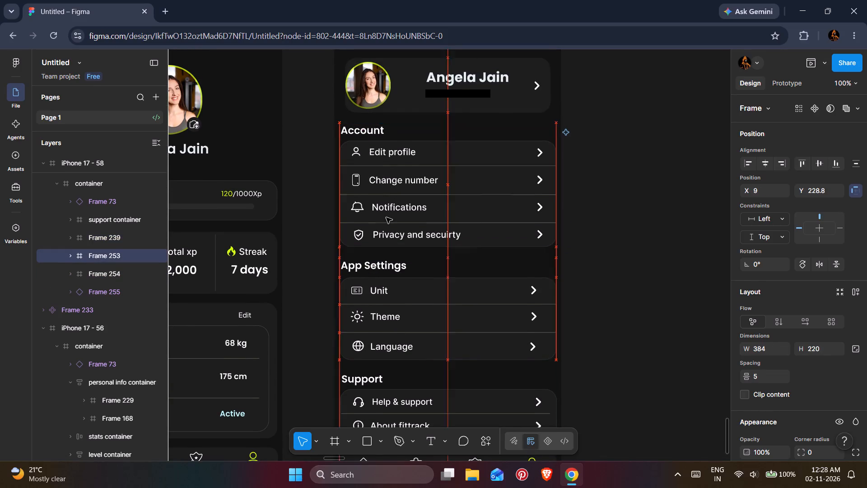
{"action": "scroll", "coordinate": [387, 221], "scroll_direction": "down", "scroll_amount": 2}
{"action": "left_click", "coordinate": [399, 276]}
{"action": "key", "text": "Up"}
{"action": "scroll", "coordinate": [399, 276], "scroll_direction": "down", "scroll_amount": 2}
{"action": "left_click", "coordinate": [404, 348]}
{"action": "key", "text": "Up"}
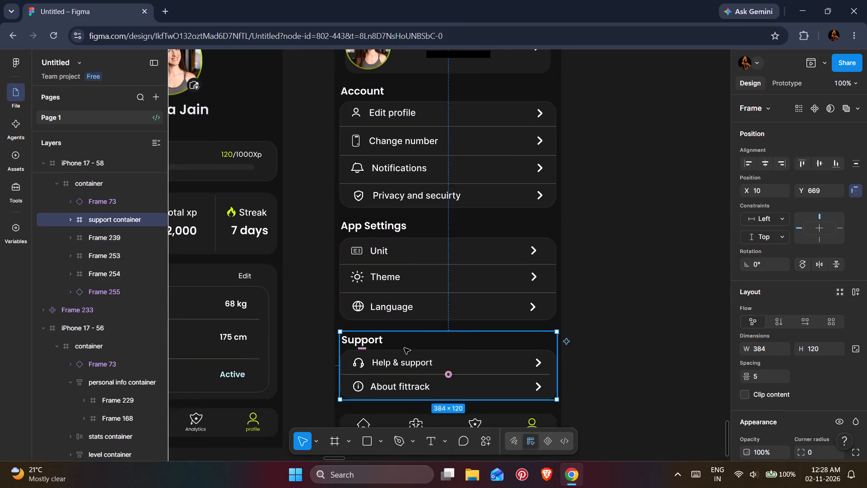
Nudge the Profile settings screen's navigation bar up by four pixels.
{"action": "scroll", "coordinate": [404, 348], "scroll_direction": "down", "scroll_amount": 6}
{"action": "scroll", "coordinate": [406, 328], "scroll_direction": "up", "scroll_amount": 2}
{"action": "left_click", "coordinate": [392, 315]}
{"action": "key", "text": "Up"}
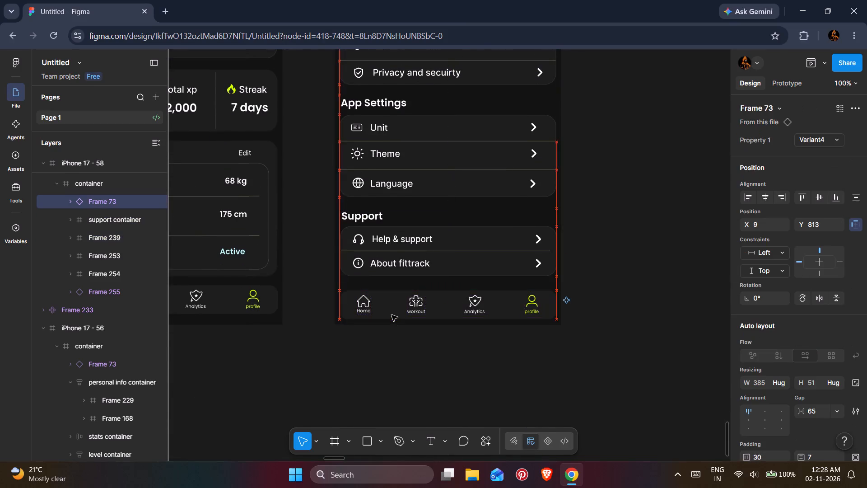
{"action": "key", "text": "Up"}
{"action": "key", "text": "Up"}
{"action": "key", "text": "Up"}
Copy the Y position of the Profile screen's navigation bar, 802, to the Profile settings screen's navigation bar.
{"action": "double_click", "coordinate": [267, 298]}
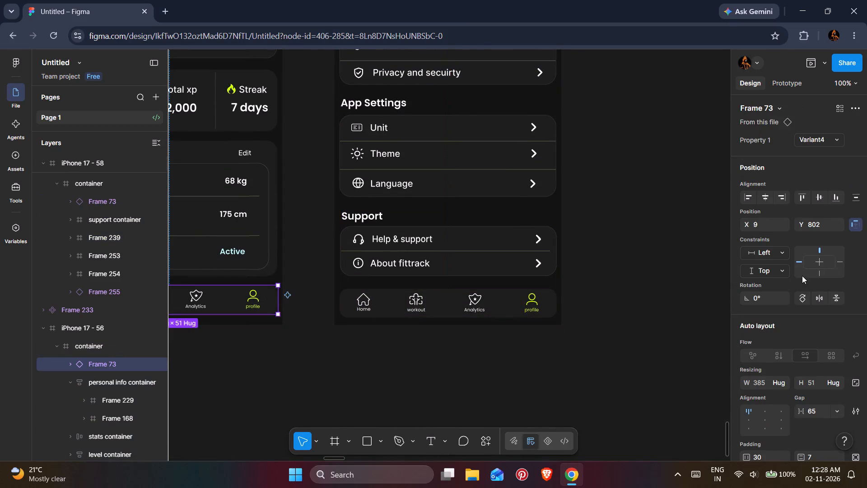
{"action": "left_click", "coordinate": [808, 226]}
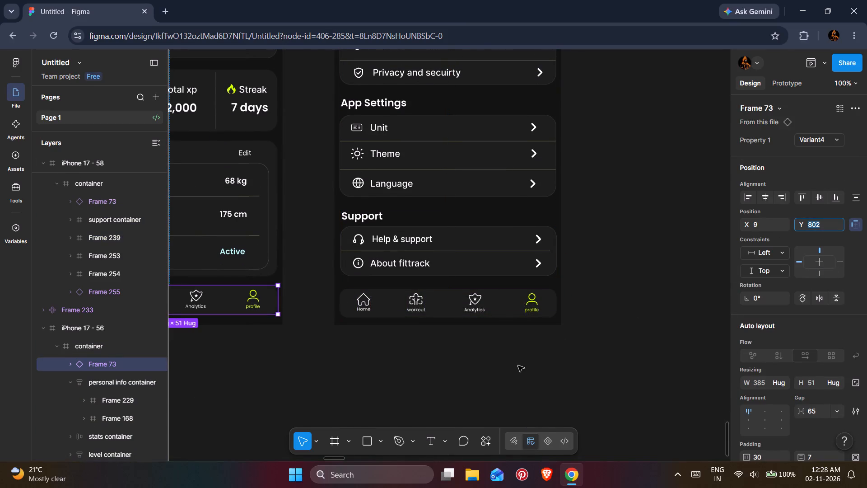
{"action": "key", "text": "ctrl+c"}
{"action": "double_click", "coordinate": [480, 314]}
{"action": "double_click", "coordinate": [479, 290]}
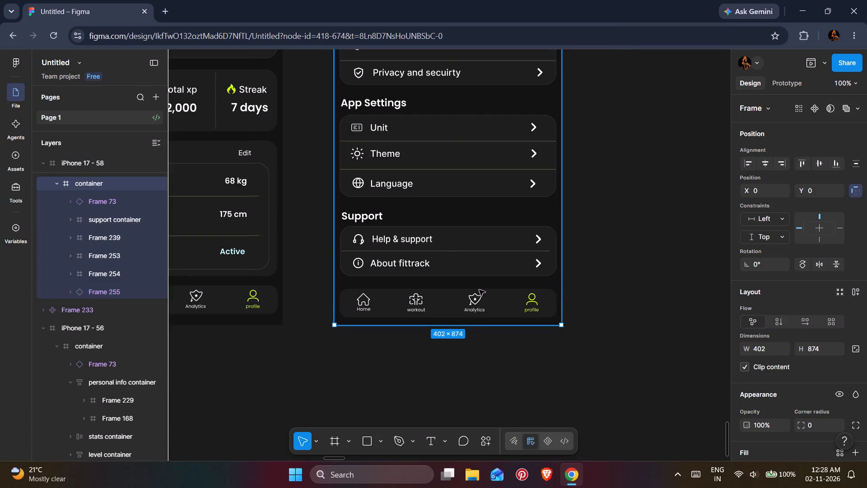
{"action": "left_click", "coordinate": [819, 220]}
{"action": "key", "text": "ctrl+v"}
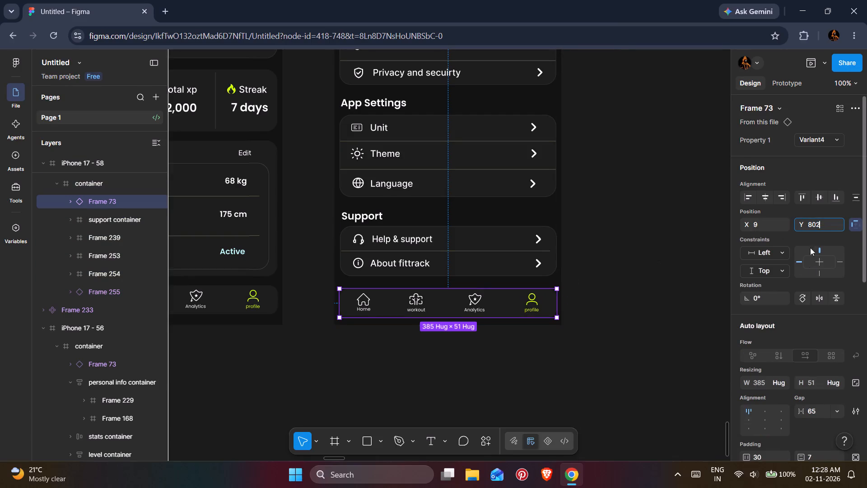
{"action": "key", "text": "Return"}
{"action": "left_click", "coordinate": [661, 284]}
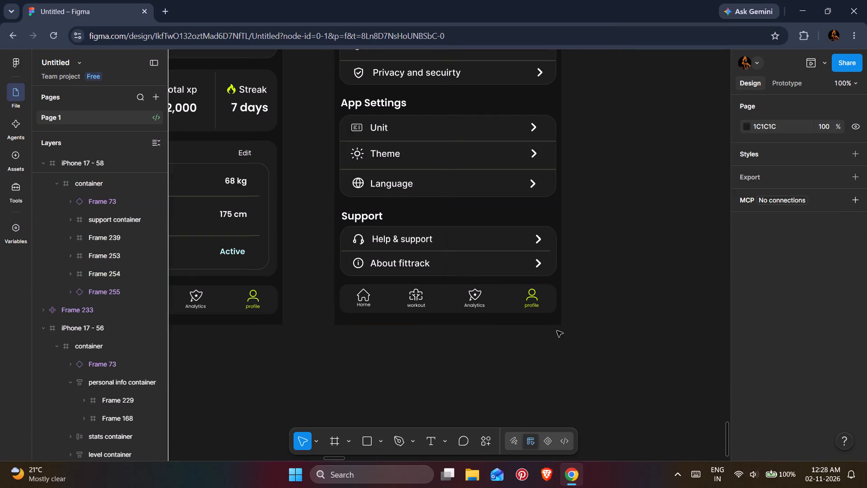
Apply vertical auto layout to the Profile settings screen's container, with centred alignment and an Auto gap.
{"action": "key", "text": "ctrl+minus"}
{"action": "scroll", "coordinate": [447, 345], "scroll_direction": "up", "scroll_amount": 2}
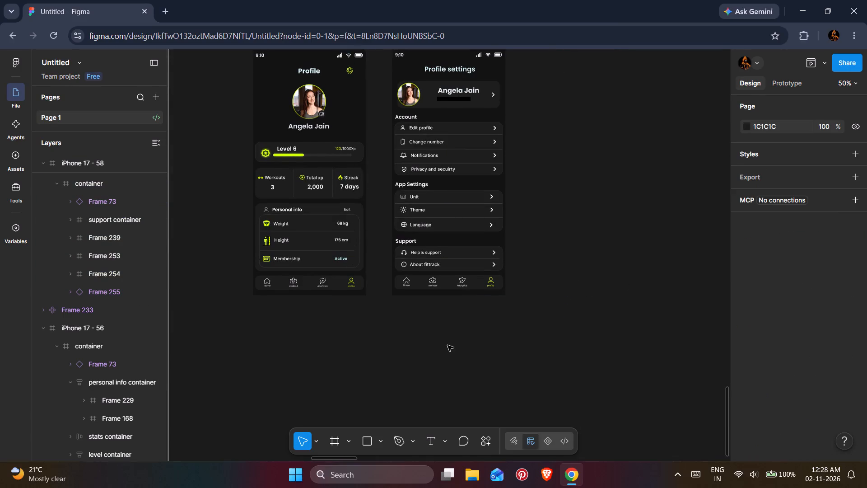
{"action": "scroll", "coordinate": [447, 345], "scroll_direction": "up", "scroll_amount": 3}
{"action": "left_click", "coordinate": [416, 249]}
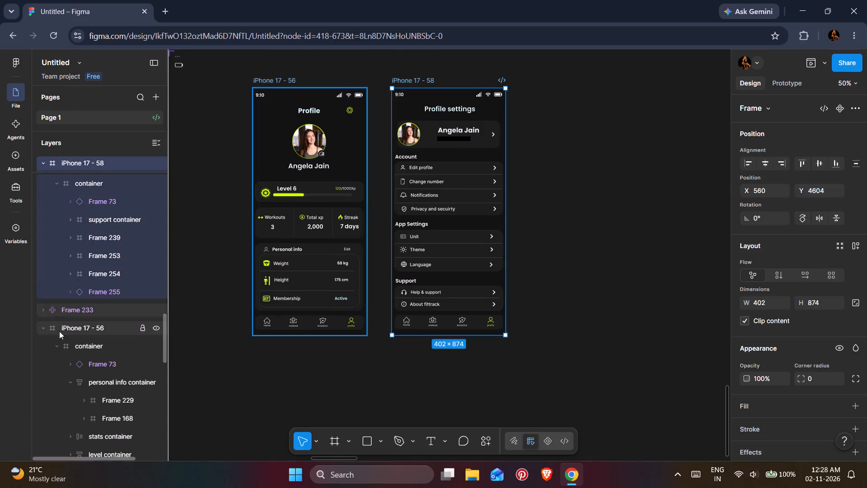
{"action": "scroll", "coordinate": [59, 331], "scroll_direction": "up", "scroll_amount": 3}
{"action": "left_click", "coordinate": [77, 346]}
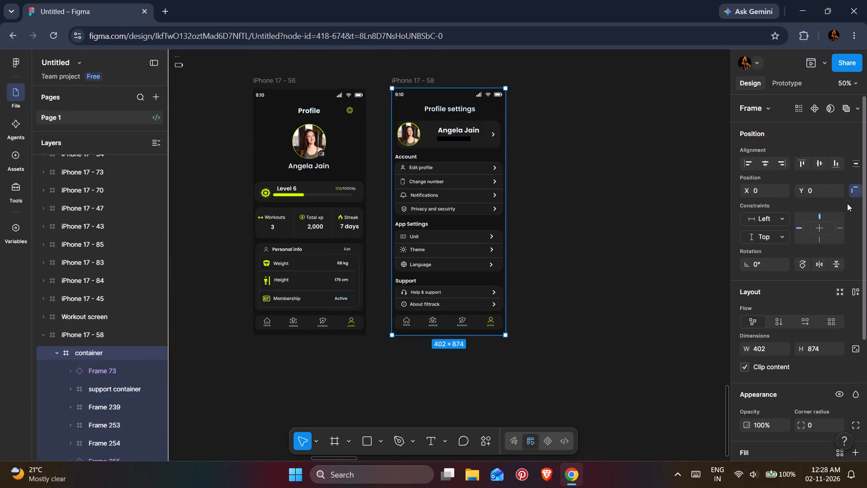
{"action": "left_click", "coordinate": [857, 289]}
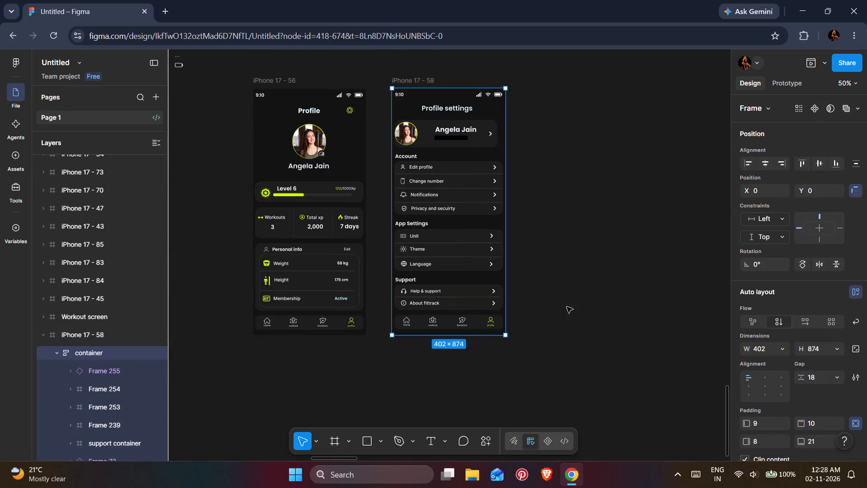
{"action": "double_click", "coordinate": [761, 382]}
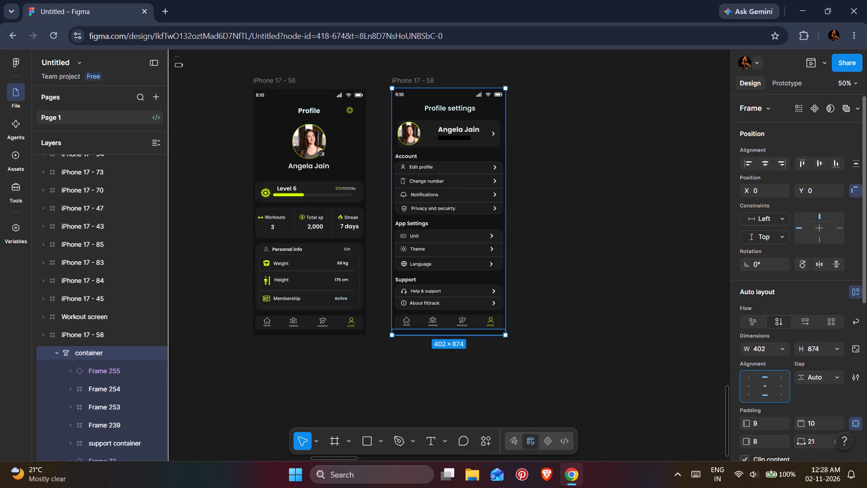
{"action": "left_click_drag", "start_coordinate": [801, 442], "coordinate": [429, 254]}
{"action": "key", "text": "ctrl+z"}
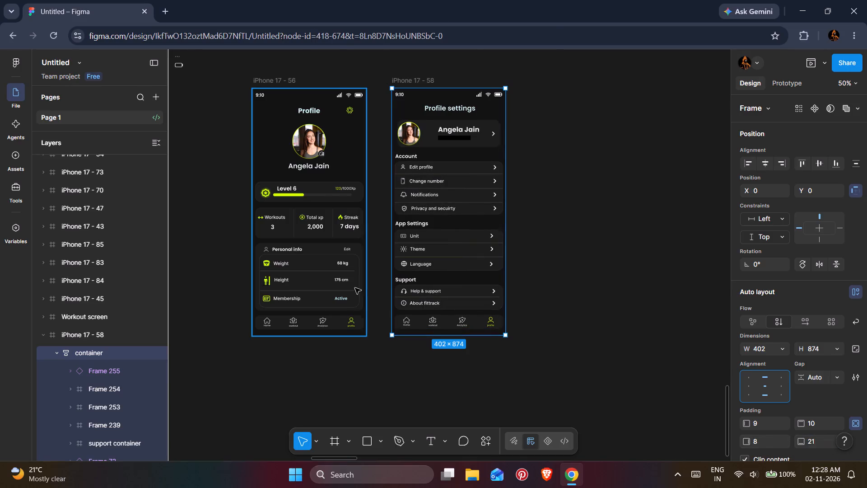
Apply vertical auto layout to the Profile screen's container, with centred alignment and an Auto gap.
{"action": "left_click", "coordinate": [355, 288]}
{"action": "left_click", "coordinate": [355, 288]}
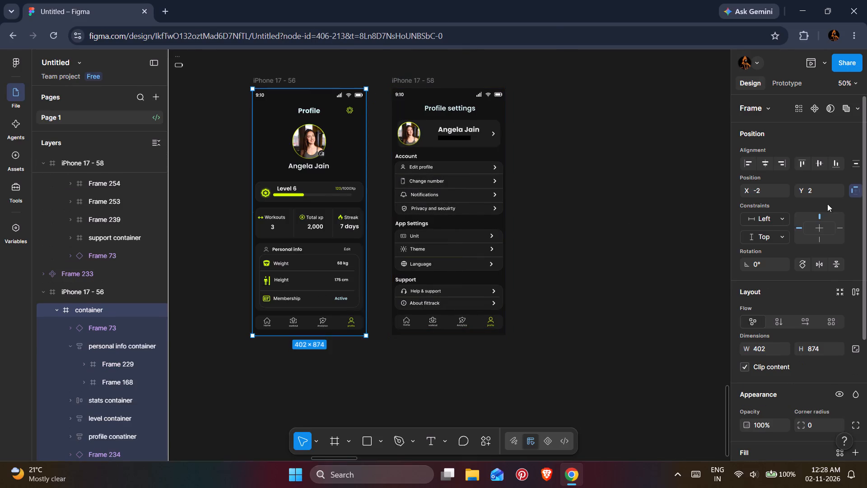
{"action": "left_click", "coordinate": [857, 292]}
{"action": "left_click", "coordinate": [762, 383]}
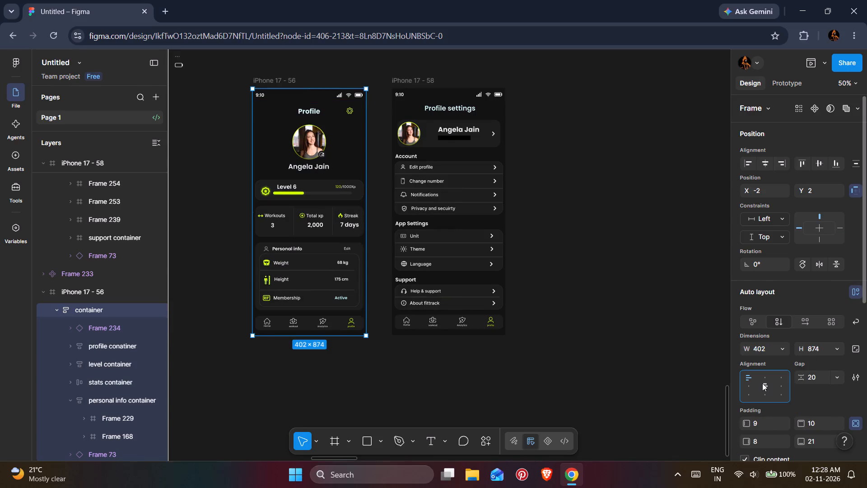
{"action": "left_click", "coordinate": [762, 383]}
{"action": "double_click", "coordinate": [762, 383]}
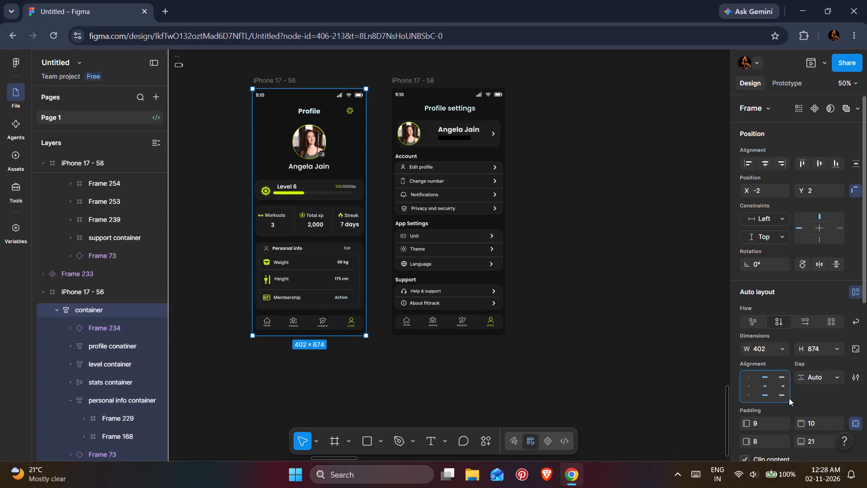
{"action": "scroll", "coordinate": [789, 398], "scroll_direction": "down", "scroll_amount": 1}
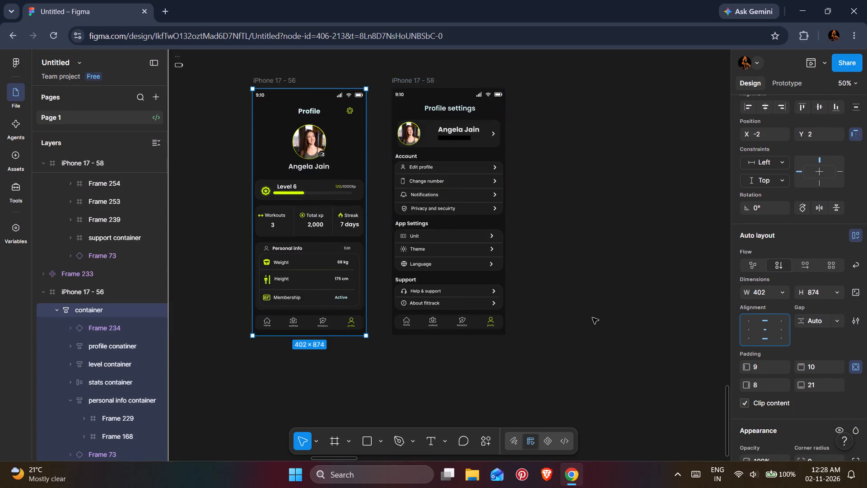
Examine the spacing and auto layout of the containers on the Profile and Profile settings screens.
{"action": "scroll", "coordinate": [292, 343], "scroll_direction": "up", "scroll_amount": 3}
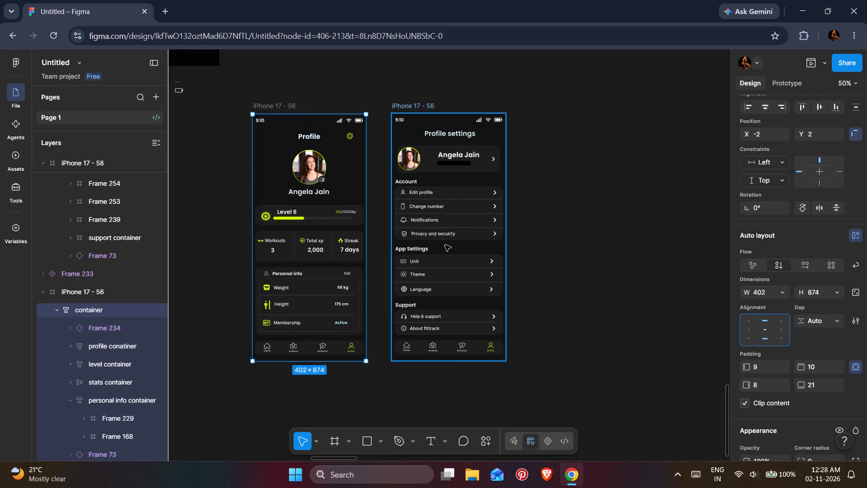
{"action": "left_click", "coordinate": [445, 244]}
{"action": "left_click", "coordinate": [313, 245]}
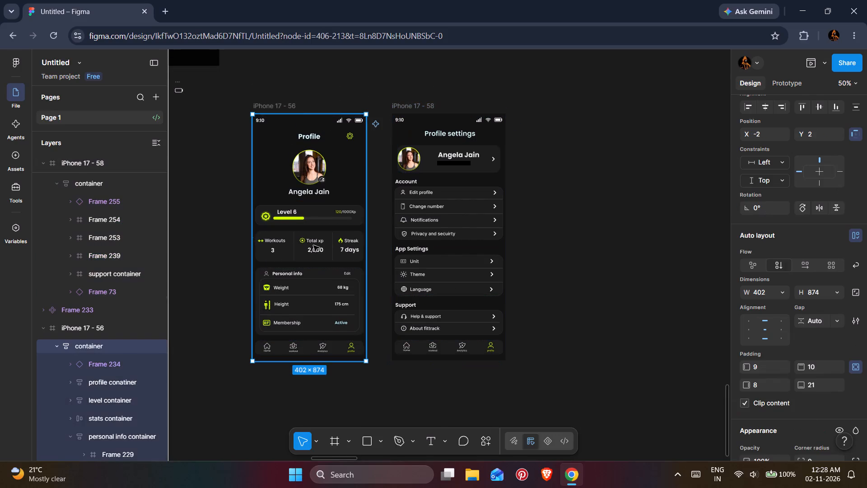
{"action": "left_click", "coordinate": [467, 233]}
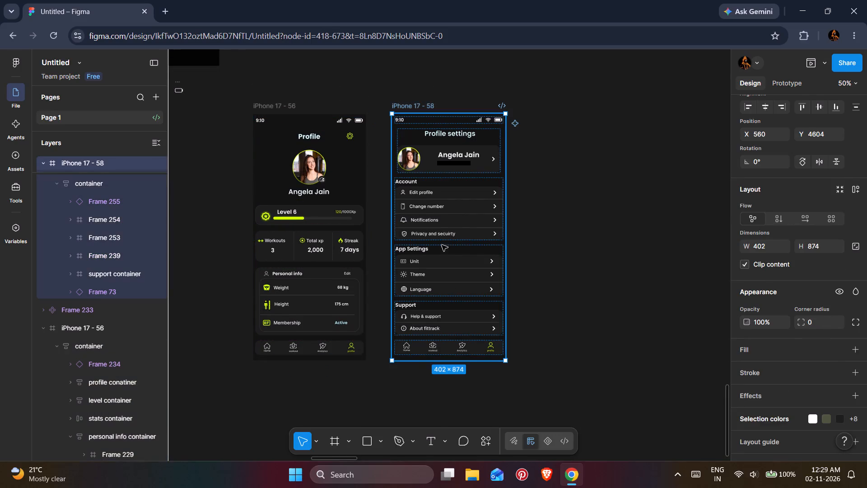
{"action": "left_click", "coordinate": [450, 206]}
{"action": "left_click", "coordinate": [450, 195]}
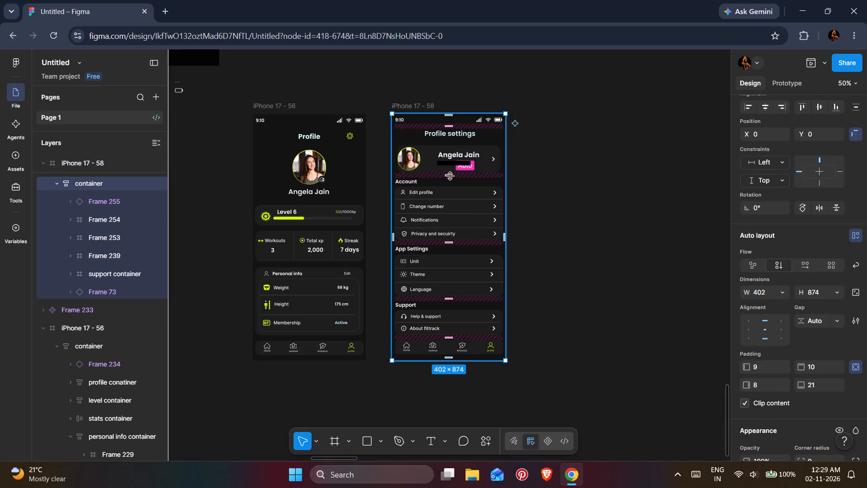
{"action": "left_click", "coordinate": [590, 221]}
{"action": "scroll", "coordinate": [417, 349], "scroll_direction": "up", "scroll_amount": 3}
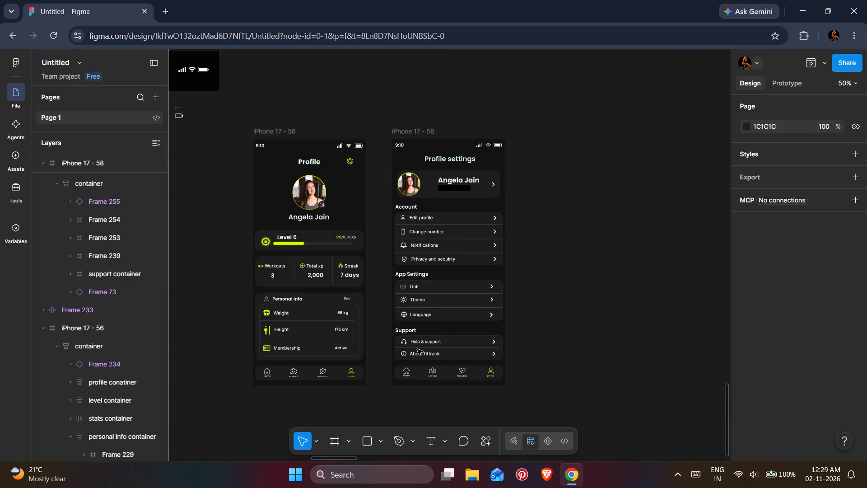
{"action": "scroll", "coordinate": [417, 349], "scroll_direction": "up", "scroll_amount": 2}
{"action": "scroll", "coordinate": [418, 349], "scroll_direction": "down", "scroll_amount": 2}
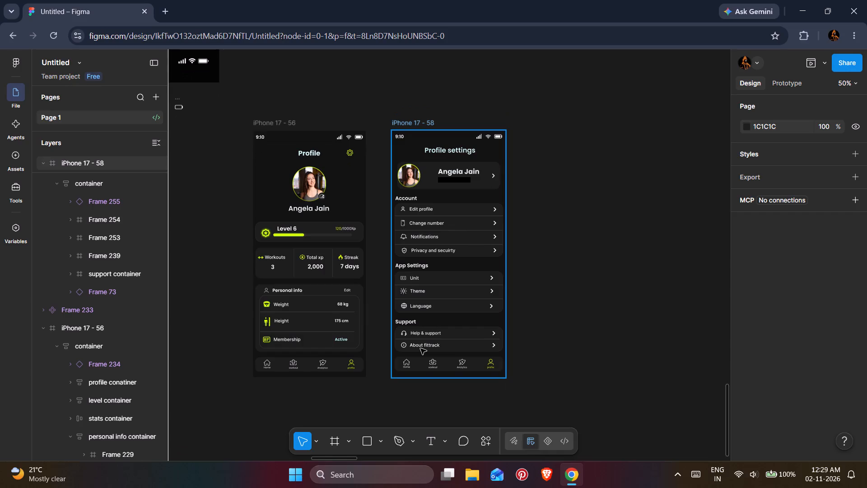
Compare the Profile and Profile settings screens side by side, checking their section spacing and navigation bar alignment.
{"action": "scroll", "coordinate": [433, 334], "scroll_direction": "up", "scroll_amount": 7}
{"action": "scroll", "coordinate": [433, 334], "scroll_direction": "down", "scroll_amount": 4}
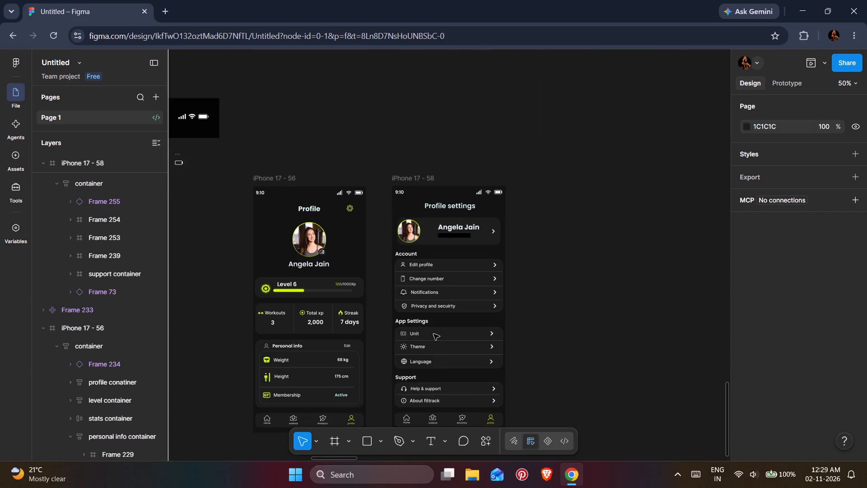
{"action": "scroll", "coordinate": [433, 334], "scroll_direction": "down", "scroll_amount": 3}
{"action": "scroll", "coordinate": [433, 334], "scroll_direction": "up", "scroll_amount": 2}
{"action": "scroll", "coordinate": [433, 334], "scroll_direction": "down", "scroll_amount": 3}
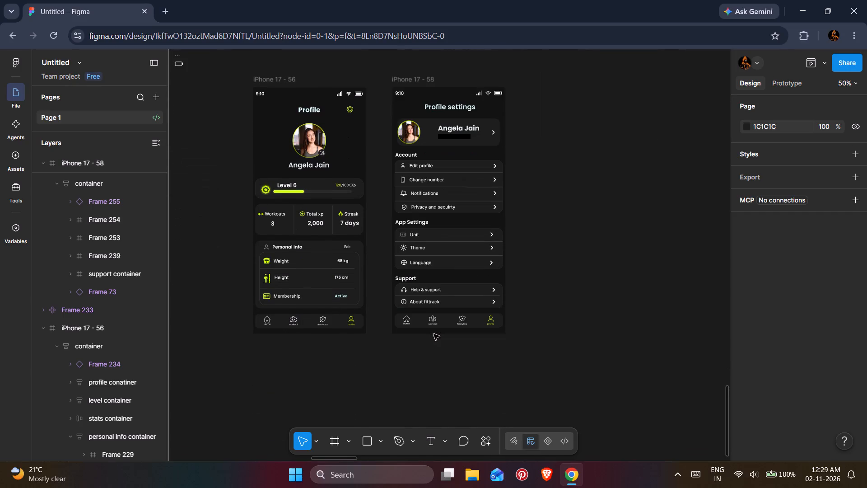
{"action": "scroll", "coordinate": [449, 331], "scroll_direction": "up", "scroll_amount": 3}
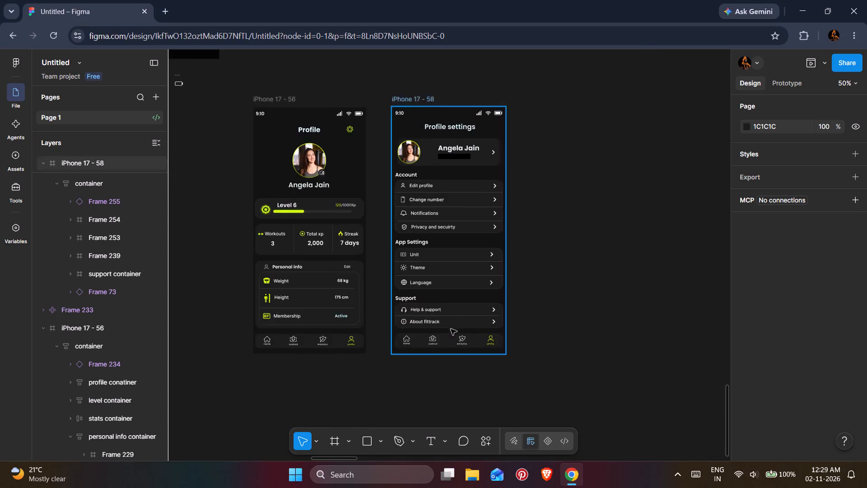
Look over the workout screens above the Profile screens and the rest of the app's screen rows on the canvas.
{"action": "scroll", "coordinate": [451, 329], "scroll_direction": "up", "scroll_amount": 10}
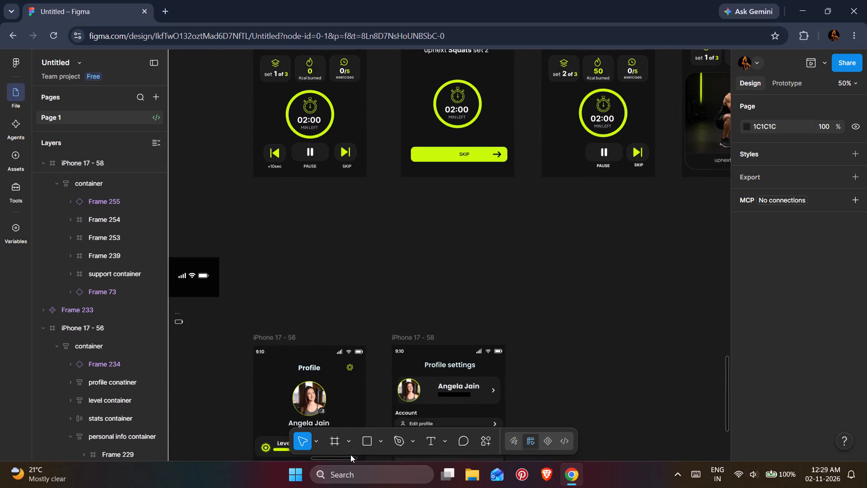
{"action": "left_click_drag", "start_coordinate": [350, 455], "coordinate": [338, 455]}
{"action": "scroll", "coordinate": [348, 376], "scroll_direction": "up", "scroll_amount": 2}
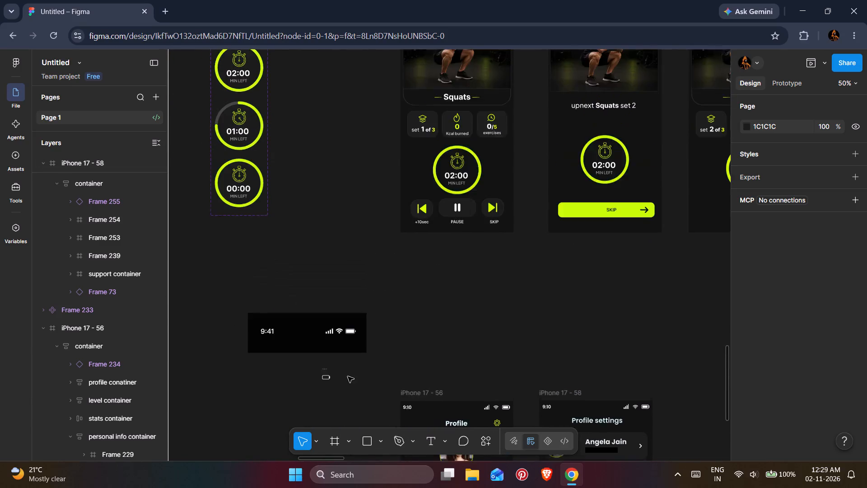
{"action": "scroll", "coordinate": [348, 376], "scroll_direction": "up", "scroll_amount": 12}
{"action": "scroll", "coordinate": [349, 376], "scroll_direction": "down", "scroll_amount": 4}
{"action": "scroll", "coordinate": [349, 376], "scroll_direction": "up", "scroll_amount": 3}
{"action": "scroll", "coordinate": [349, 376], "scroll_direction": "down", "scroll_amount": 8}
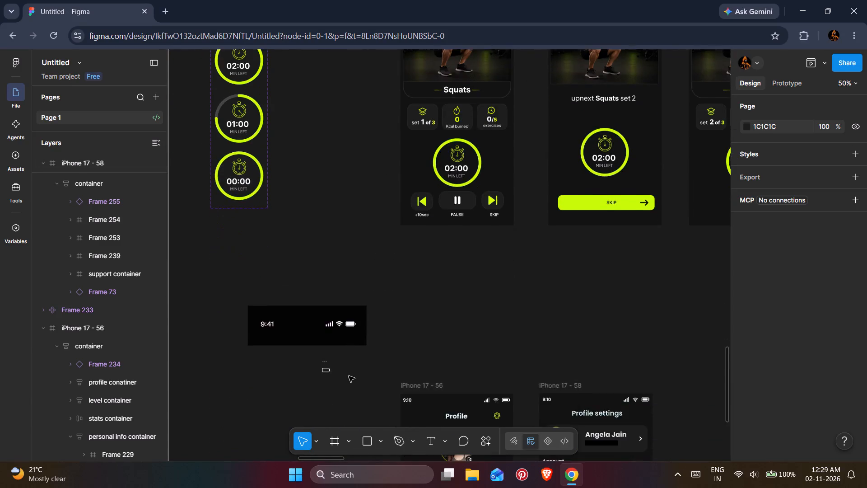
{"action": "scroll", "coordinate": [349, 376], "scroll_direction": "down", "scroll_amount": 4}
{"action": "scroll", "coordinate": [349, 376], "scroll_direction": "up", "scroll_amount": 15}
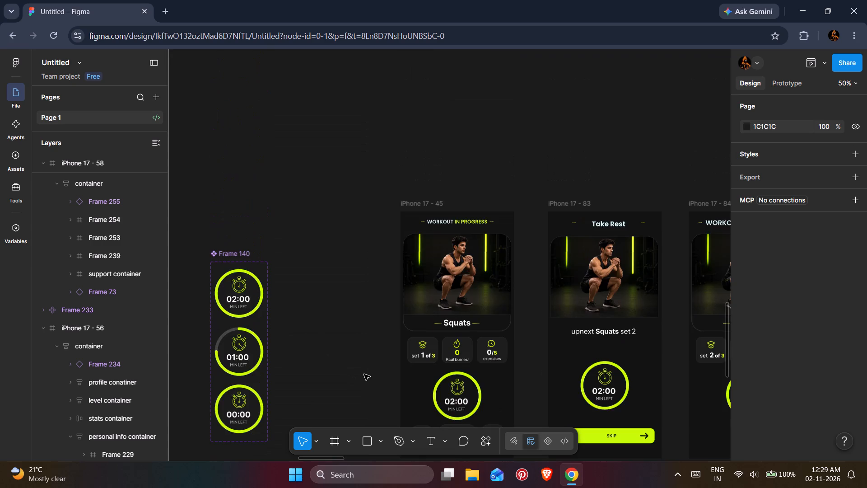
{"action": "key", "text": "ctrl+minus"}
{"action": "key", "text": "ctrl+minus"}
{"action": "scroll", "coordinate": [521, 348], "scroll_direction": "up", "scroll_amount": 4}
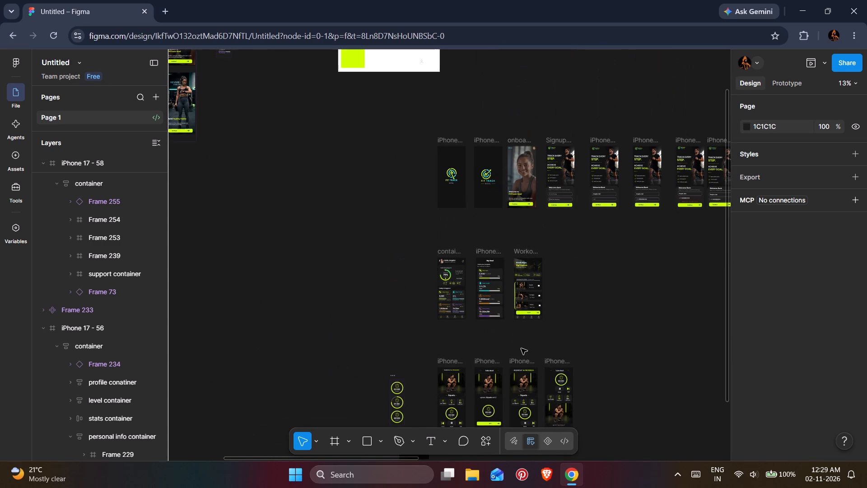